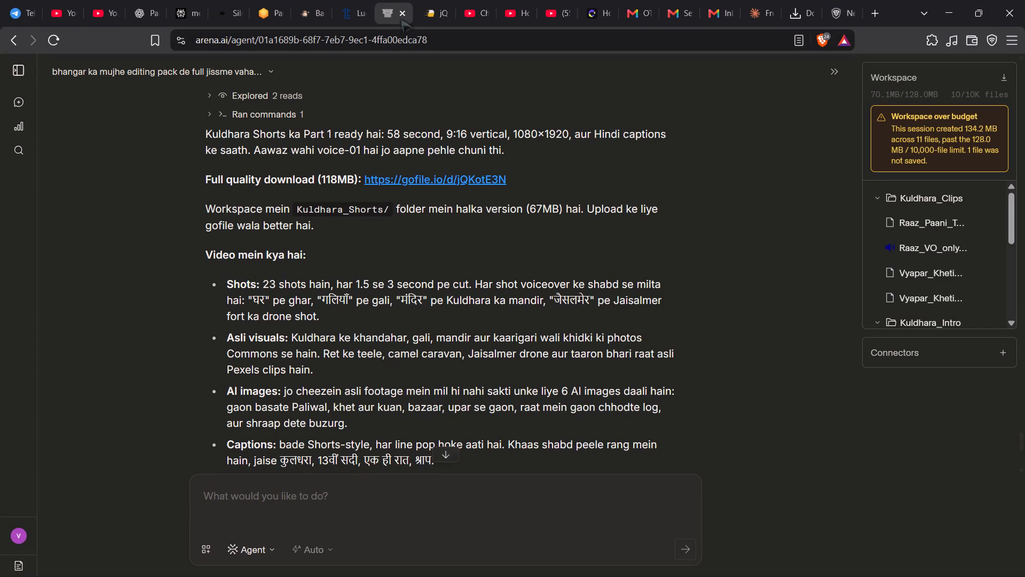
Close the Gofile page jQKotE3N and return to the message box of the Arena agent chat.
click(436, 13)
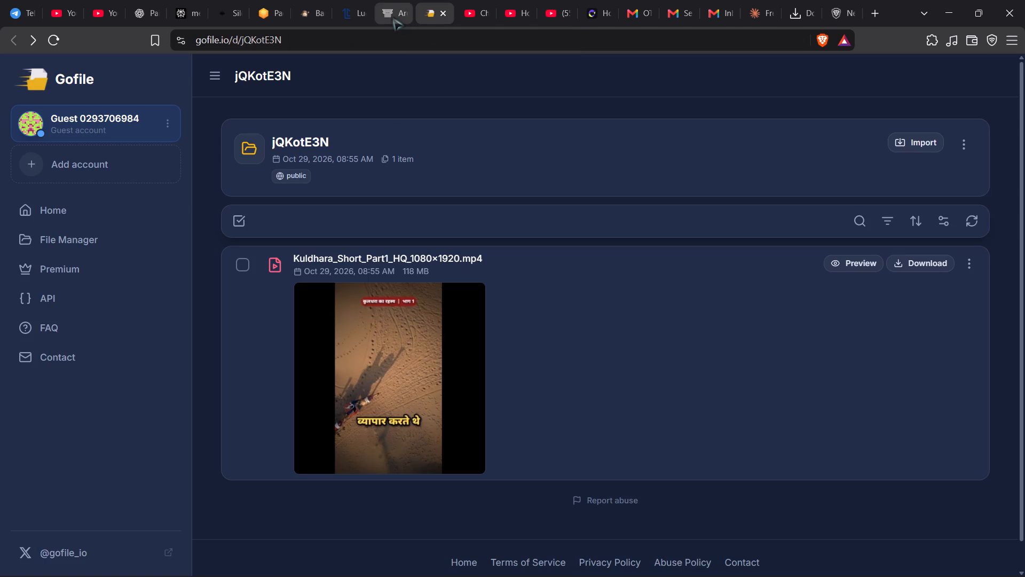
click(440, 13)
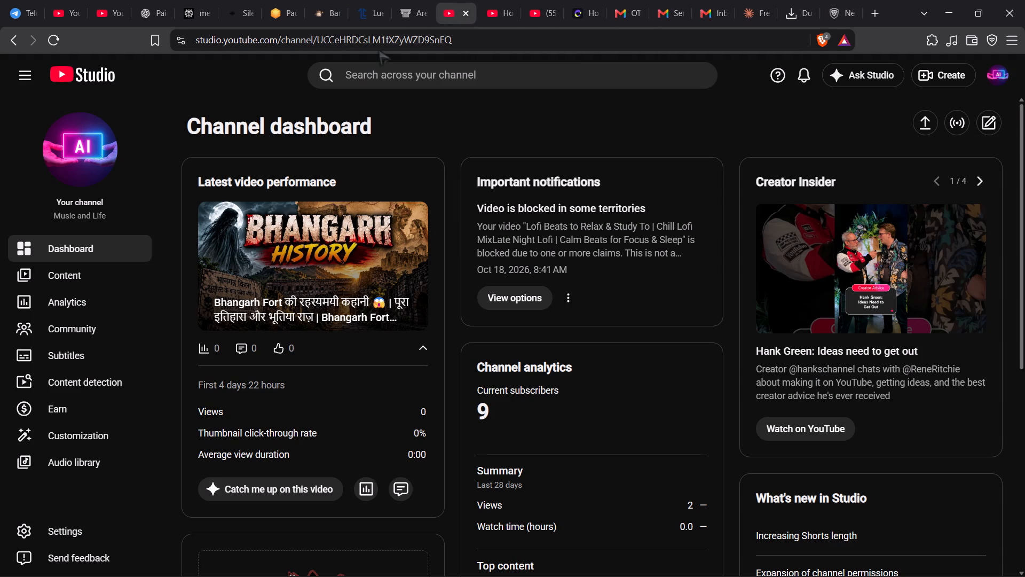
click(406, 0)
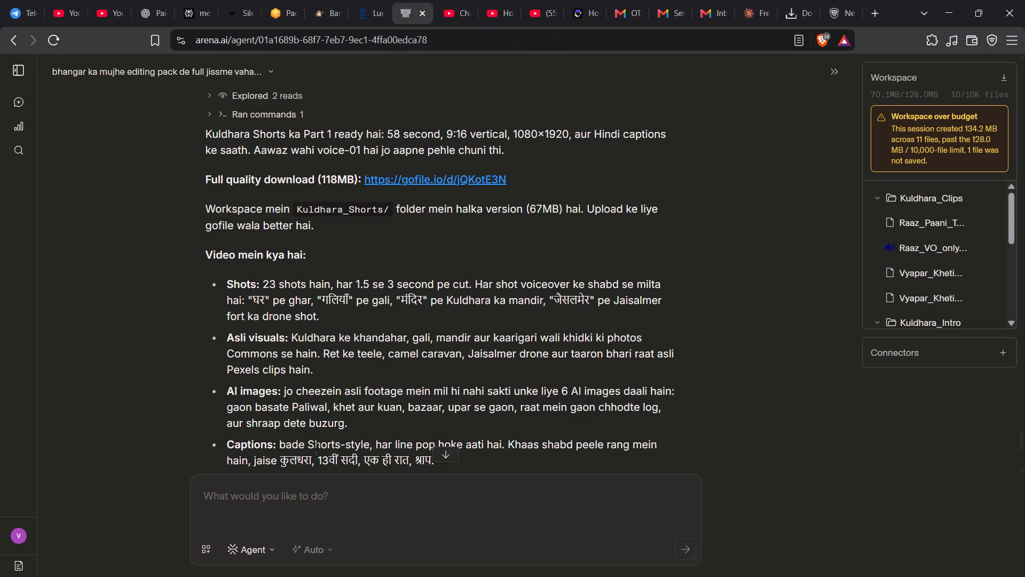
click(311, 506)
click(302, 525)
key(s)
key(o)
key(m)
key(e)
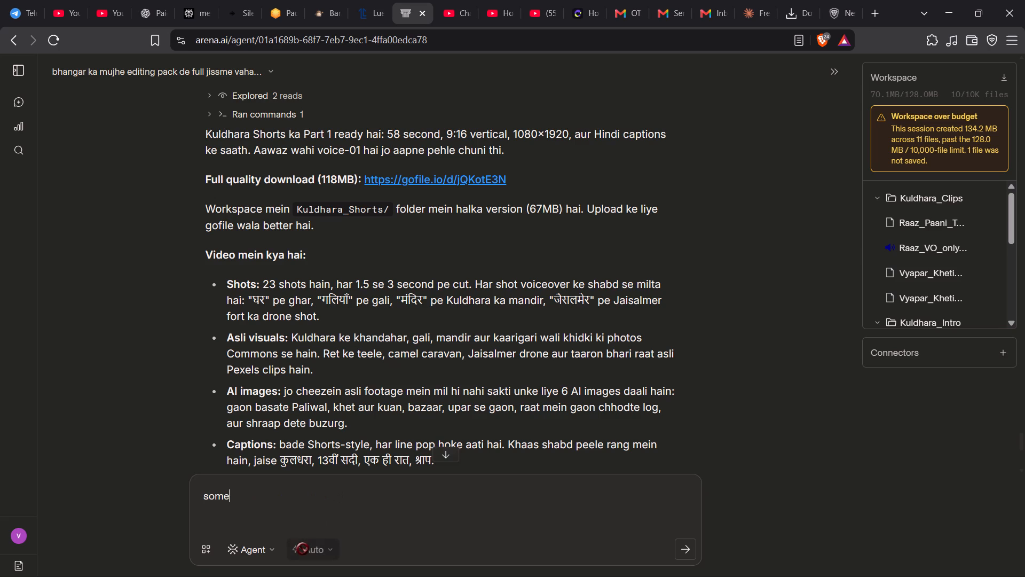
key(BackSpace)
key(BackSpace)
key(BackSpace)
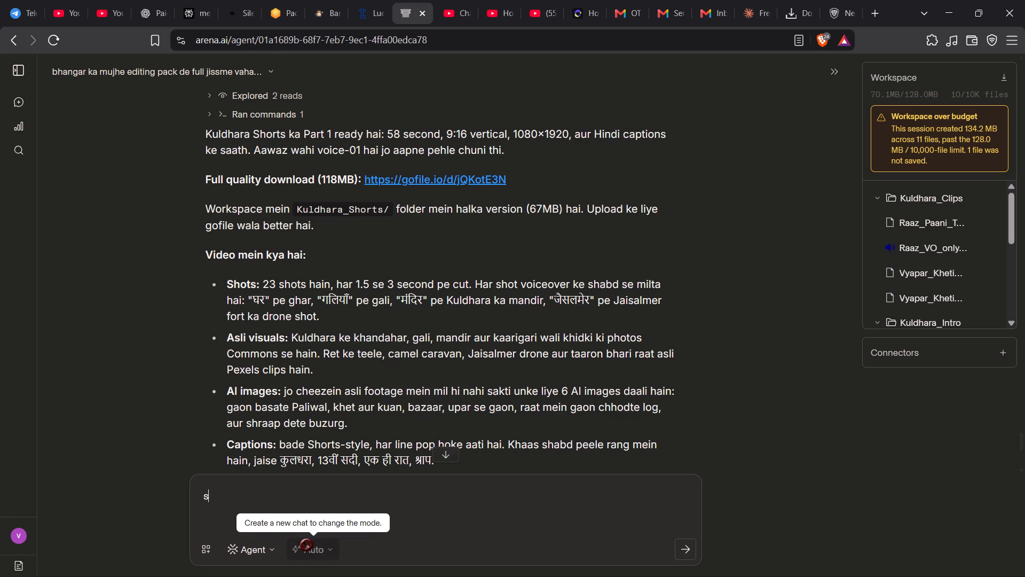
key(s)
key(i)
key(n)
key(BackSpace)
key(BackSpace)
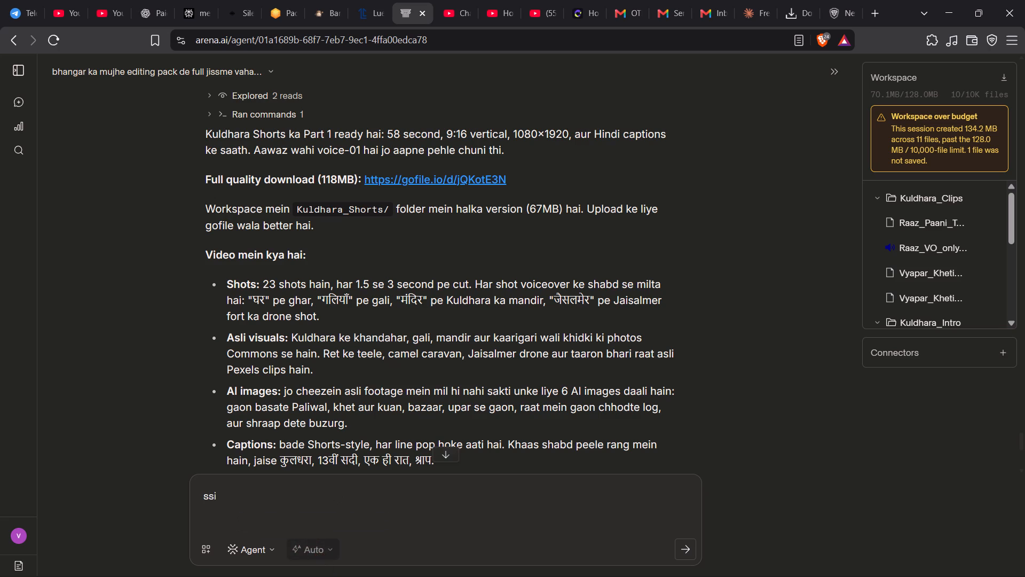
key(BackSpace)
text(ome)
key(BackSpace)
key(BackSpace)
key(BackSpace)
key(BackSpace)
Begin the chat message with "mujhe bataoo".
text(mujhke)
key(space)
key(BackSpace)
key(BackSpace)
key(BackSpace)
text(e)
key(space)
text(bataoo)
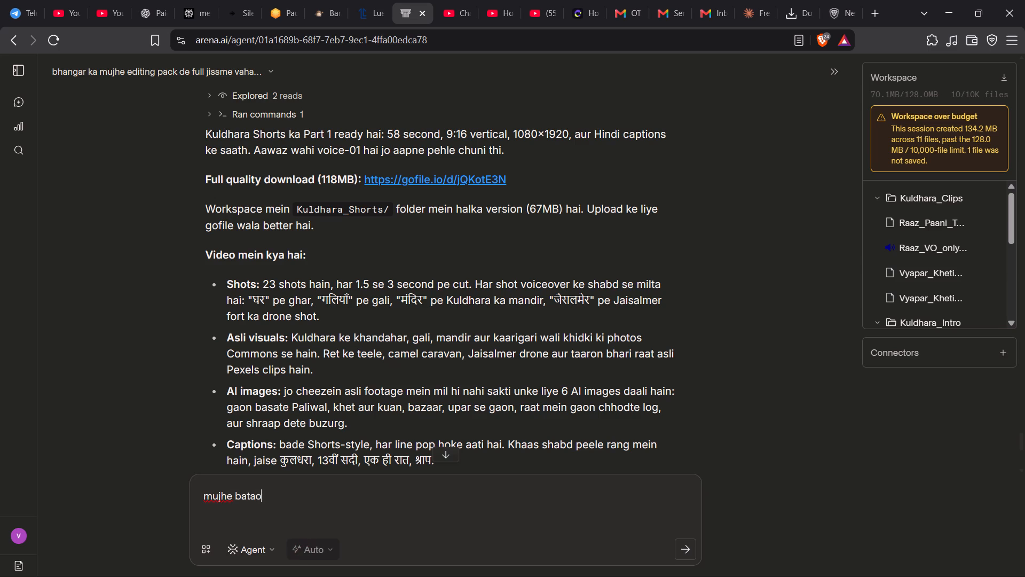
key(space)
Switch to File Explorer, look through the files and folders on New Volume (D:), and close it.
click(509, 568)
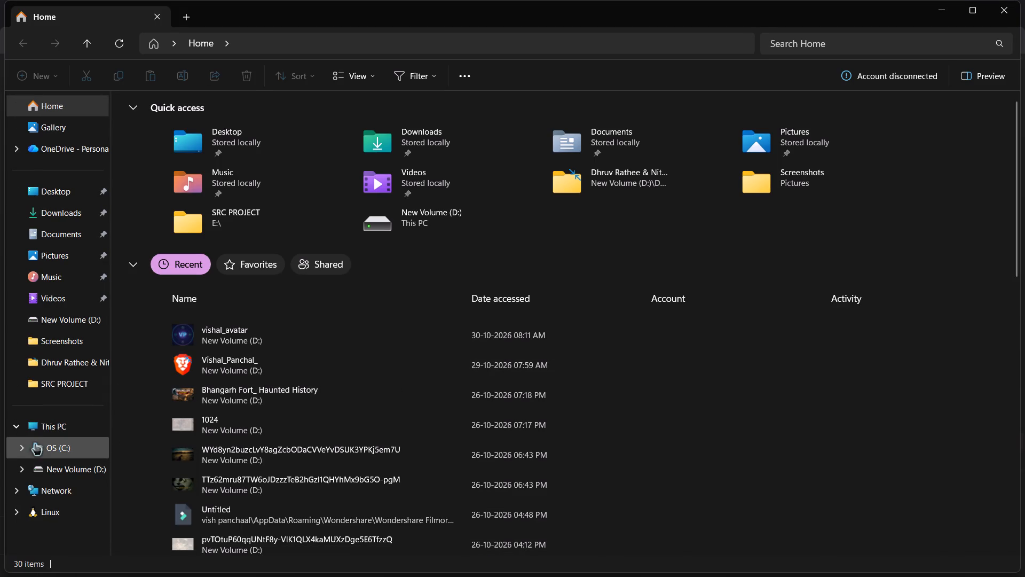
click(61, 464)
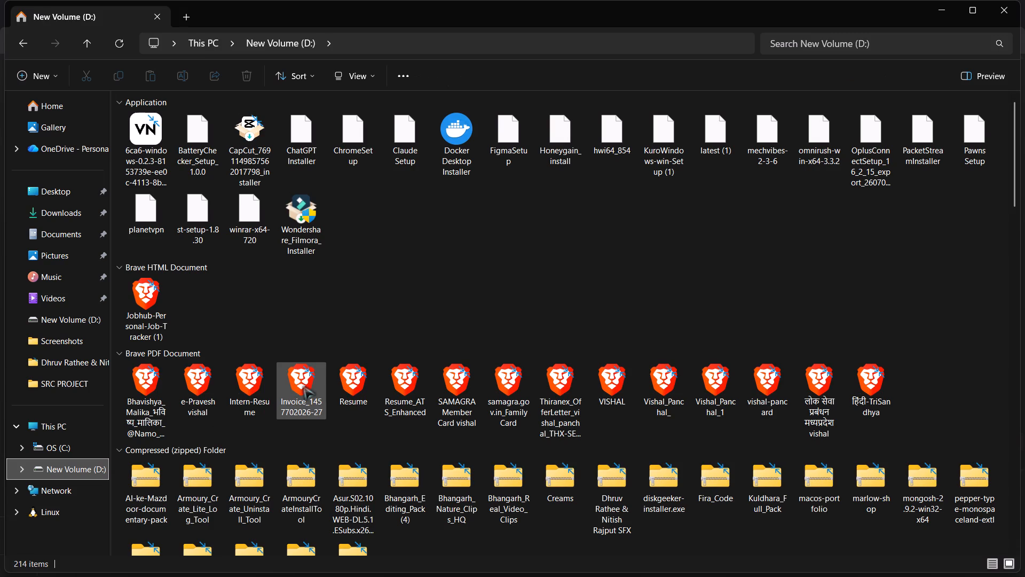
click(303, 386)
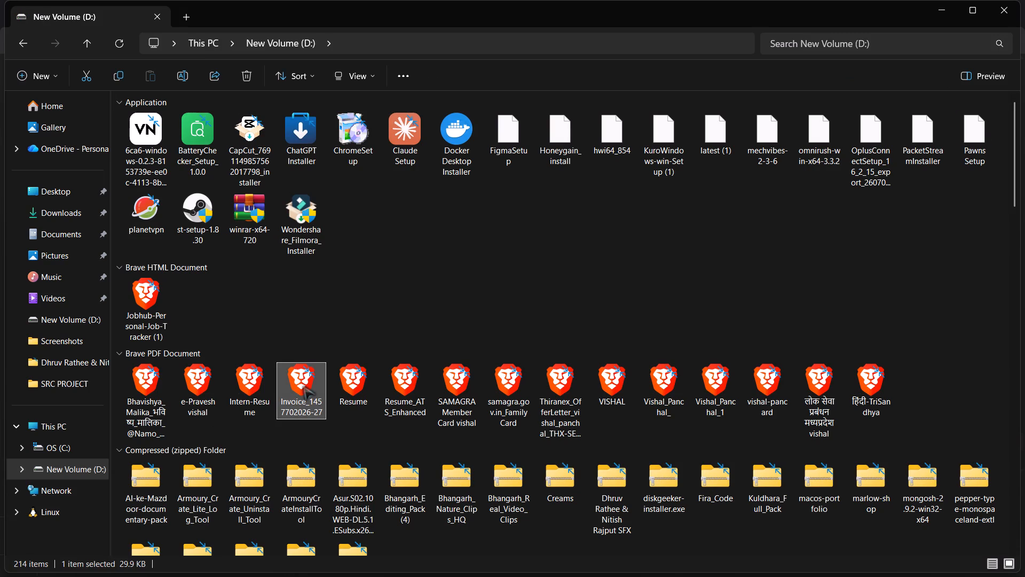
key(Right)
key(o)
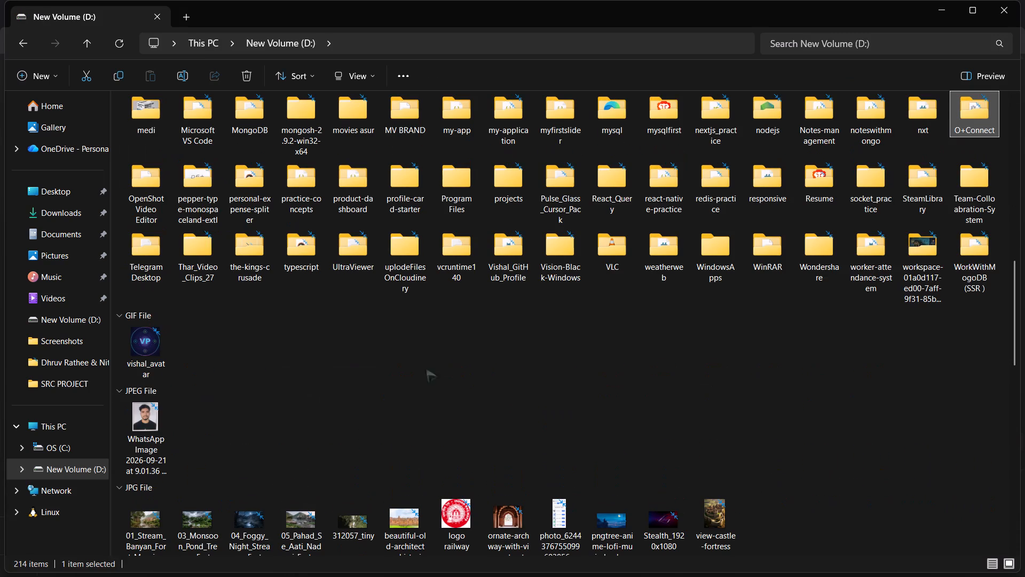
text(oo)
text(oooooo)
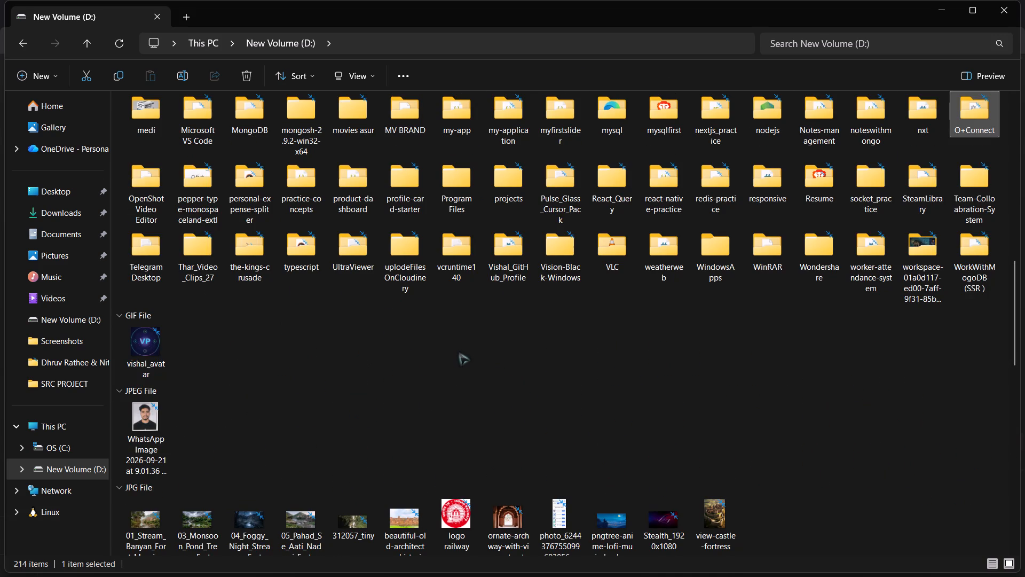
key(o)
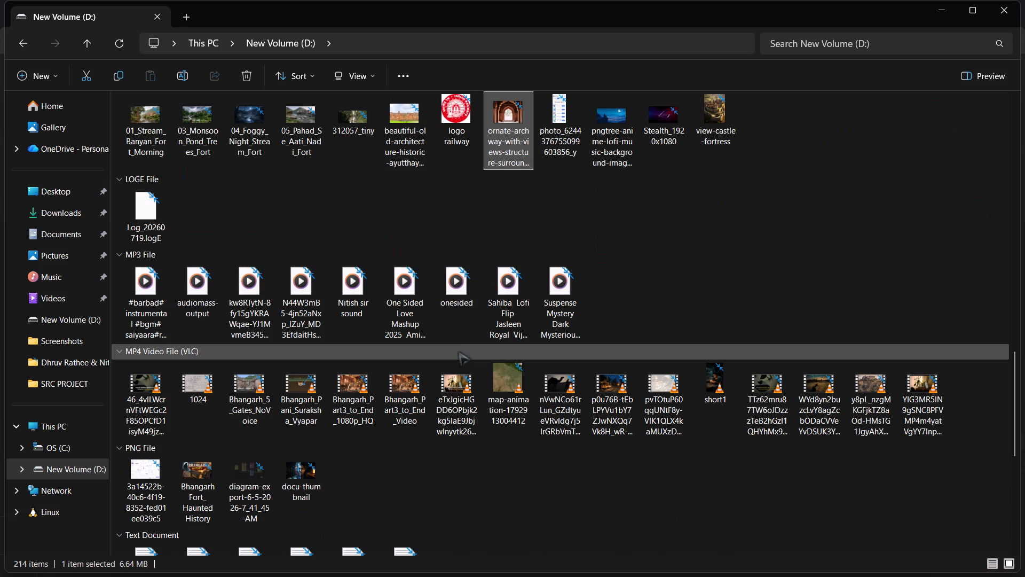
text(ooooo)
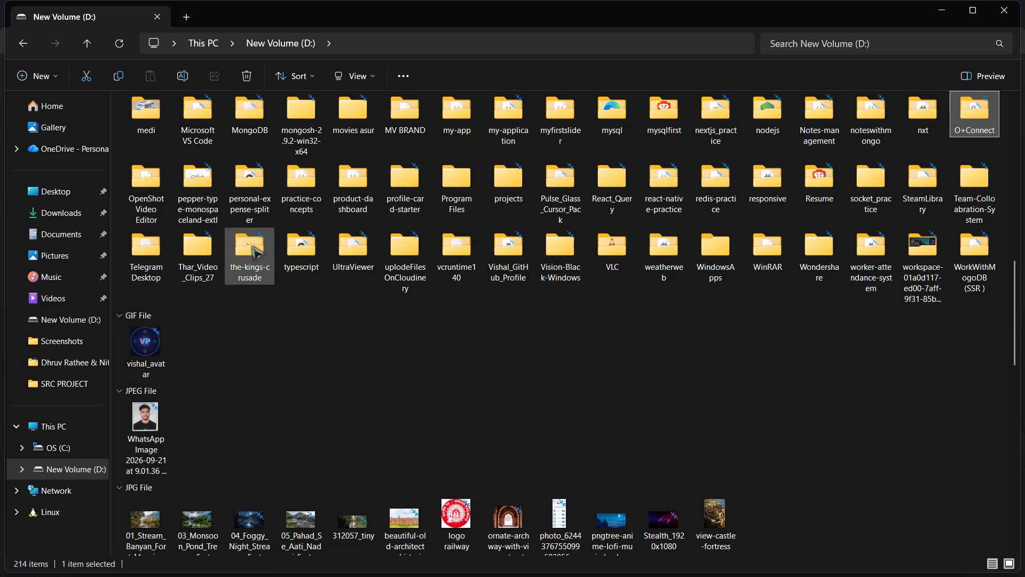
scroll(384, 450, up, 1)
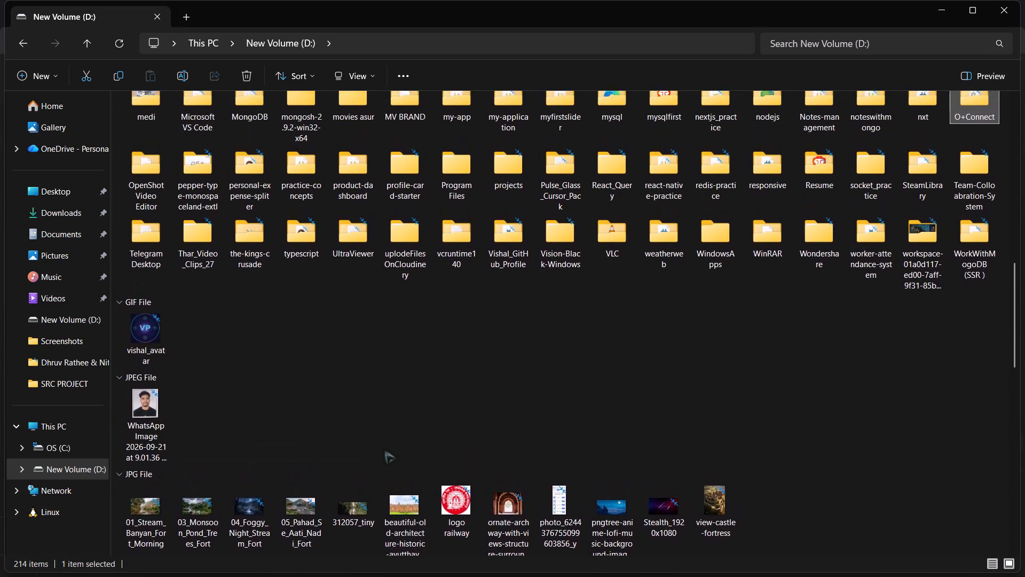
scroll(384, 450, up, 1)
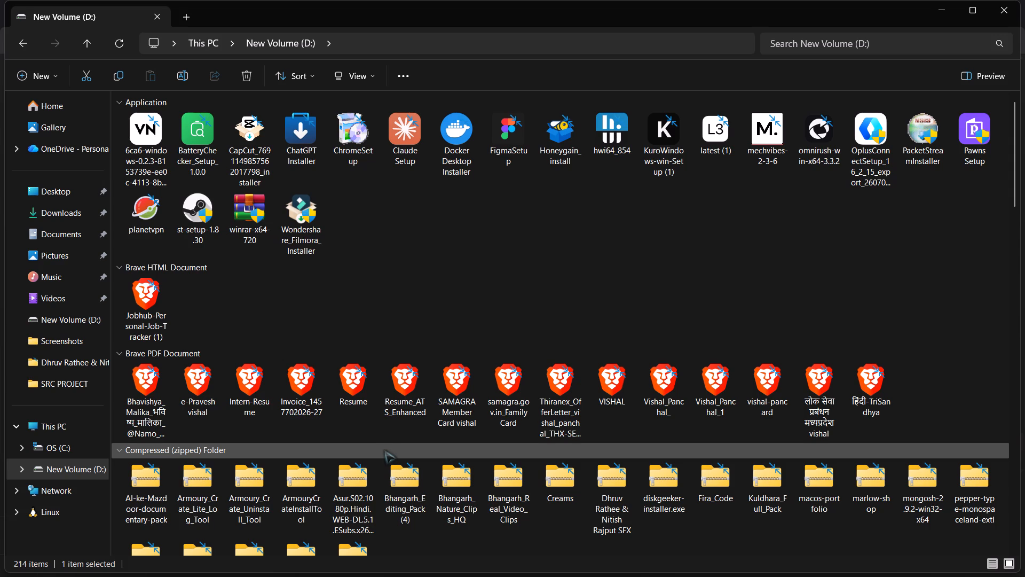
click(408, 471)
scroll(368, 462, down, 1)
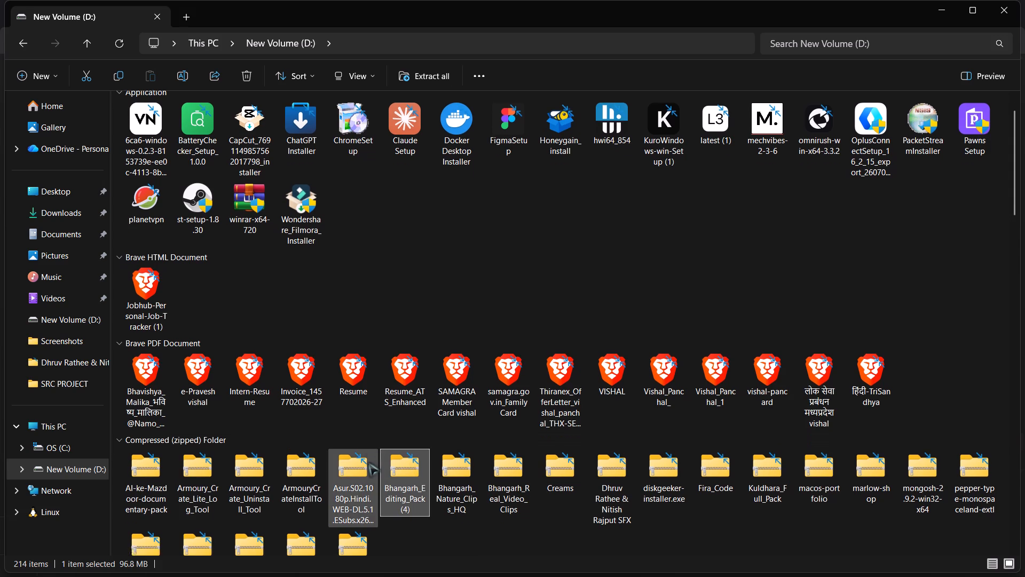
scroll(368, 462, down, 2)
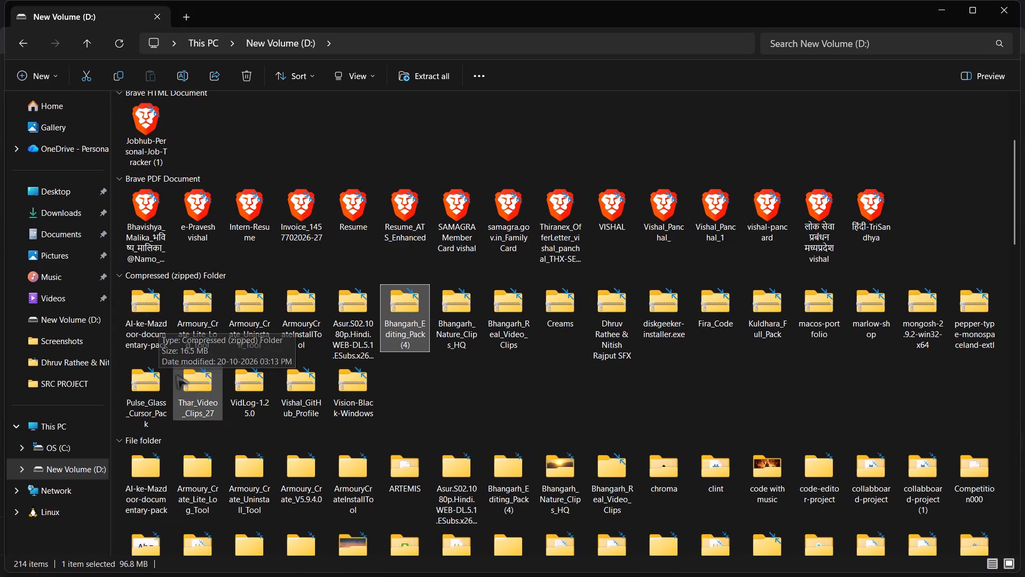
scroll(301, 397, down, 1)
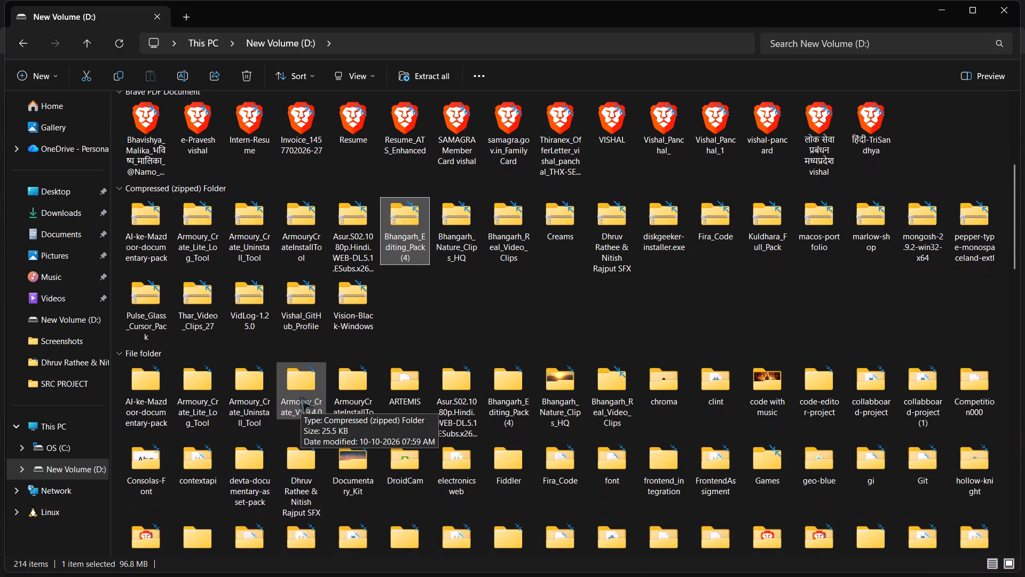
scroll(301, 397, down, 1)
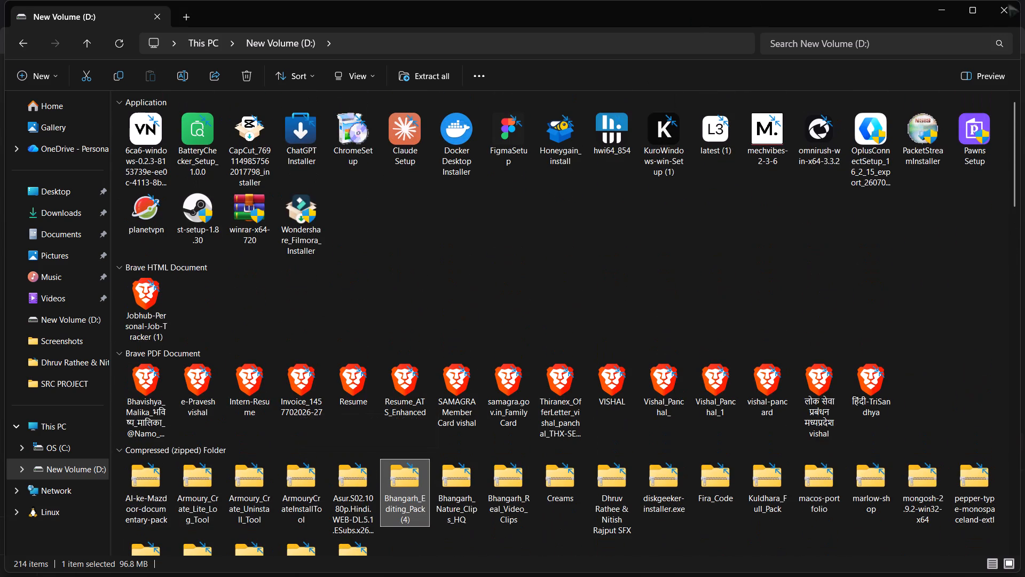
click(994, 8)
scroll(580, 238, down, 4)
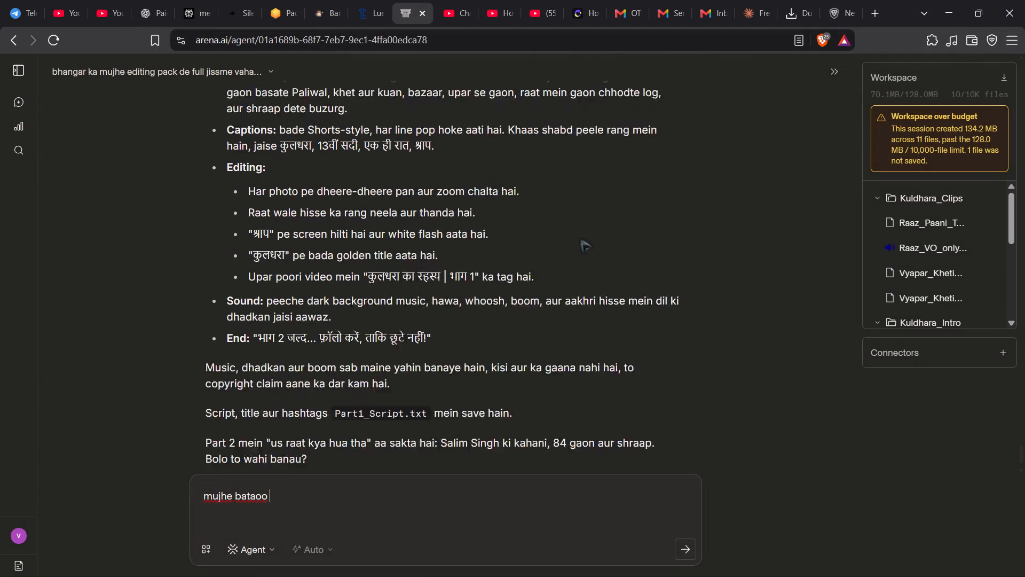
scroll(580, 238, down, 2)
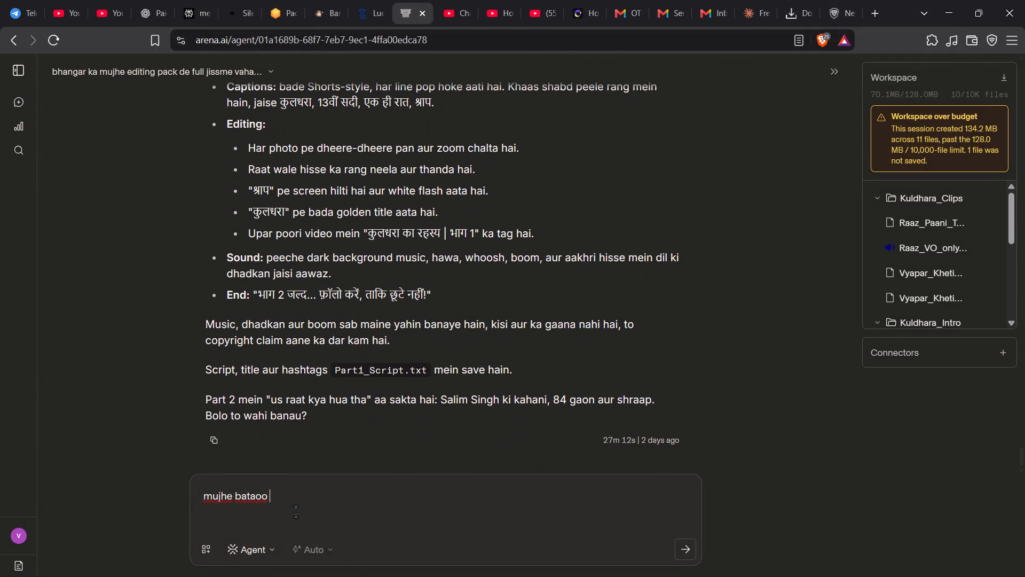
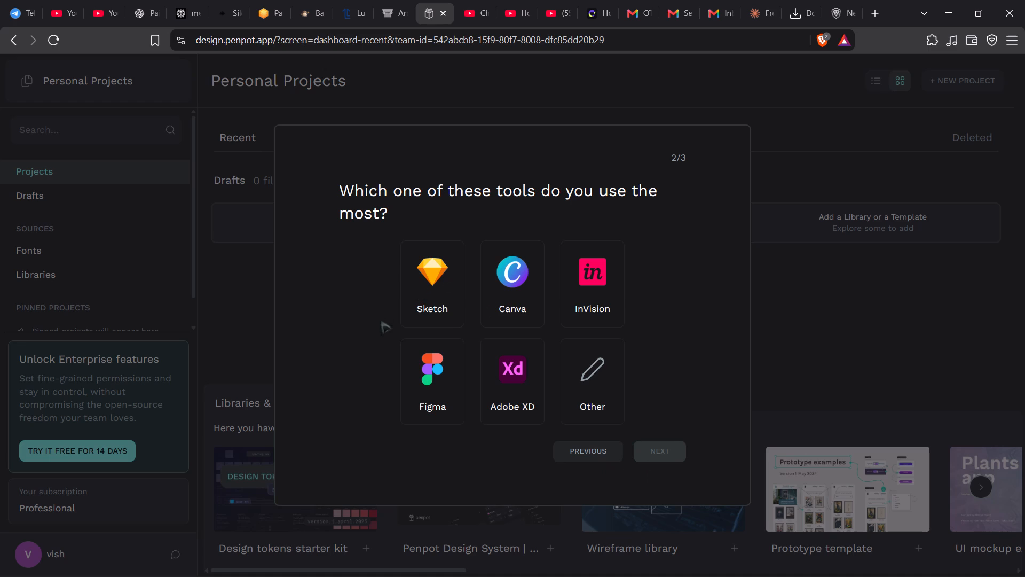
Answer the remaining onboarding questions with Figma as the most used tool and "Creating Design Systems" as the starting point.
click(427, 356)
click(655, 449)
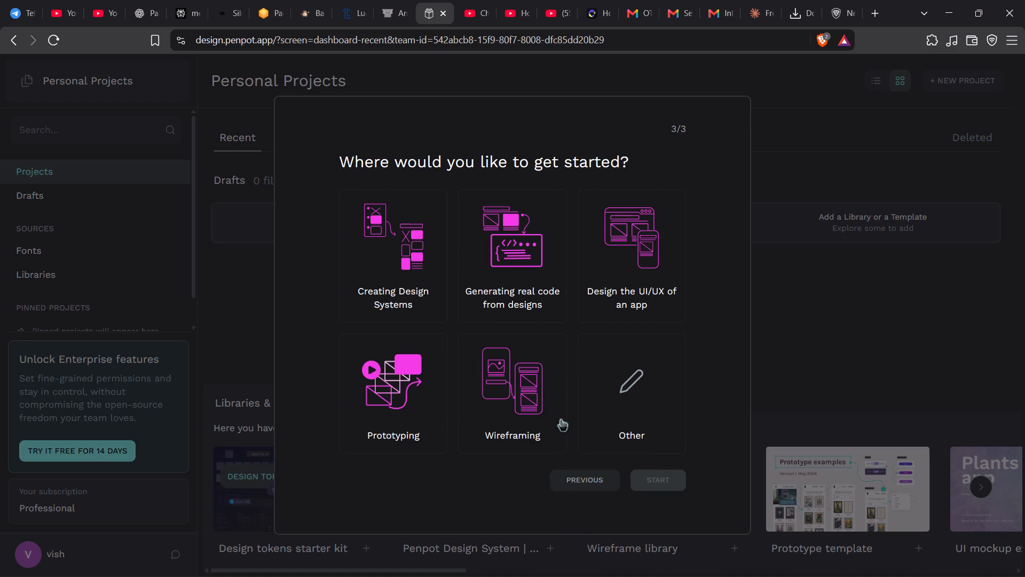
click(393, 404)
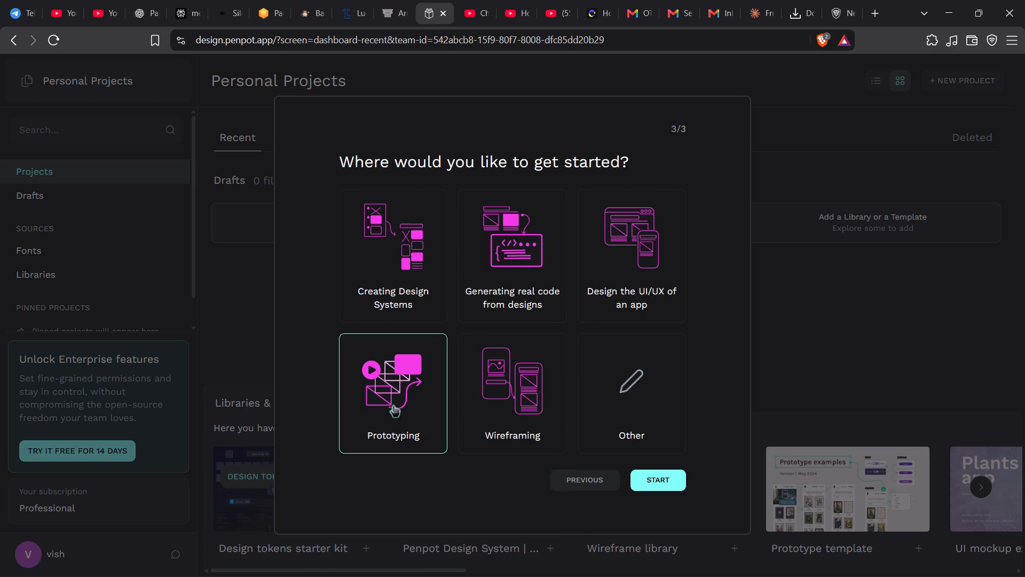
click(376, 263)
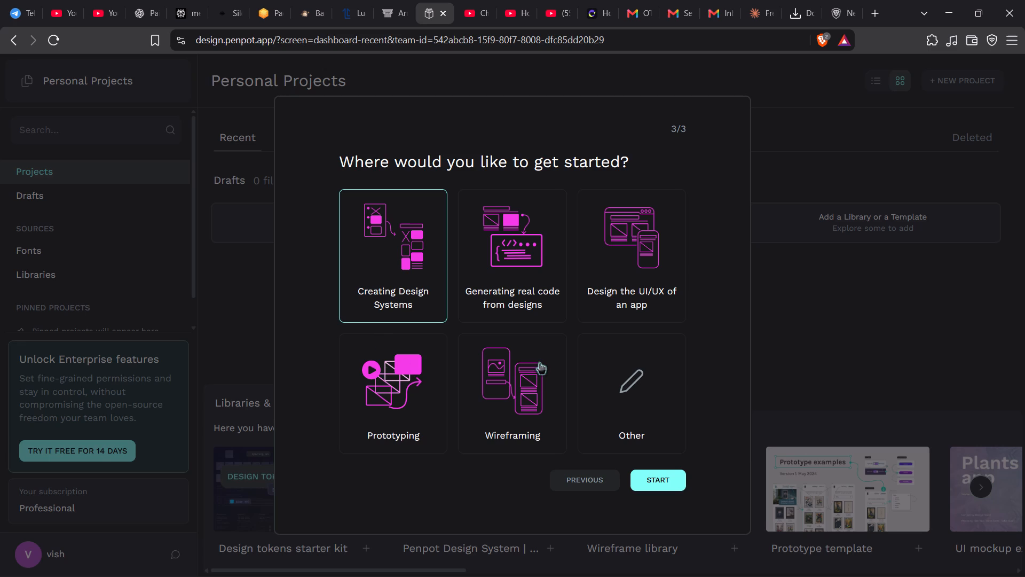
click(658, 473)
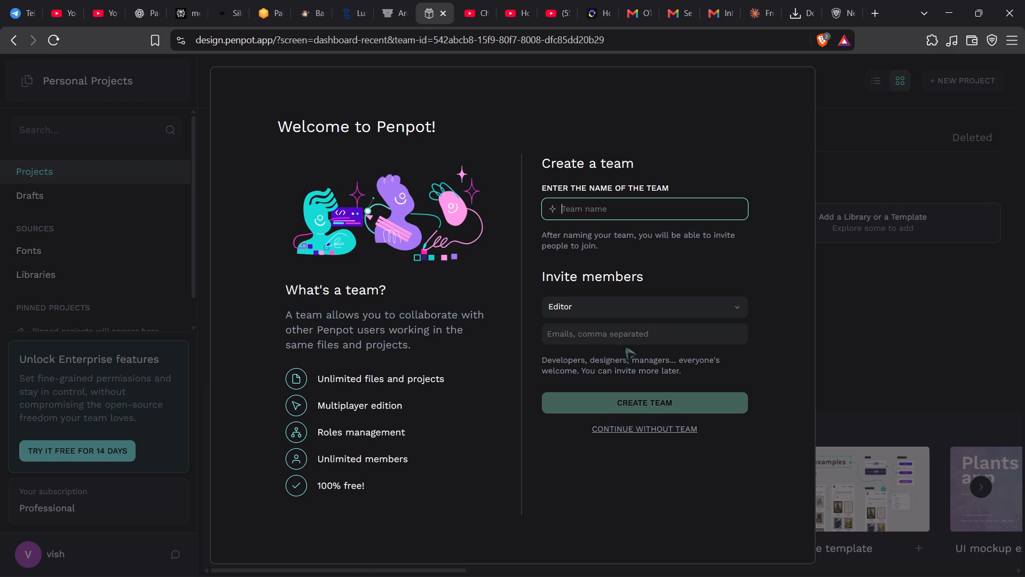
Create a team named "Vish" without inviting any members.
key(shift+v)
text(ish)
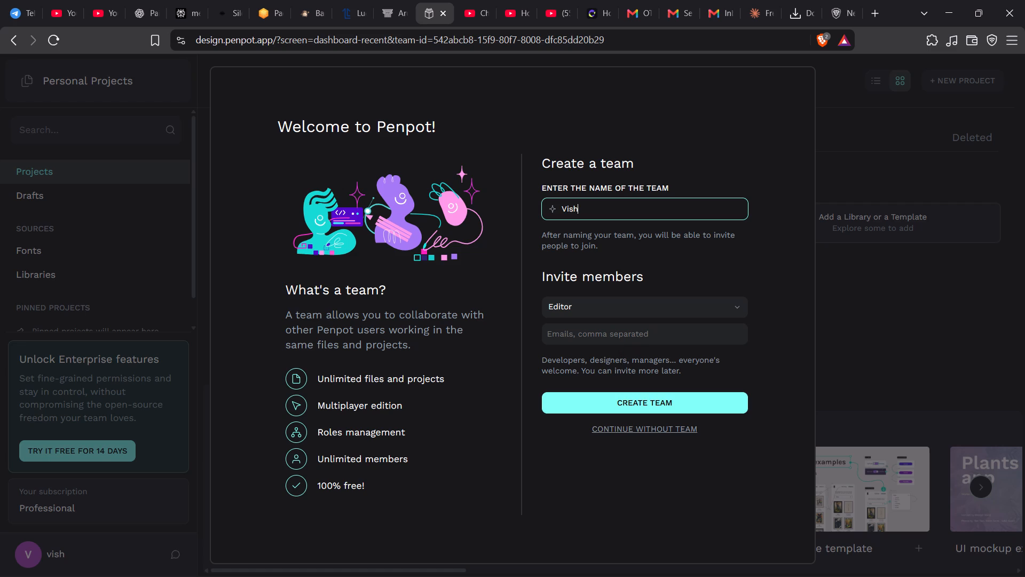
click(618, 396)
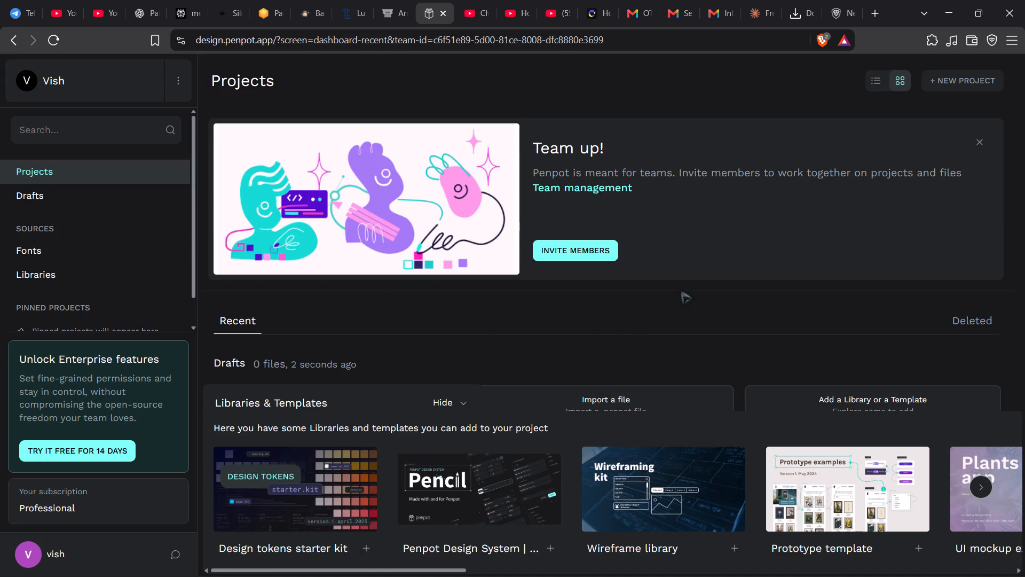
Look over the new team's dashboard, including its team options, subscription entry and the available libraries and templates.
scroll(606, 308, down, 2)
click(185, 72)
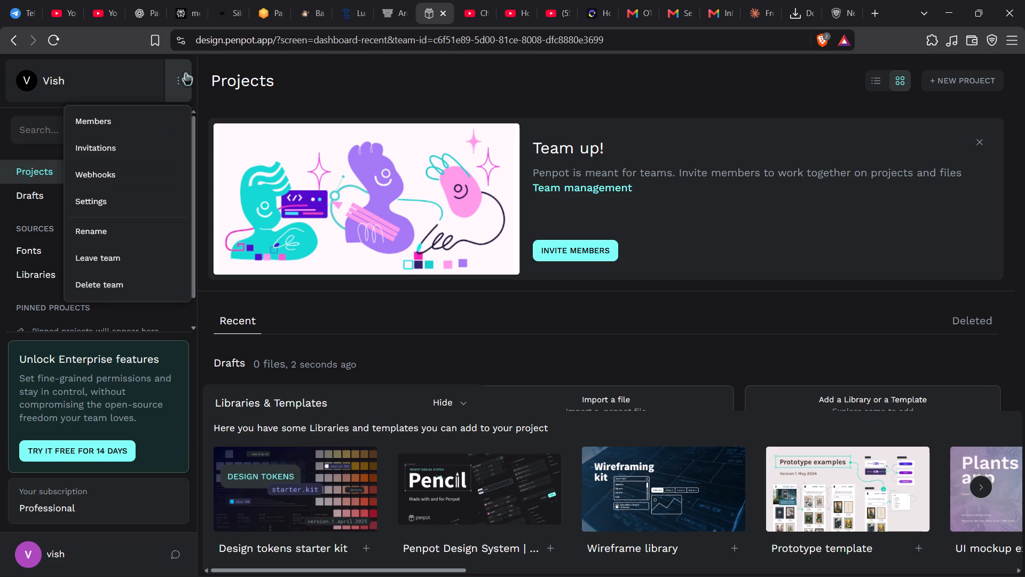
click(185, 72)
scroll(124, 218, down, 3)
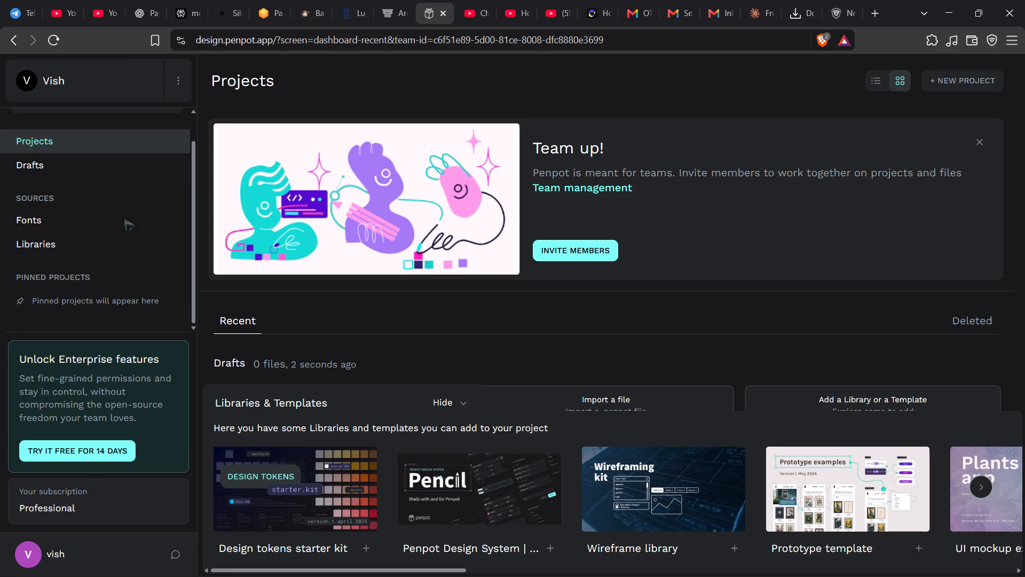
click(80, 511)
scroll(332, 473, right, 6)
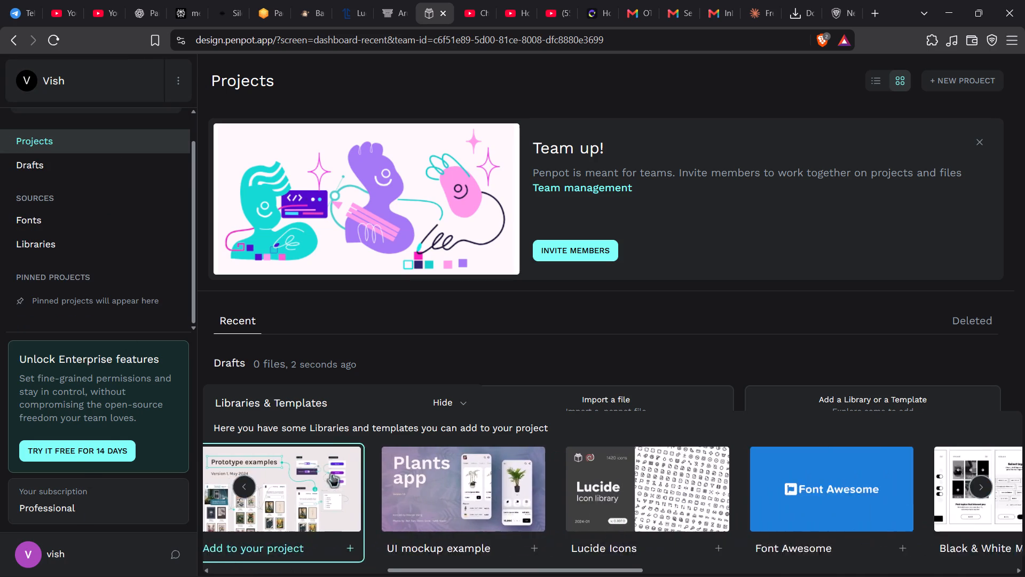
scroll(332, 473, right, 1)
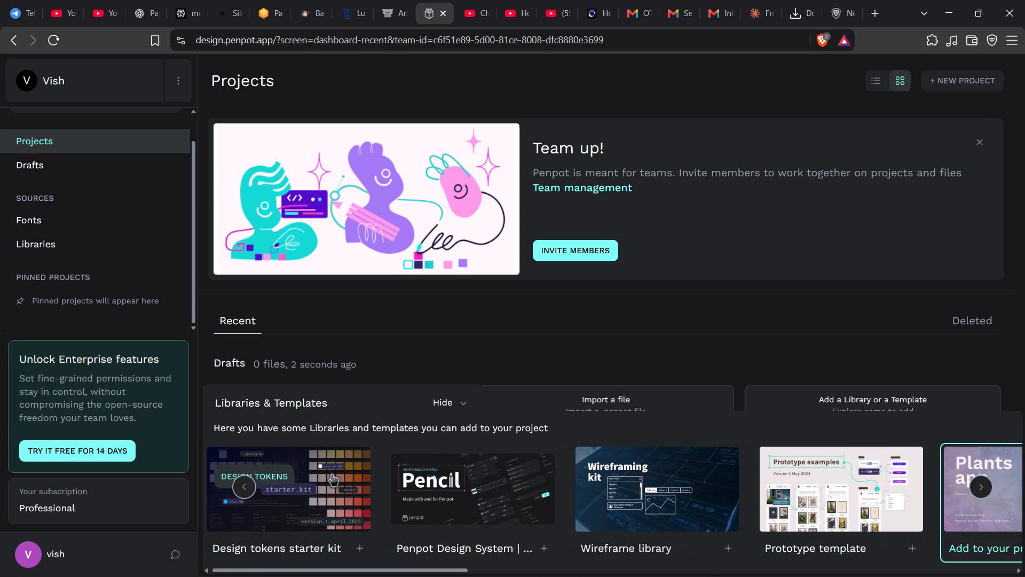
scroll(332, 473, right, 4)
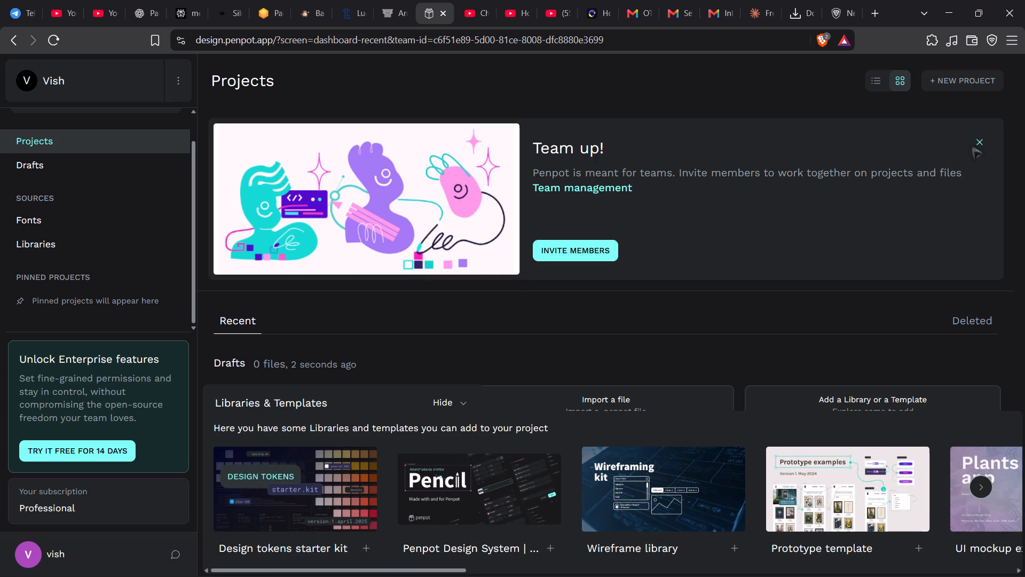
Dismiss the "Team up!" banner on the Projects page.
click(976, 142)
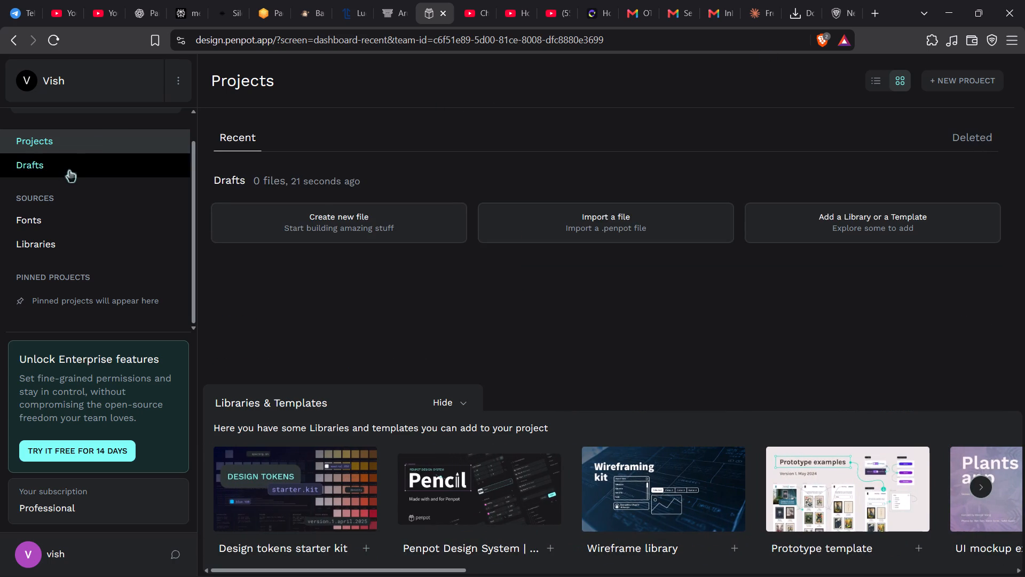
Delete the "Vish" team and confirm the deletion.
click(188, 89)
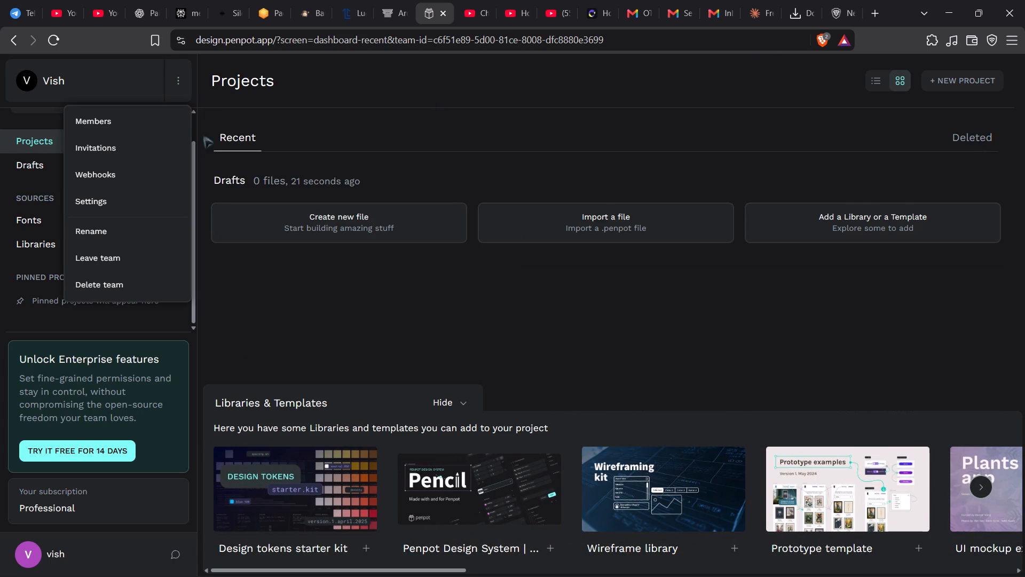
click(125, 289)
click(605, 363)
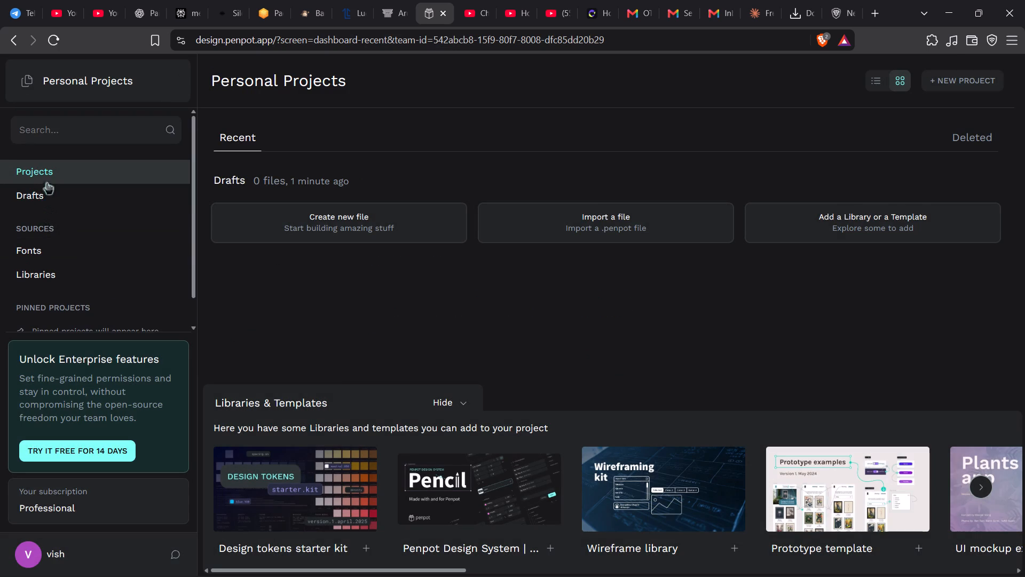
Create a new design file in the Drafts of Personal Projects.
click(377, 239)
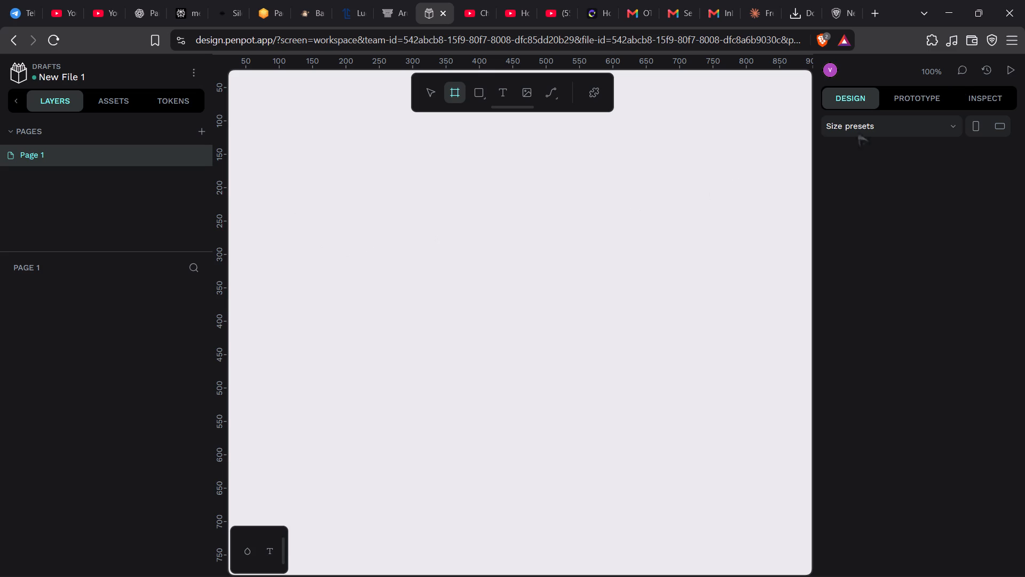
Return to the Personal Projects dashboard and look over its sections and the libraries and templates.
click(22, 71)
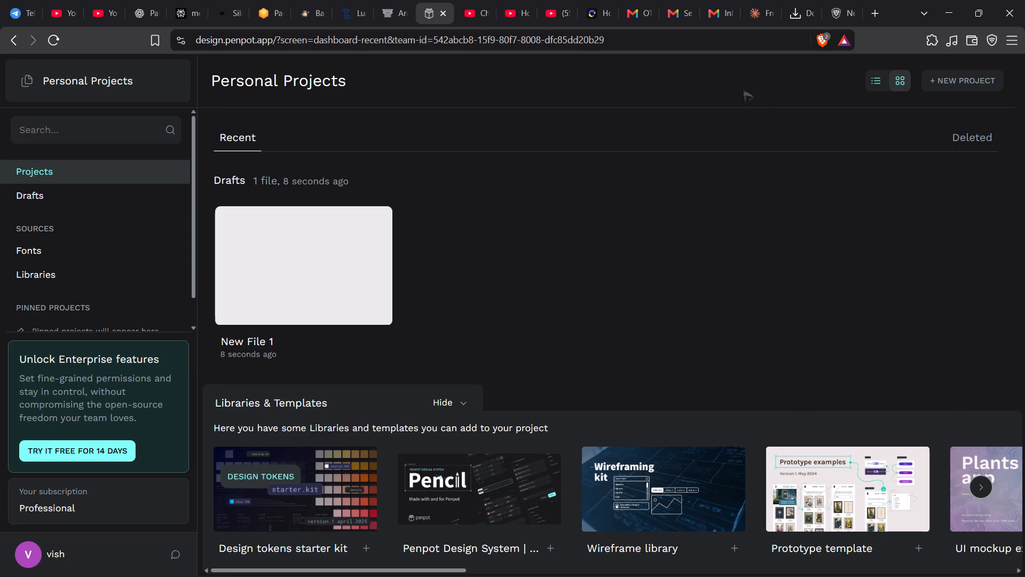
click(831, 17)
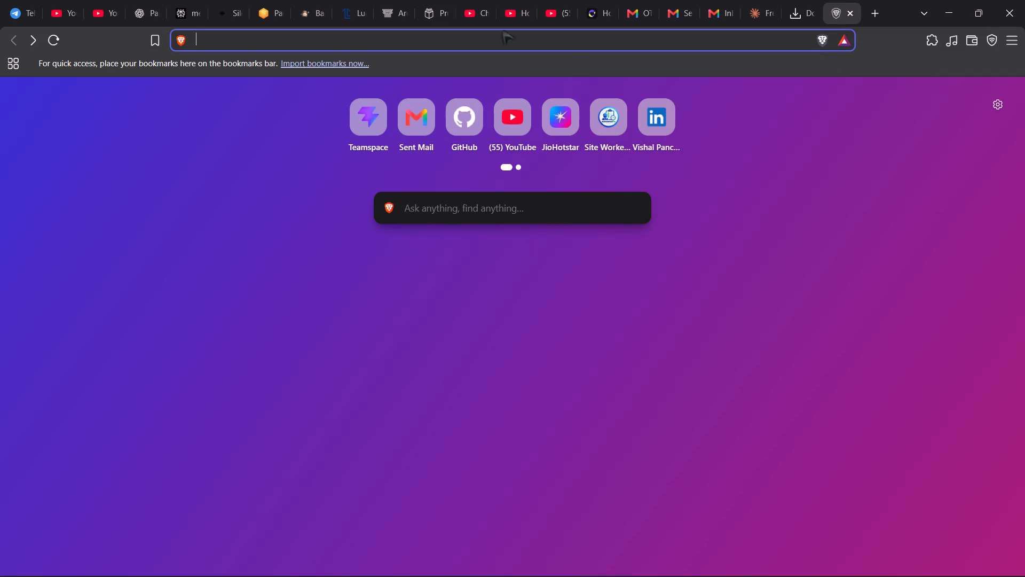
click(438, 14)
scroll(128, 140, down, 1)
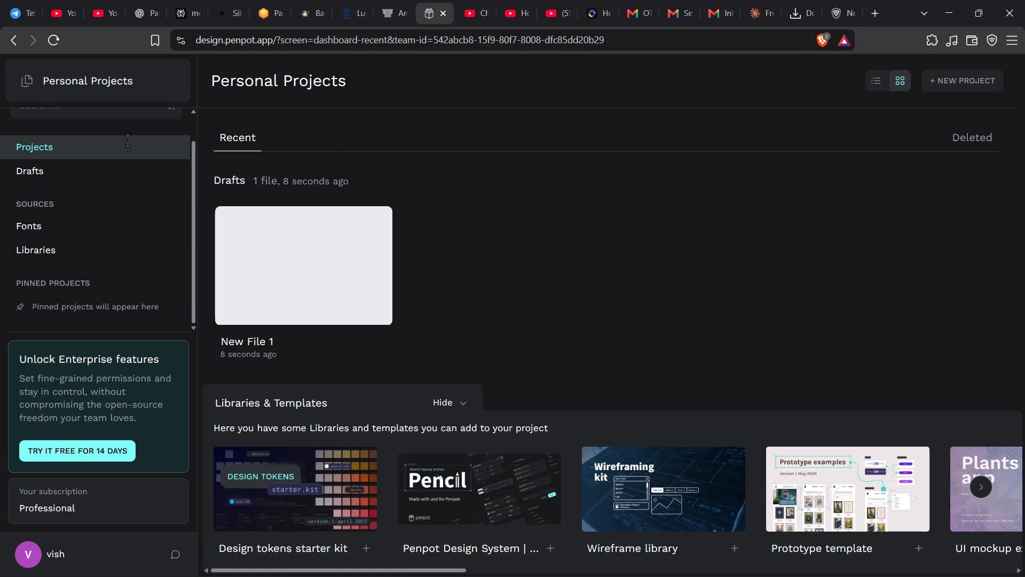
scroll(128, 140, down, 1)
scroll(453, 346, down, 2)
scroll(531, 434, down, 1)
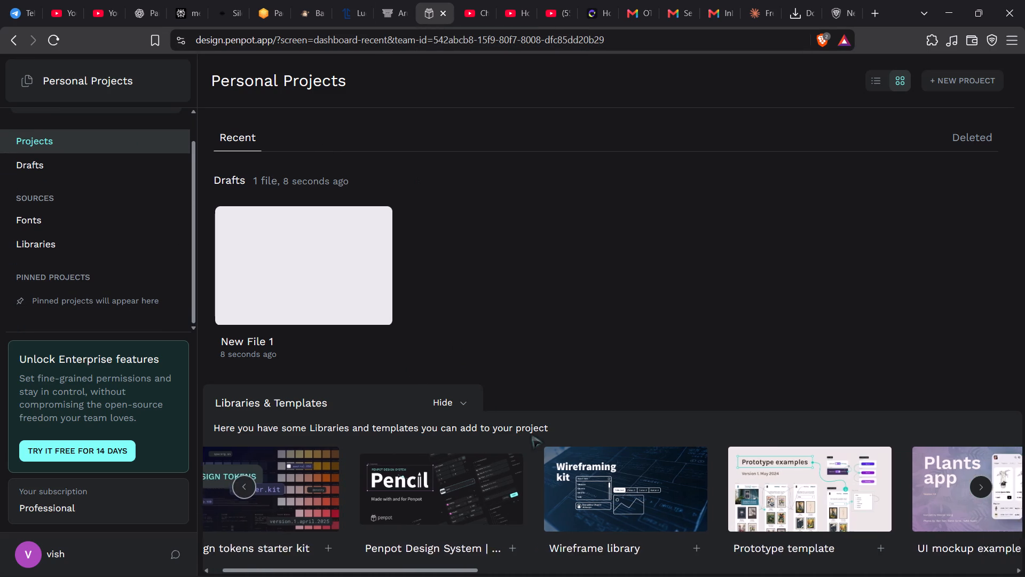
Open the draft file "New File 1" in the design workspace.
click(288, 284)
click(288, 284)
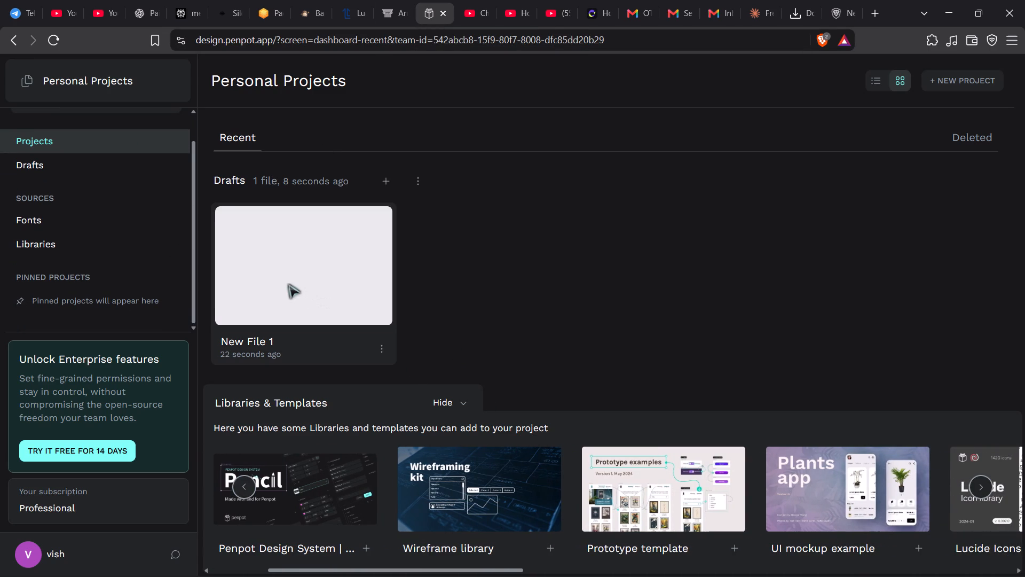
triple_click(288, 284)
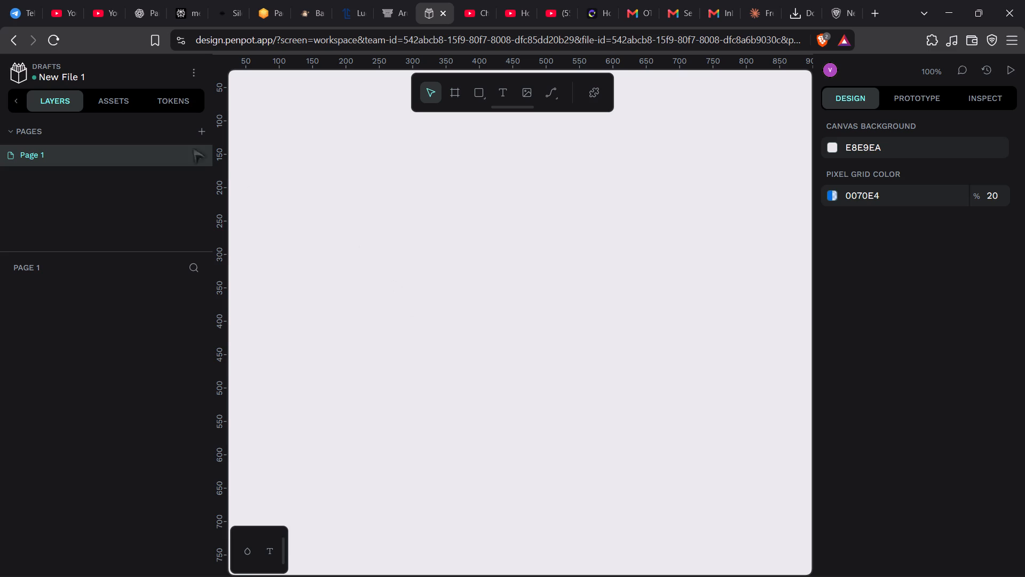
Draw a tall rectangle about 178 x 325 at roughly X 96, Y 117 on the Page 1 canvas.
drag(282, 160, 379, 278)
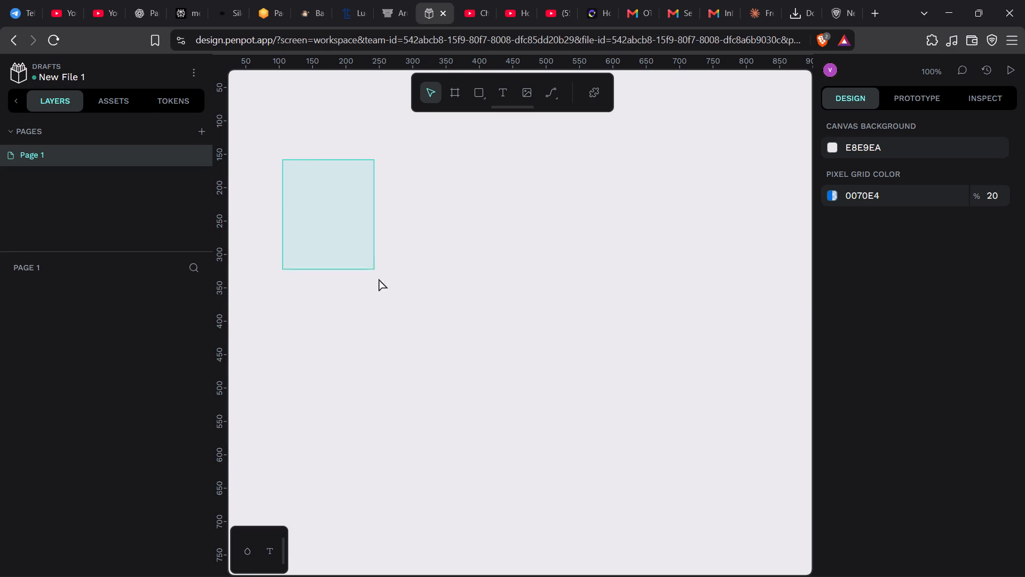
drag(379, 278, 391, 300)
click(480, 88)
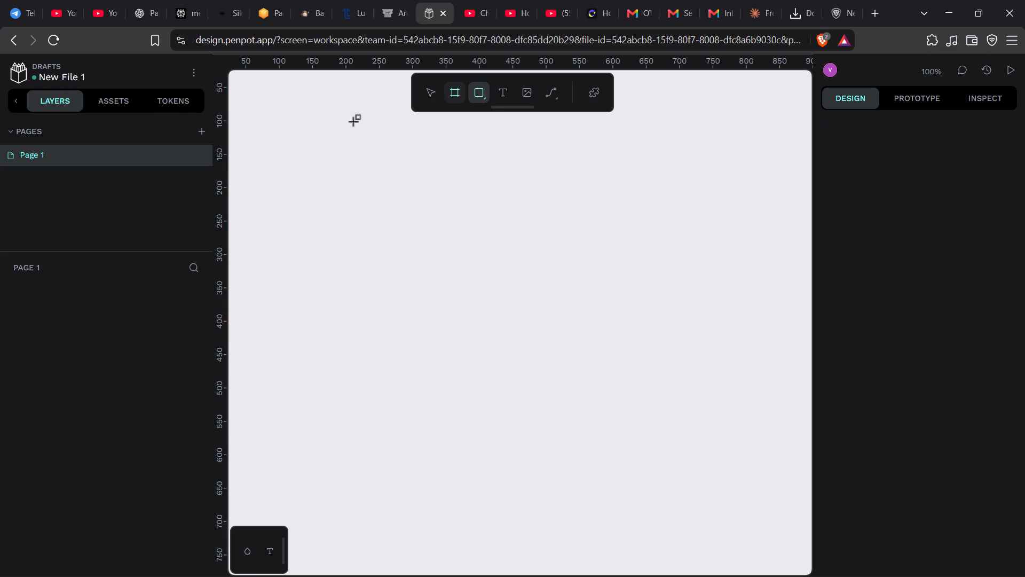
drag(277, 132, 391, 338)
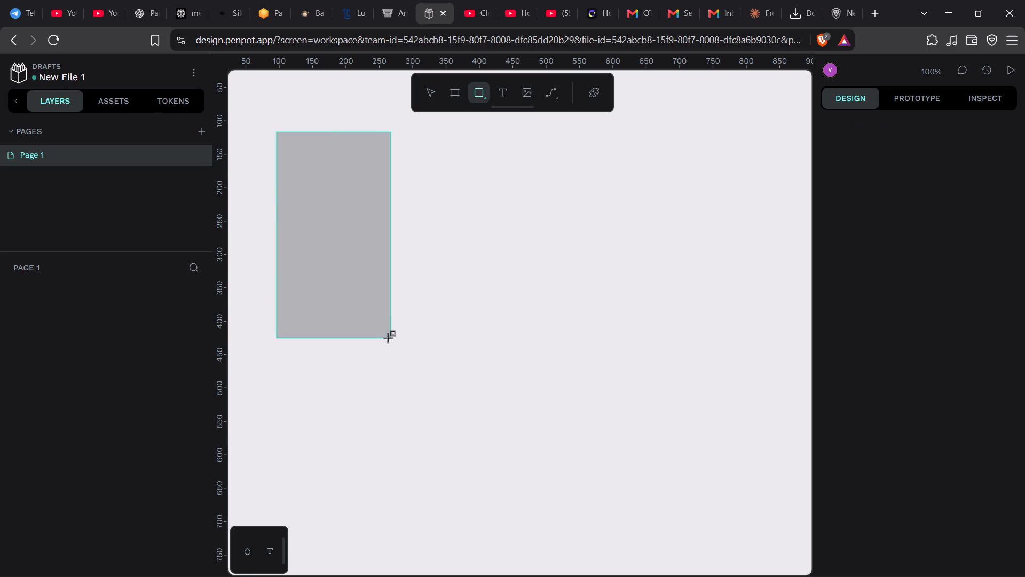
drag(391, 338, 395, 349)
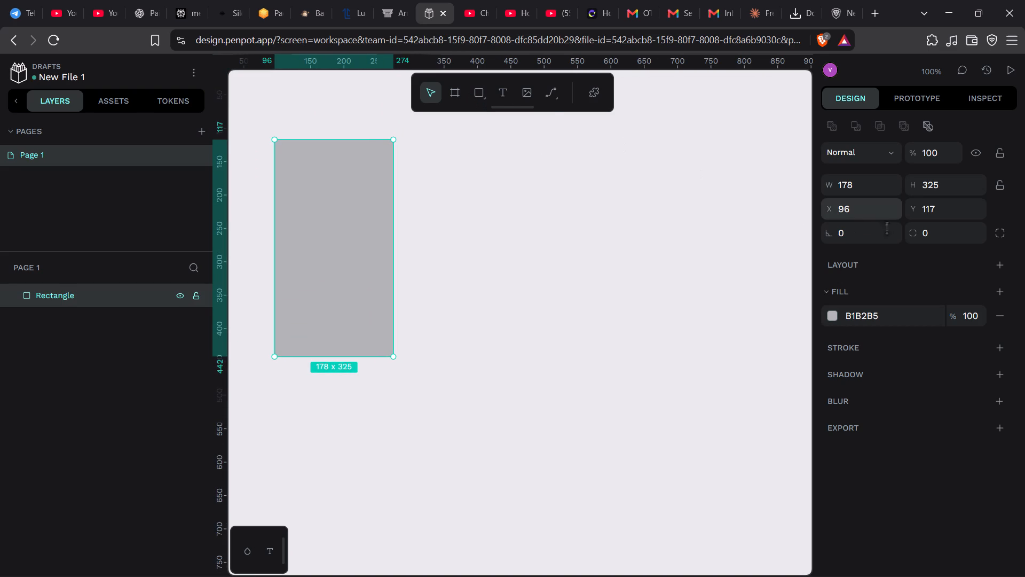
Set the rectangle's corner radius to 6.
click(931, 240)
key(Up)
key(Up)
key(Up)
key(Up)
key(Up)
key(Up)
key(Up)
key(Up)
key(Up)
key(Up)
key(Up)
key(Up)
key(Up)
key(Up)
key(Up)
key(Up)
key(Up)
key(Up)
key(Up)
key(Up)
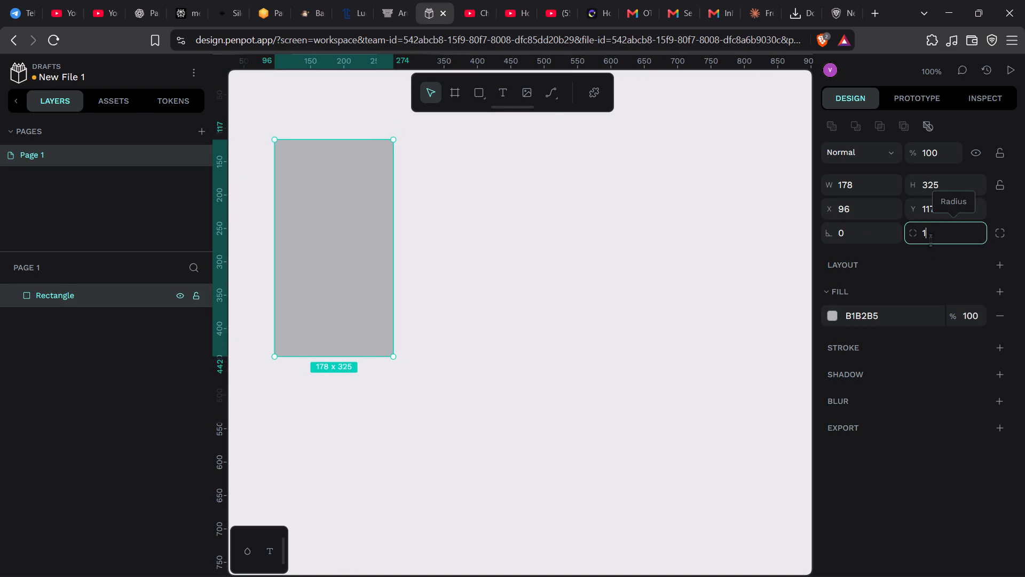
key(Down)
key(Down)
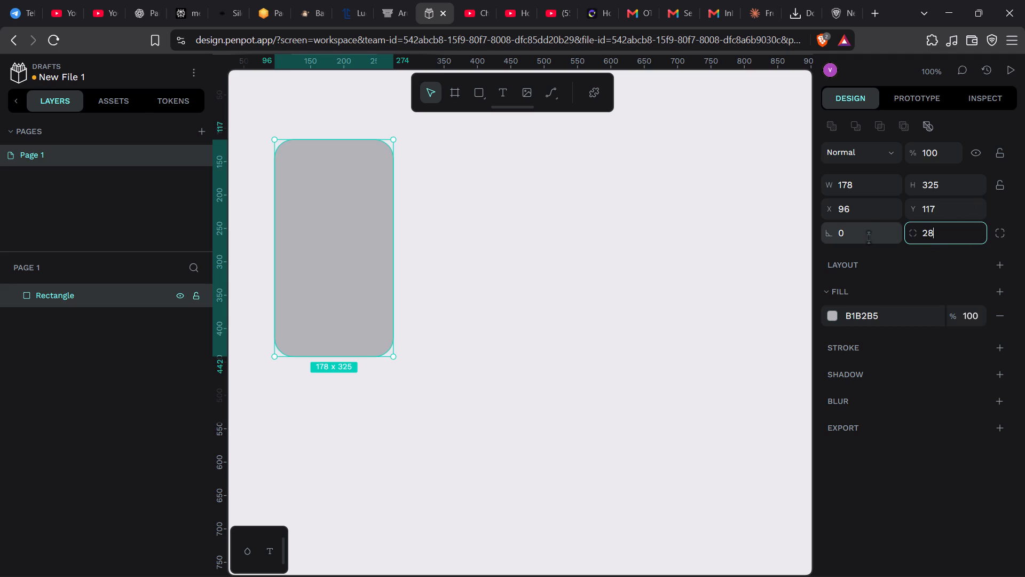
key(Down)
key(Down)
key(Down)
key(Down)
key(Down)
key(Down)
key(Down)
key(Down)
key(Down)
key(Down)
key(Down)
key(Down)
key(Down)
key(Down)
key(Down)
key(Down)
key(Down)
key(Down)
key(Down)
key(Down)
key(Down)
key(Down)
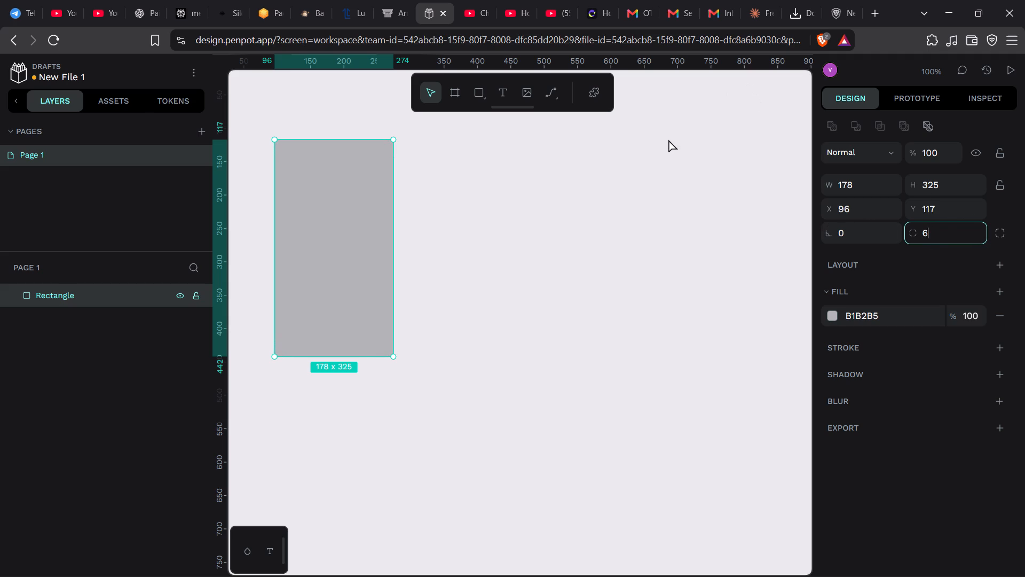
Delete the grey rectangle from the Page 1 canvas.
key(BackSpace)
double_click(327, 144)
key(BackSpace)
click(387, 208)
click(416, 247)
click(327, 223)
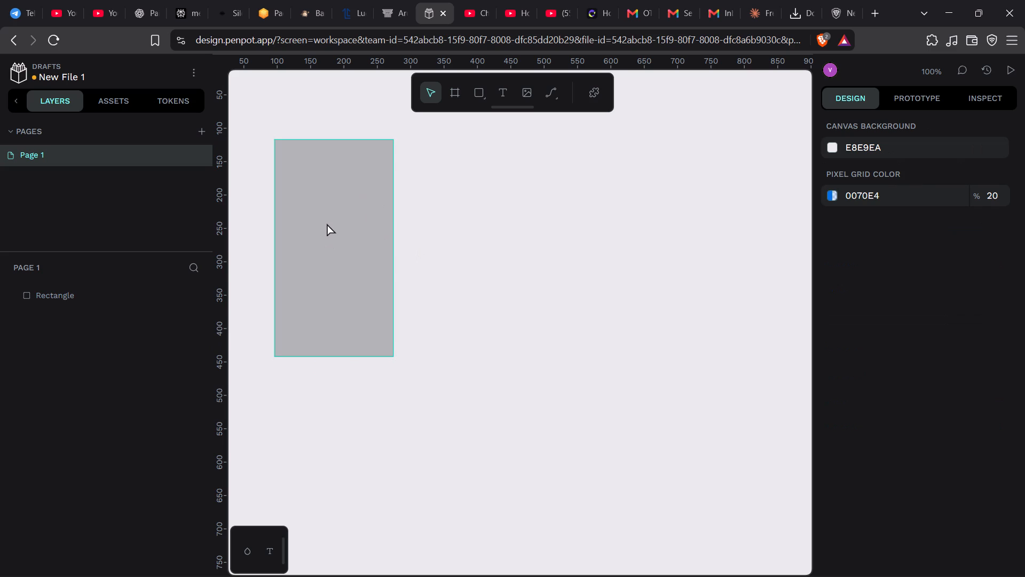
key(BackSpace)
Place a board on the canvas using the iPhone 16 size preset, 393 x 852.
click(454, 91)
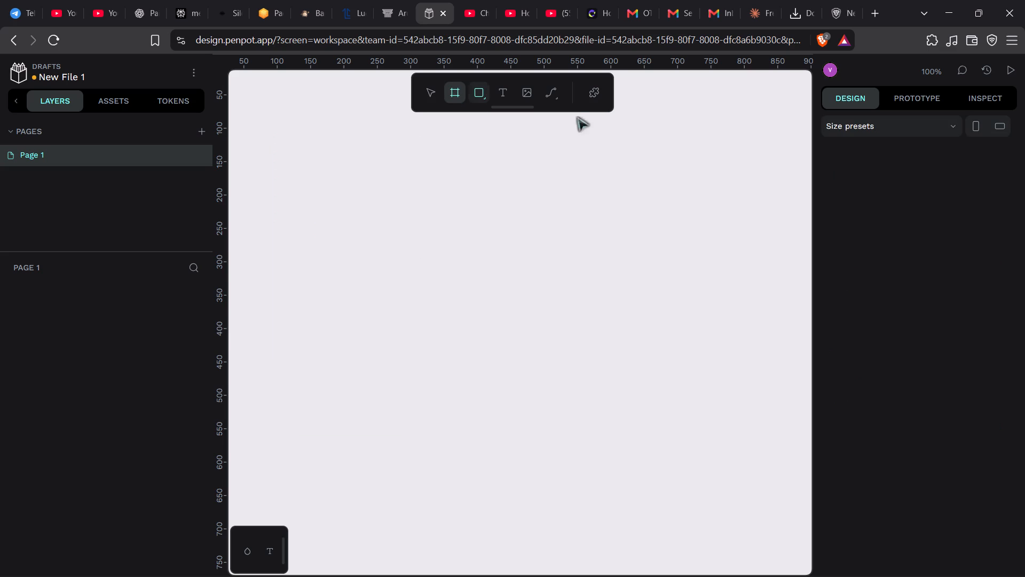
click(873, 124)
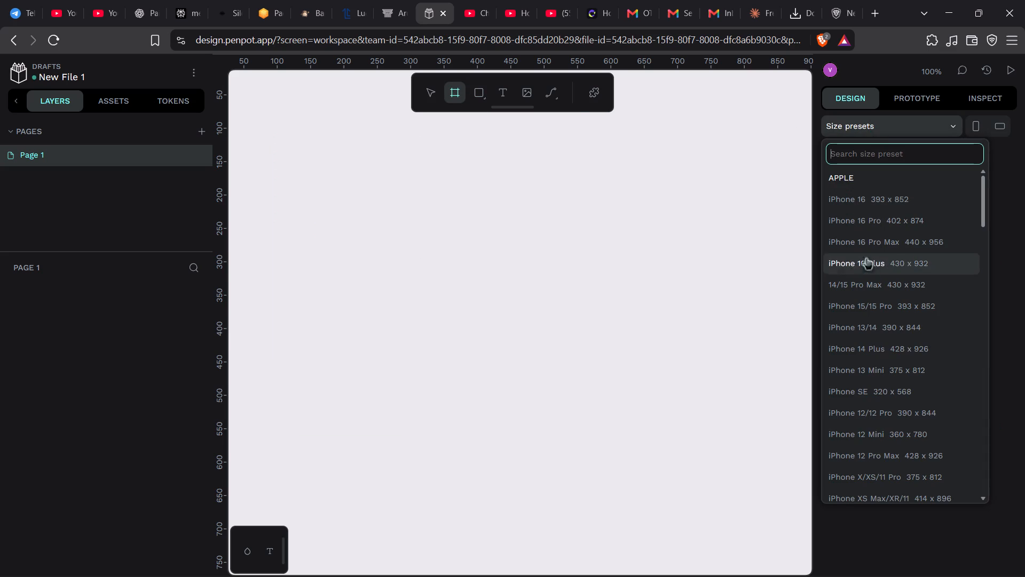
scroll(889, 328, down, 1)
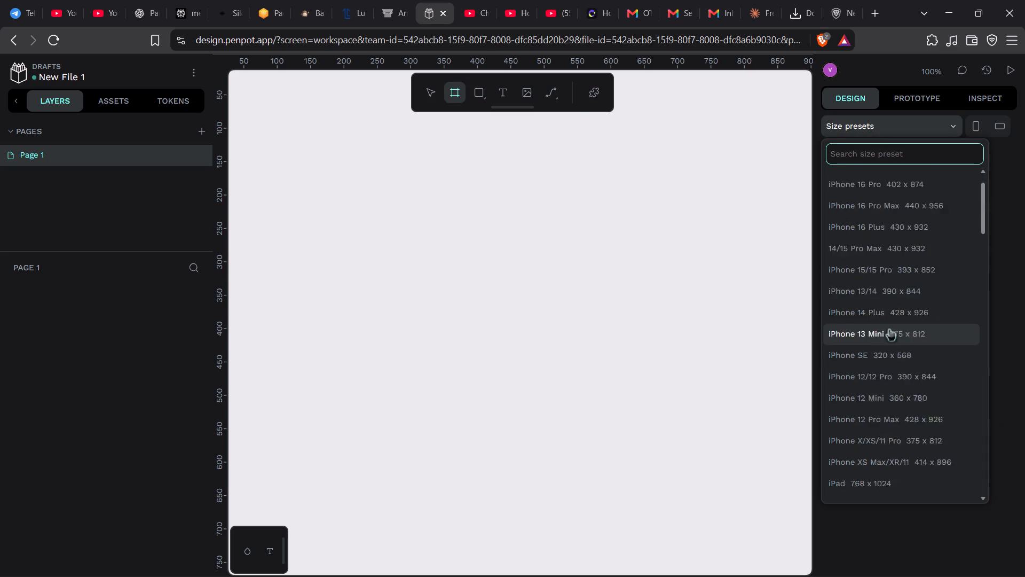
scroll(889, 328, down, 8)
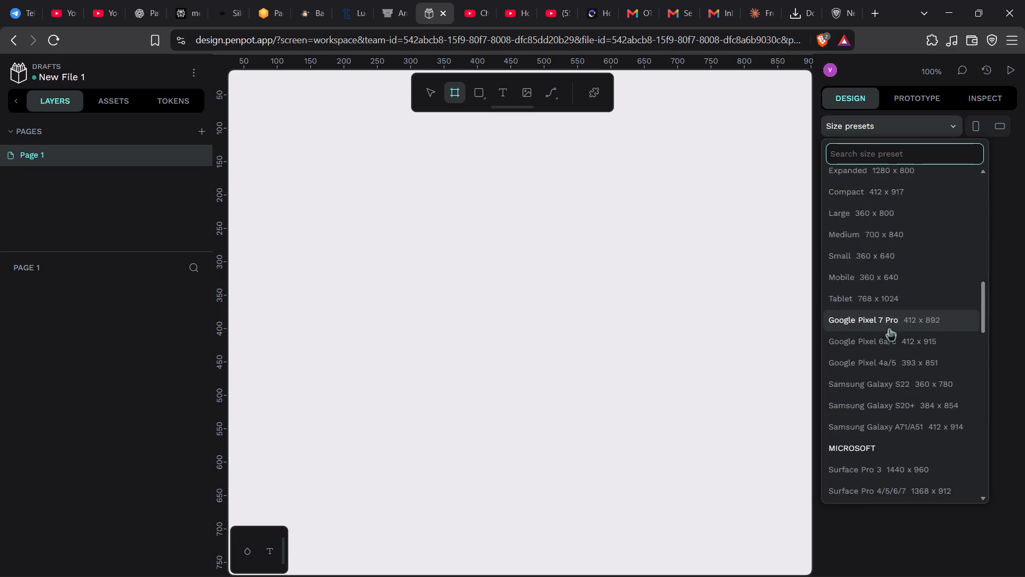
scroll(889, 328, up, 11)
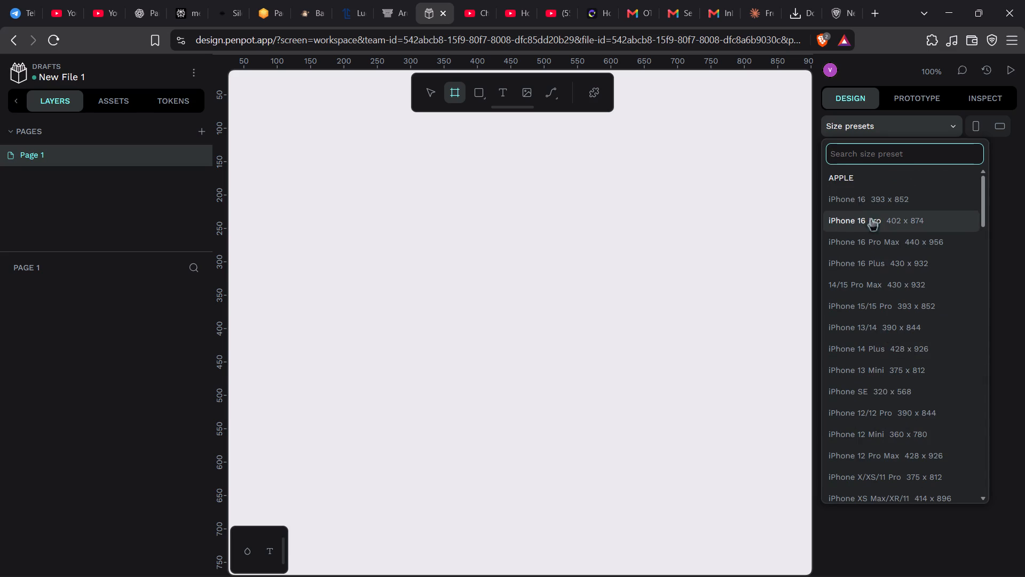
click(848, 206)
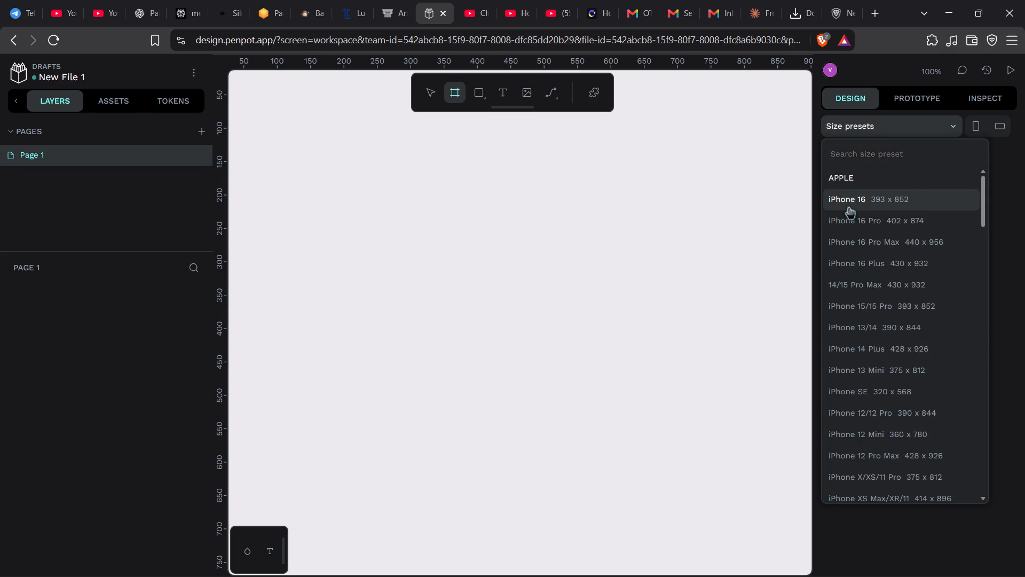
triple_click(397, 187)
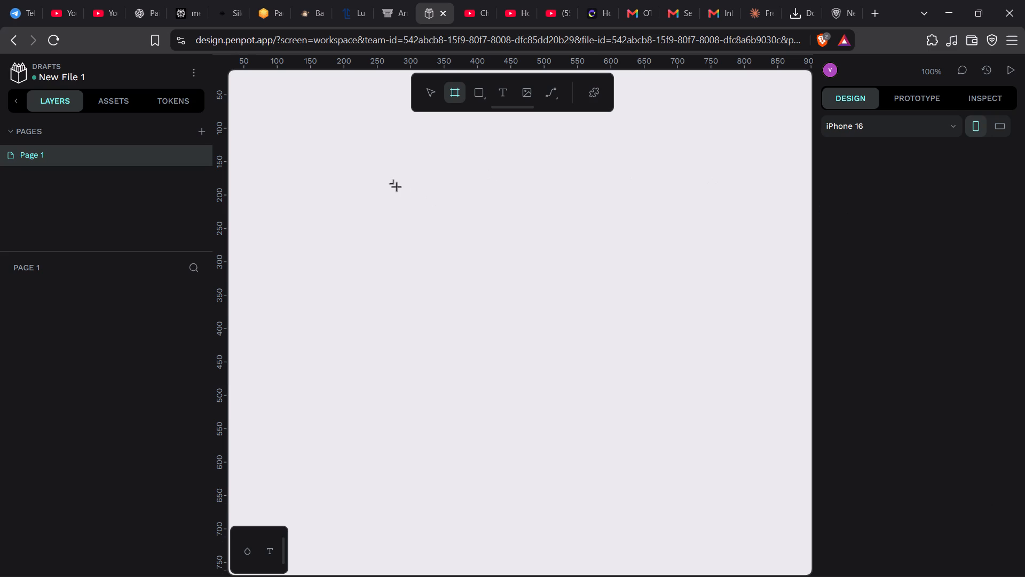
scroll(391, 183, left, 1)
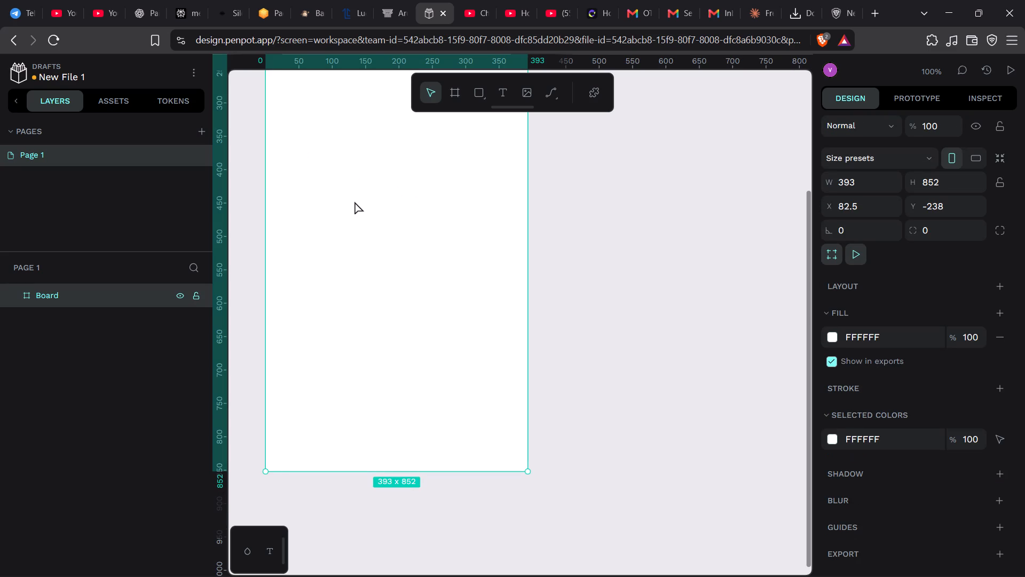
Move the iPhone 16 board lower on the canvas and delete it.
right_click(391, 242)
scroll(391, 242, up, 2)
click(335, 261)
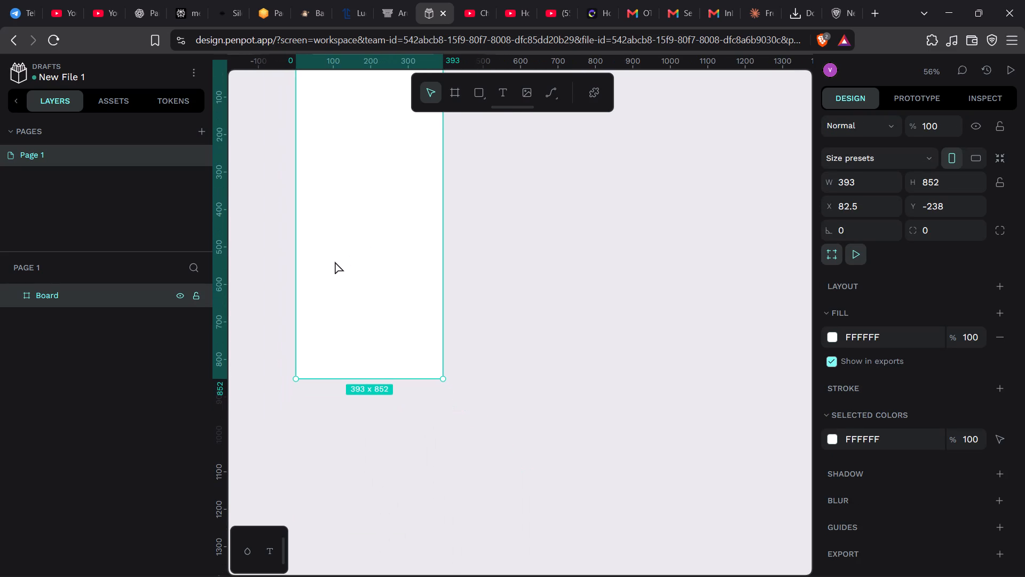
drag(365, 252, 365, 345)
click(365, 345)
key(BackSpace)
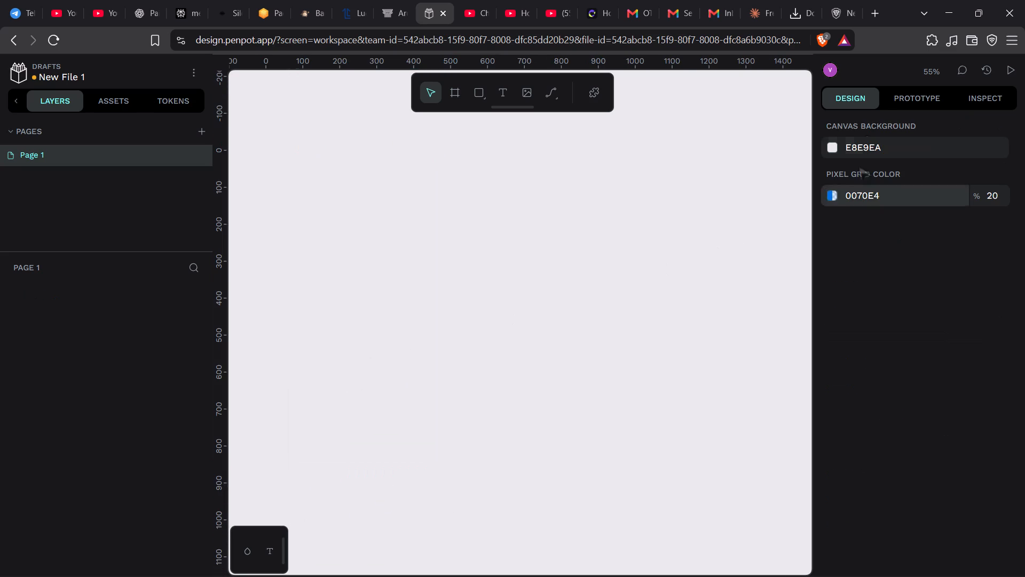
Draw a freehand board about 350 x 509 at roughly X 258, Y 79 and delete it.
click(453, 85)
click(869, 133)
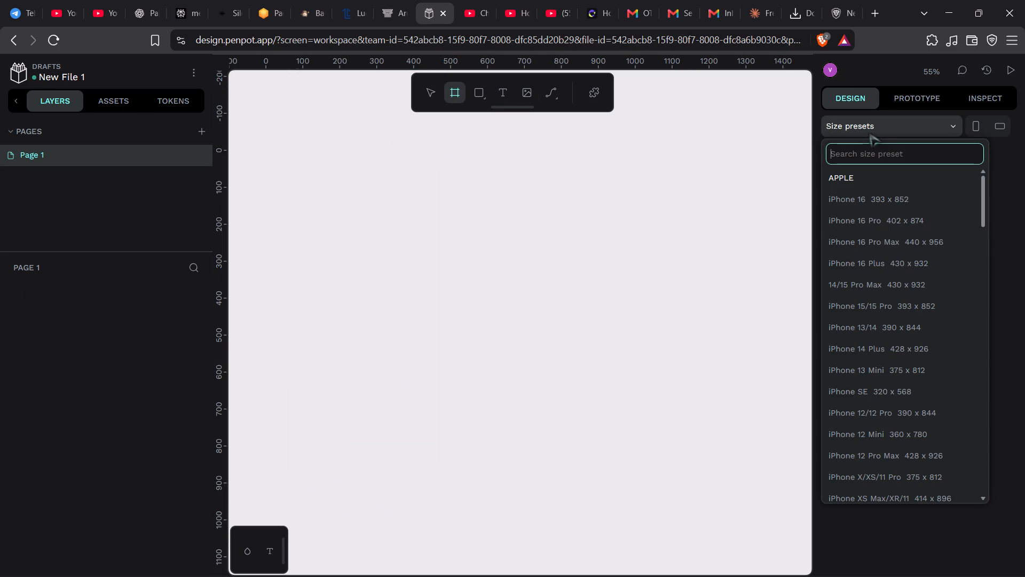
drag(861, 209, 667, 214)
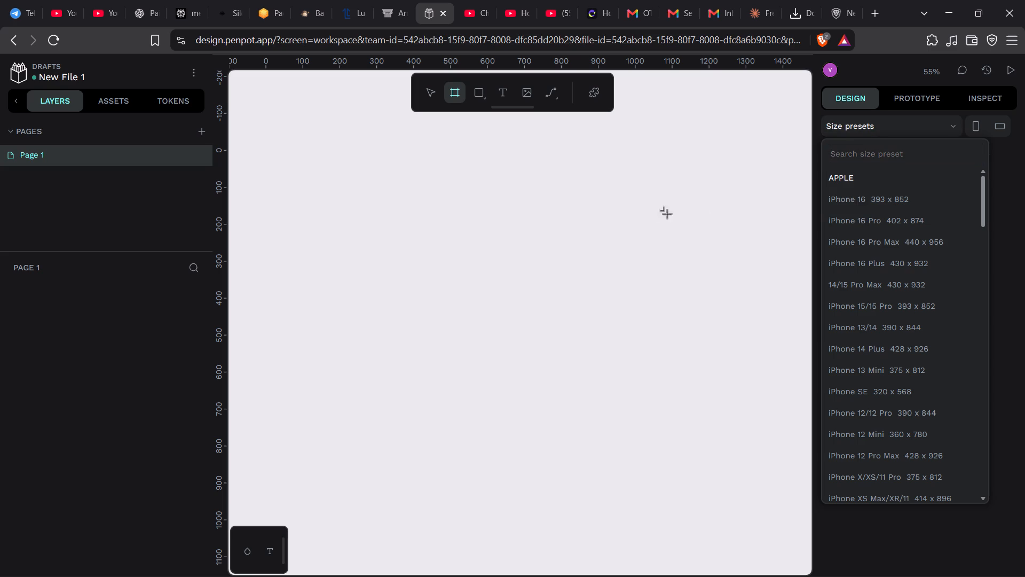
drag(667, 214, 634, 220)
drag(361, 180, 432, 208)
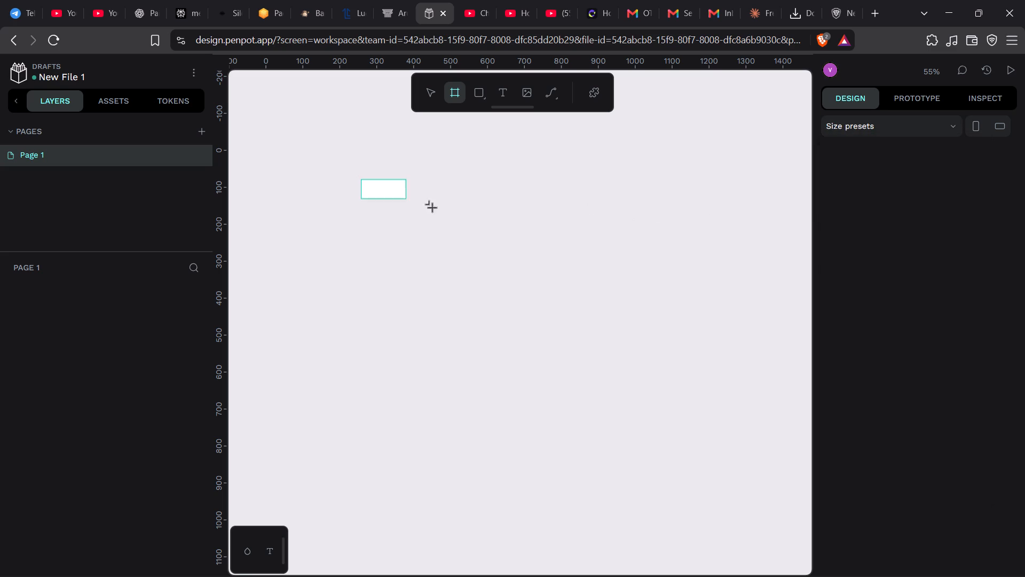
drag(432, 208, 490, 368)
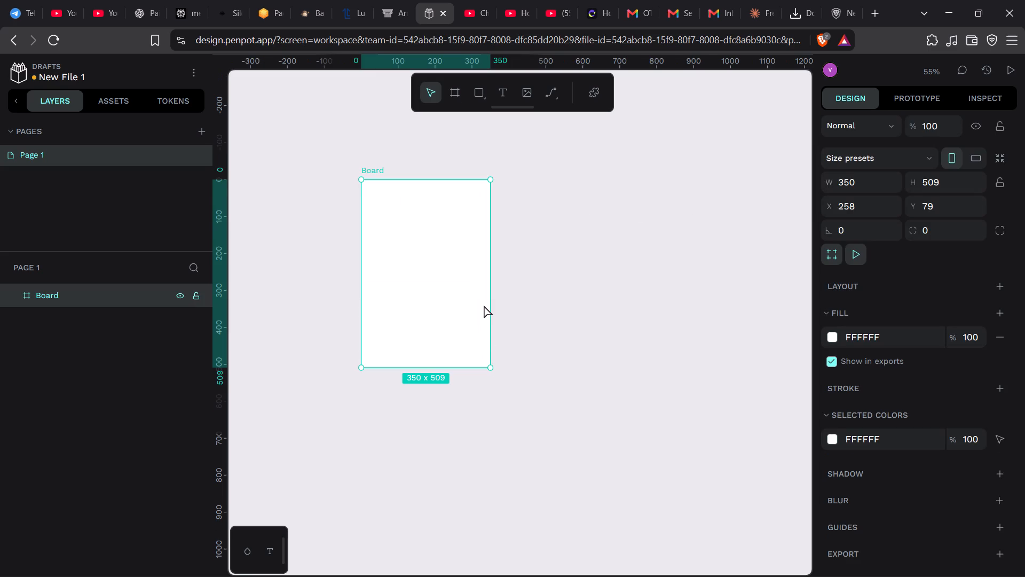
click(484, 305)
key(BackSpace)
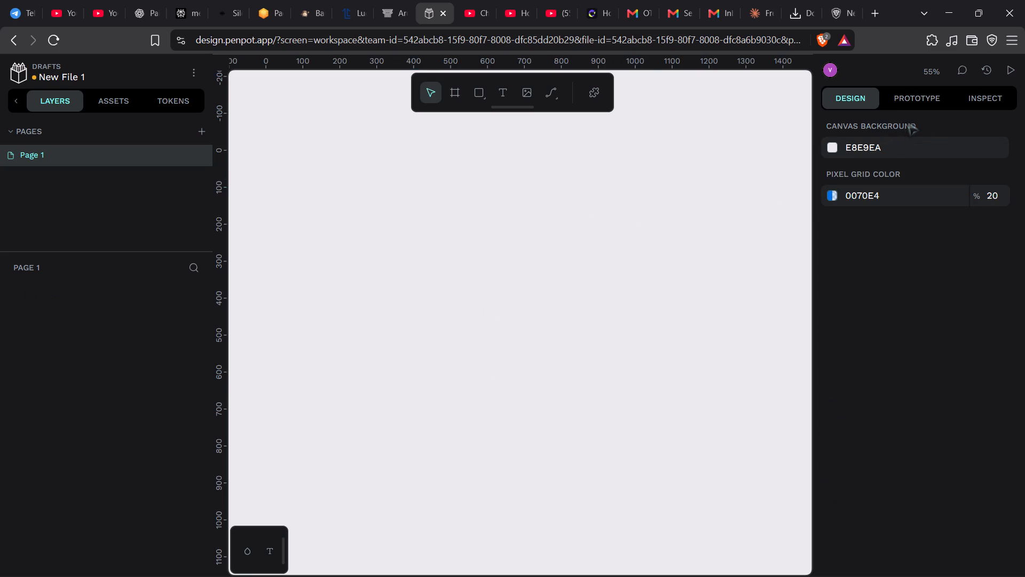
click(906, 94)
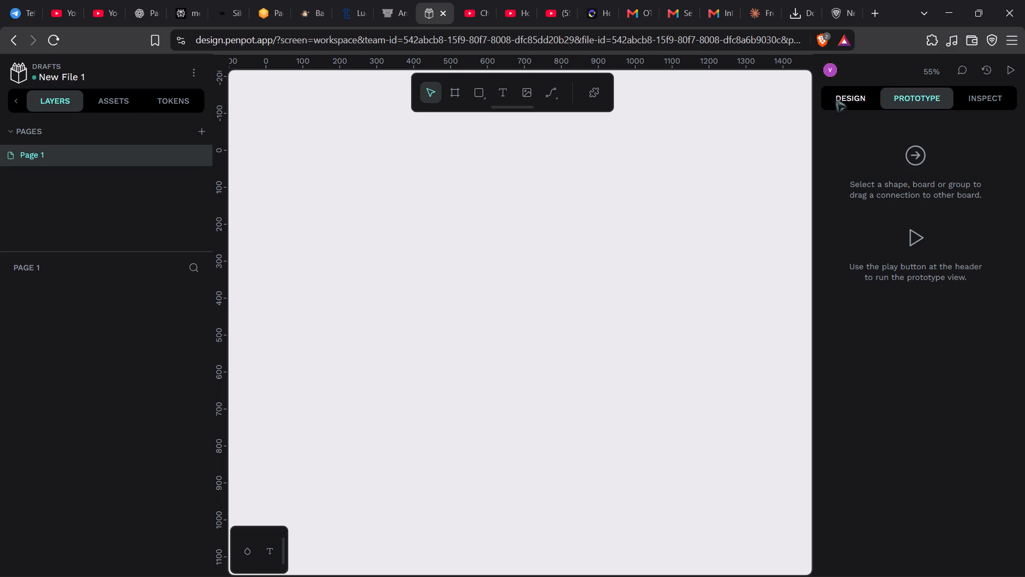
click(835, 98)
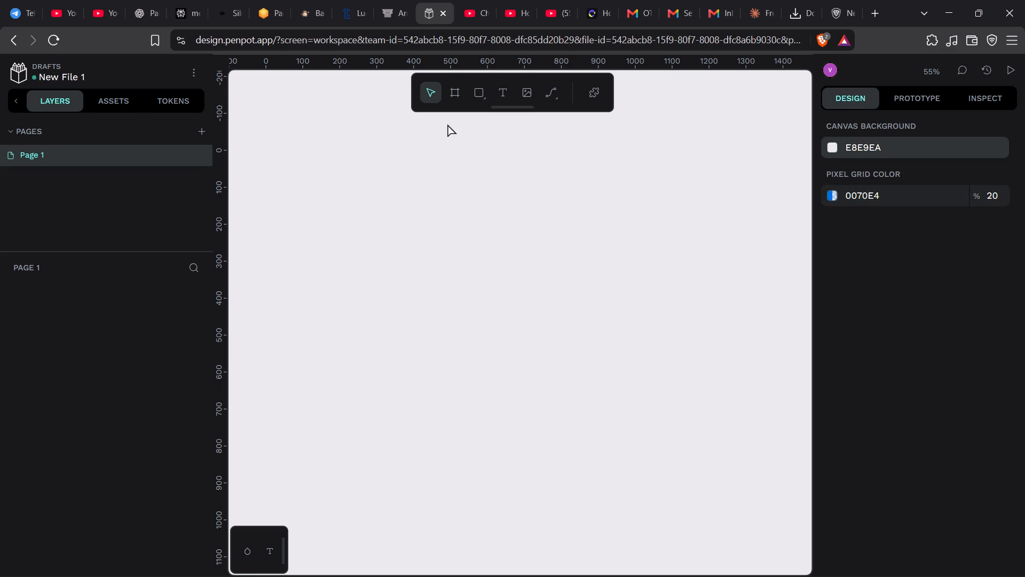
Place a portrait iPhone 16 preset board, 393 x 852, and position it at about X 183, Y 10.
click(451, 93)
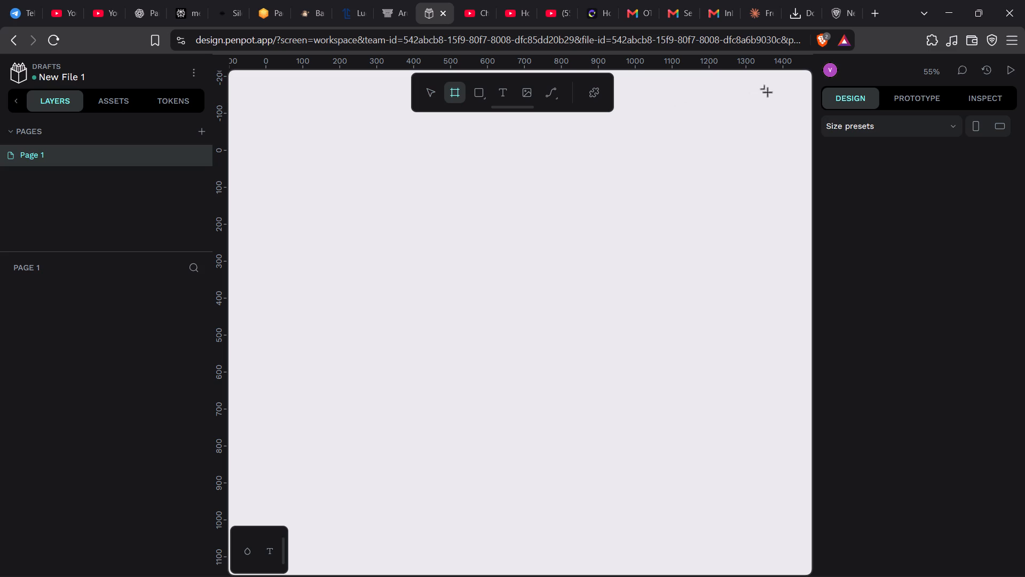
click(976, 130)
click(874, 124)
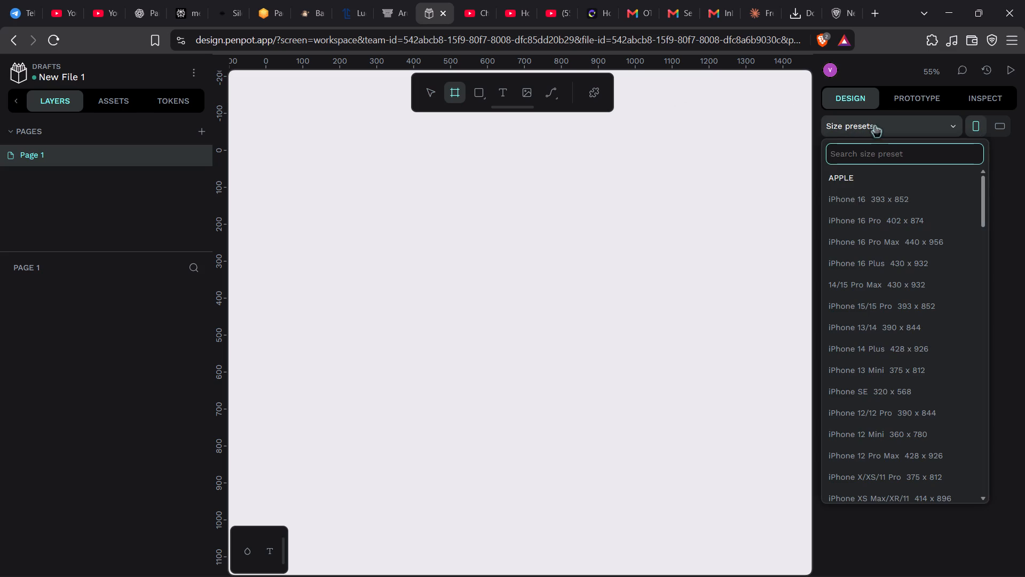
click(877, 193)
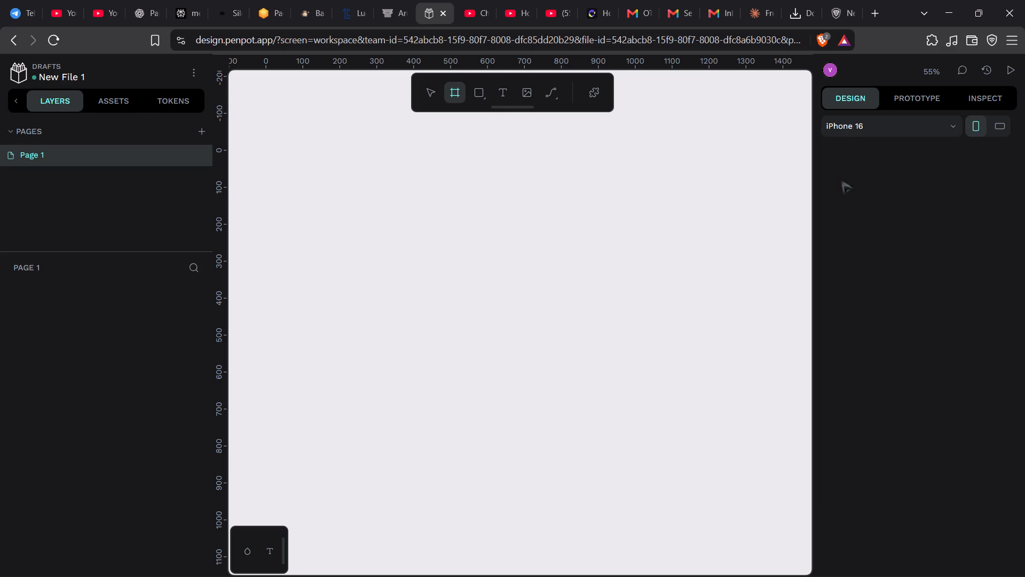
click(408, 157)
click(408, 157)
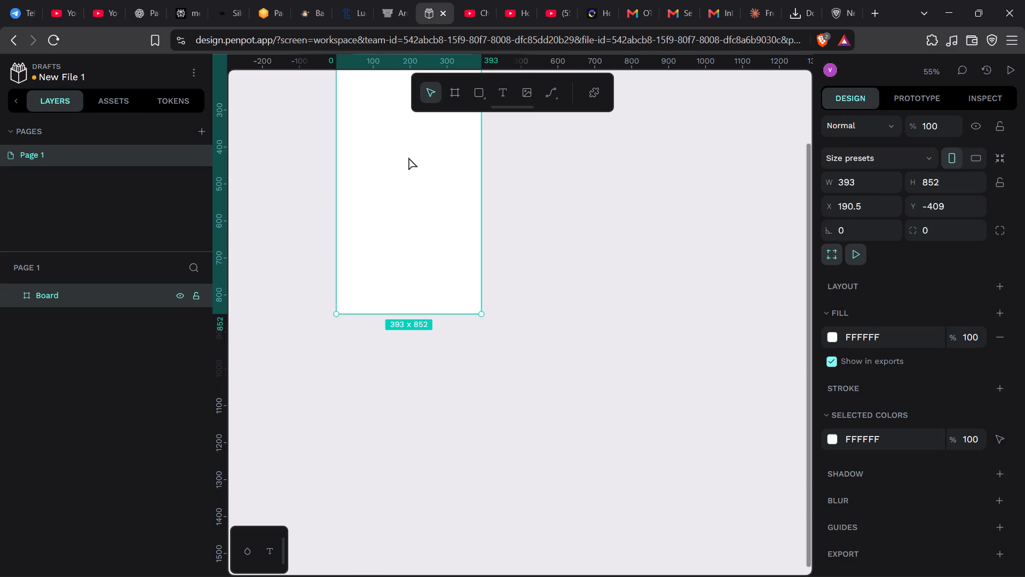
drag(408, 157, 406, 311)
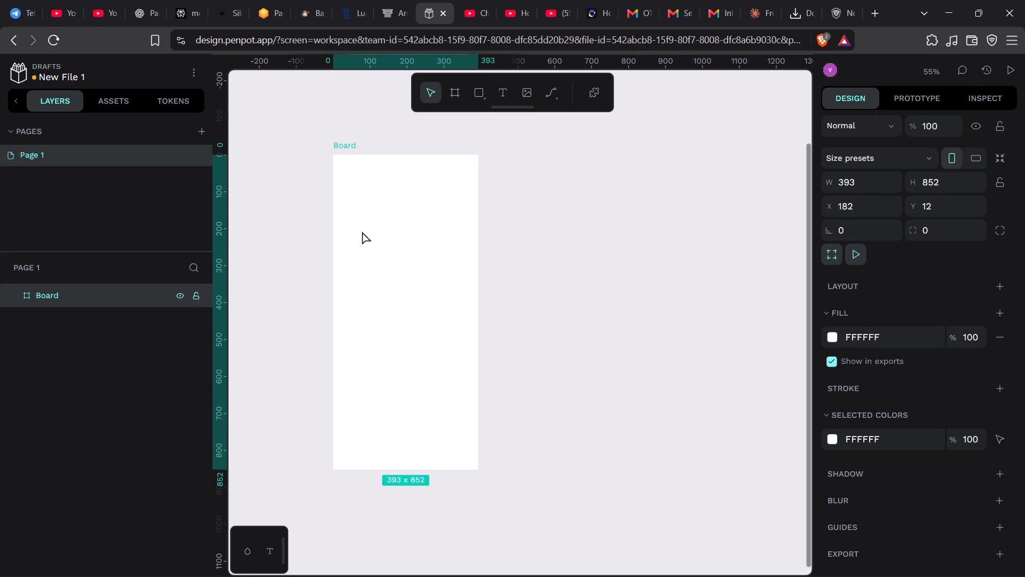
click(362, 232)
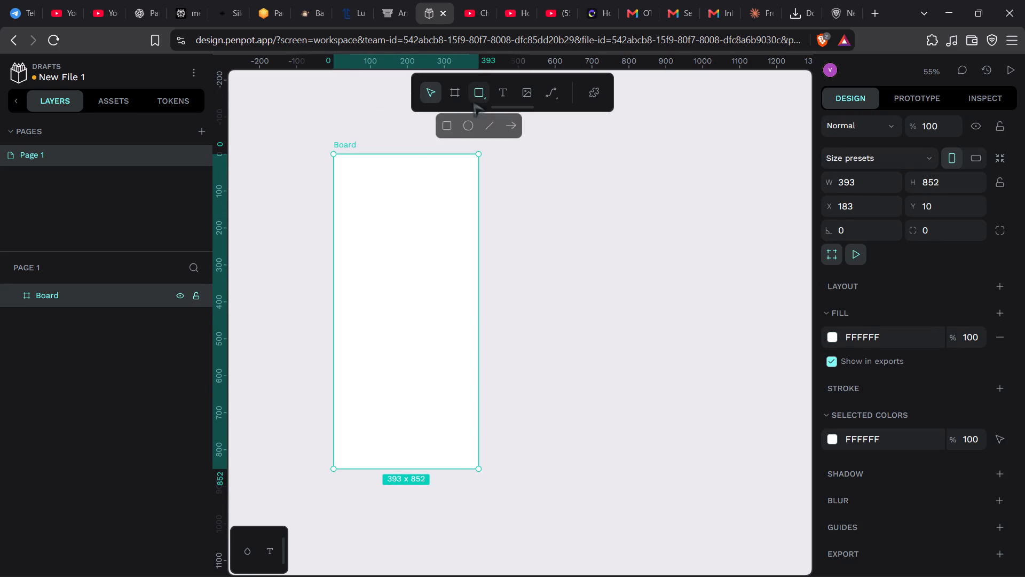
Draw a rectangle about 241 x 241 inside the board and move it to about X 14, Y 50.
click(473, 102)
drag(372, 205, 453, 271)
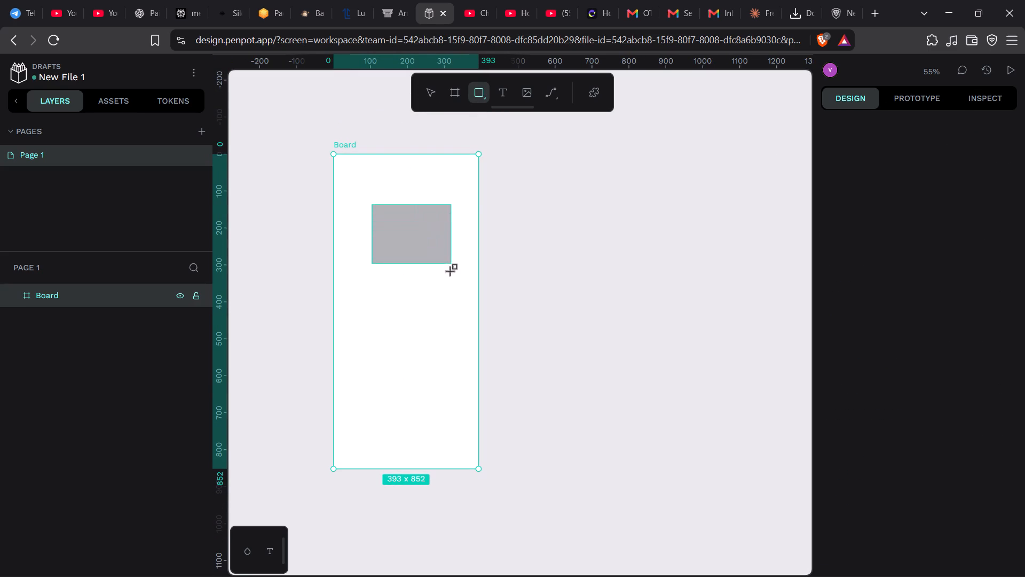
drag(453, 271, 461, 294)
drag(416, 237, 390, 212)
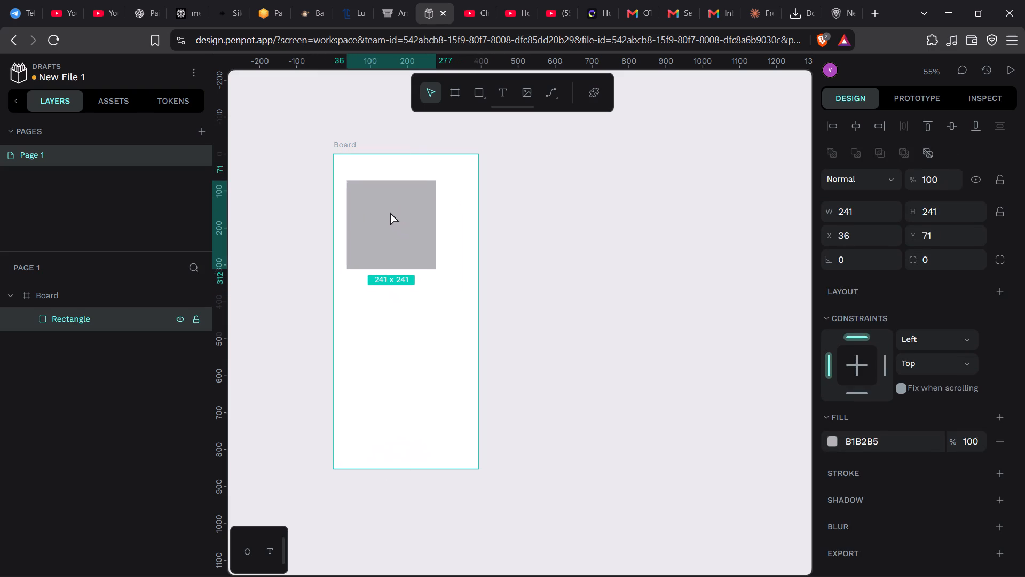
drag(390, 212, 383, 205)
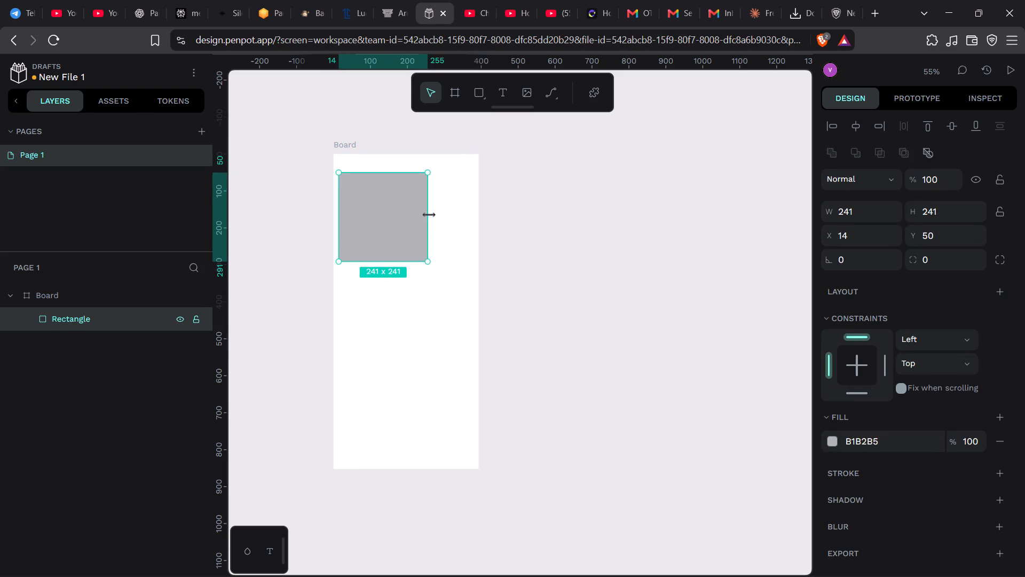
Stretch the rectangle's sides to the board's edges, making it 393 wide at X 0.
drag(430, 216, 460, 221)
click(413, 216)
drag(427, 217, 463, 219)
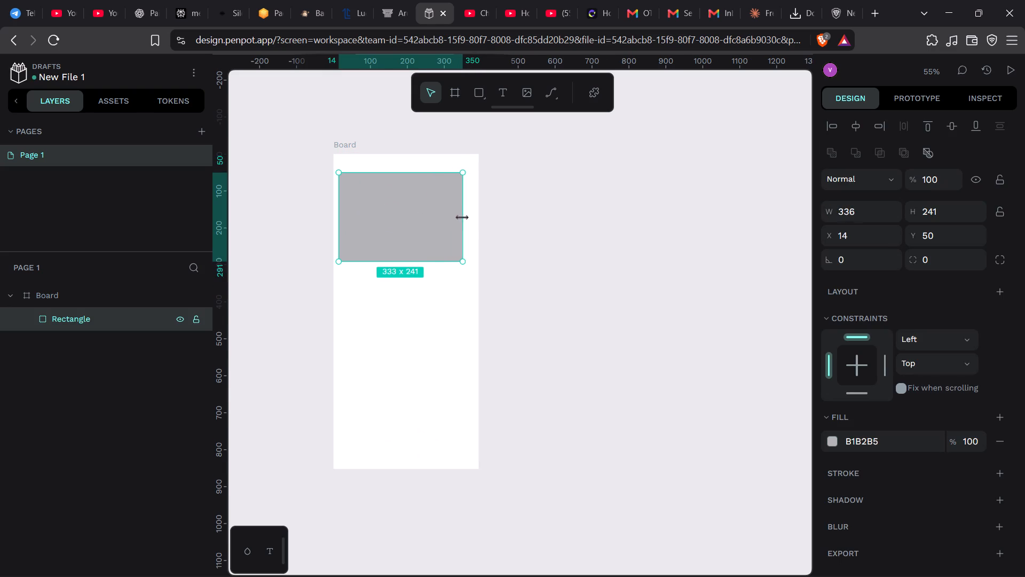
drag(463, 219, 477, 225)
drag(337, 215, 326, 215)
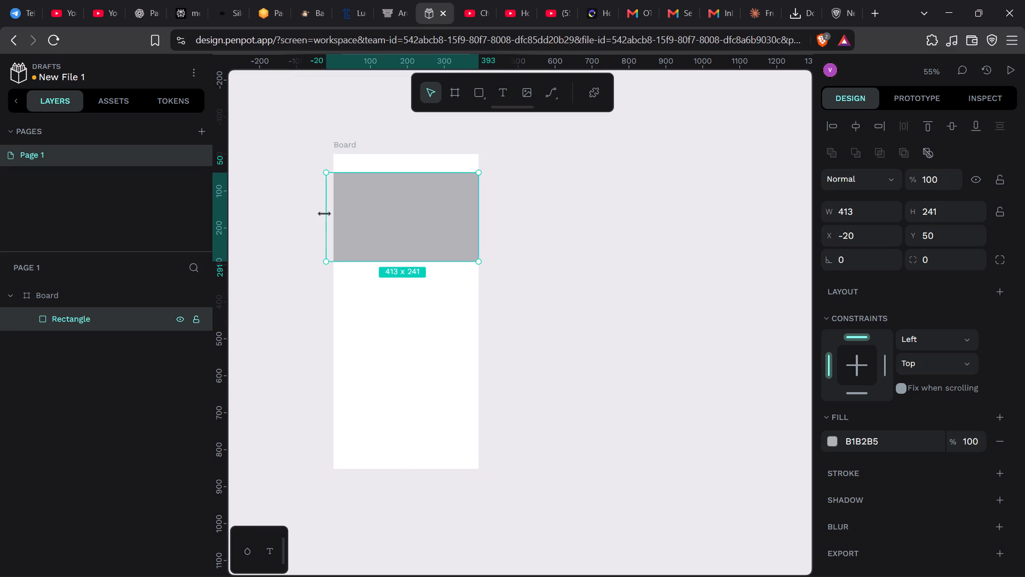
drag(326, 215, 334, 216)
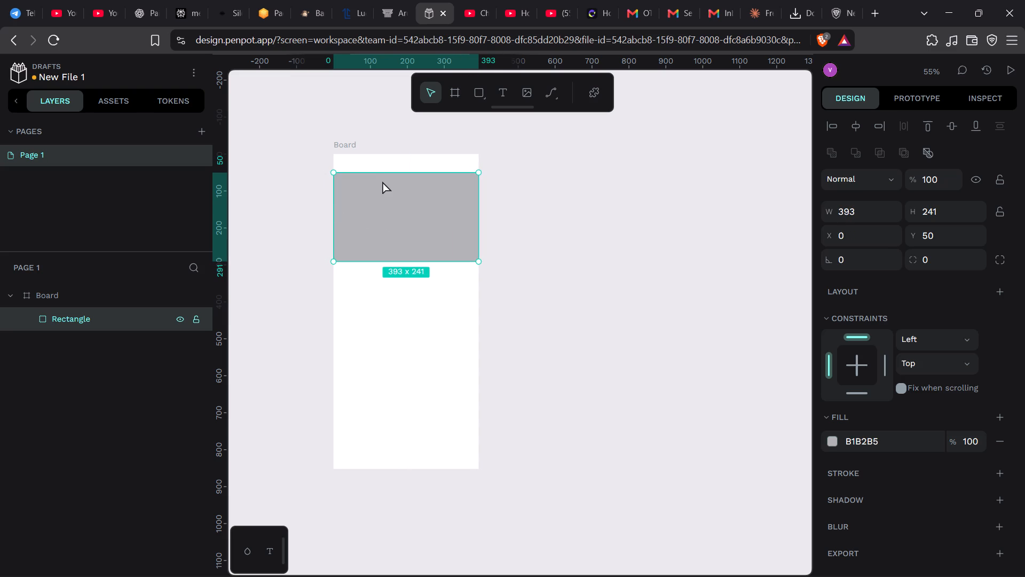
Lower the rectangle's top edge to Y 225, making it 66 high.
drag(381, 172, 367, 235)
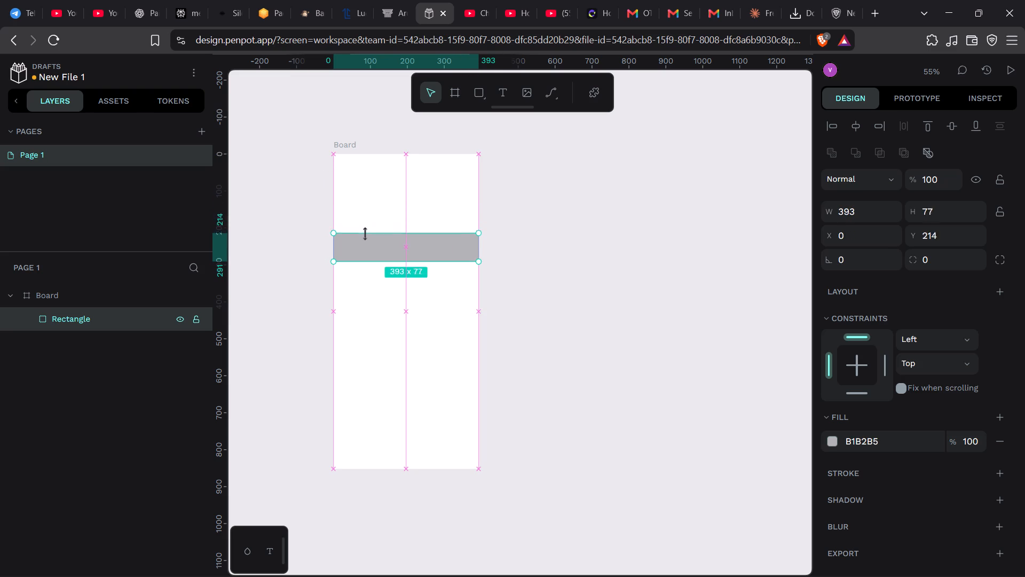
drag(367, 235, 366, 237)
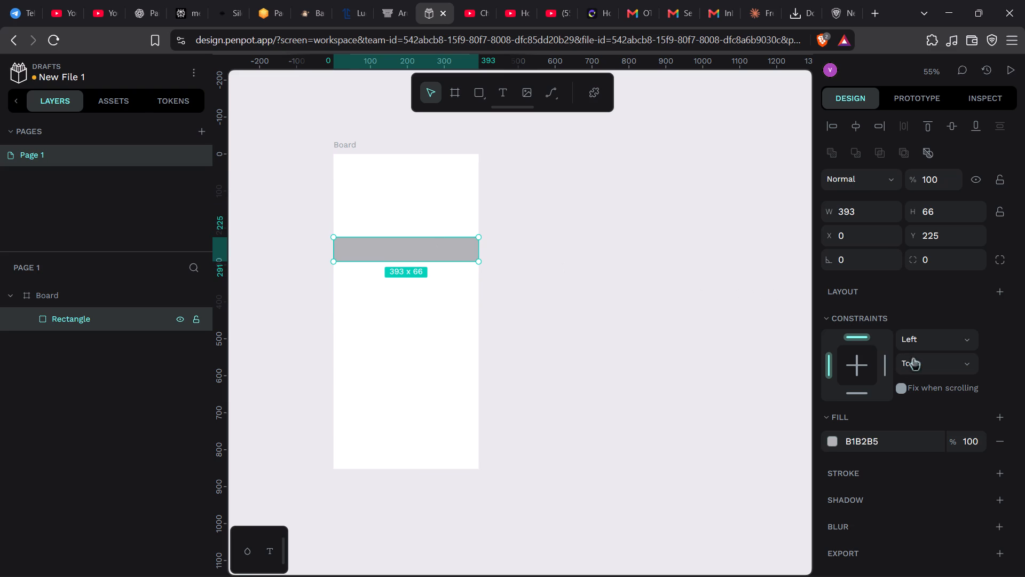
Set the rectangle's corner radius to 61 to give it fully rounded ends.
click(933, 271)
click(933, 267)
key(Up)
key(Up)
key(Up)
key(Up)
key(Up)
key(Up)
key(Up)
key(Up)
key(Up)
key(Up)
key(Up)
key(Up)
key(Up)
key(Up)
key(Up)
key(Up)
key(Up)
key(Up)
key(Up)
key(Up)
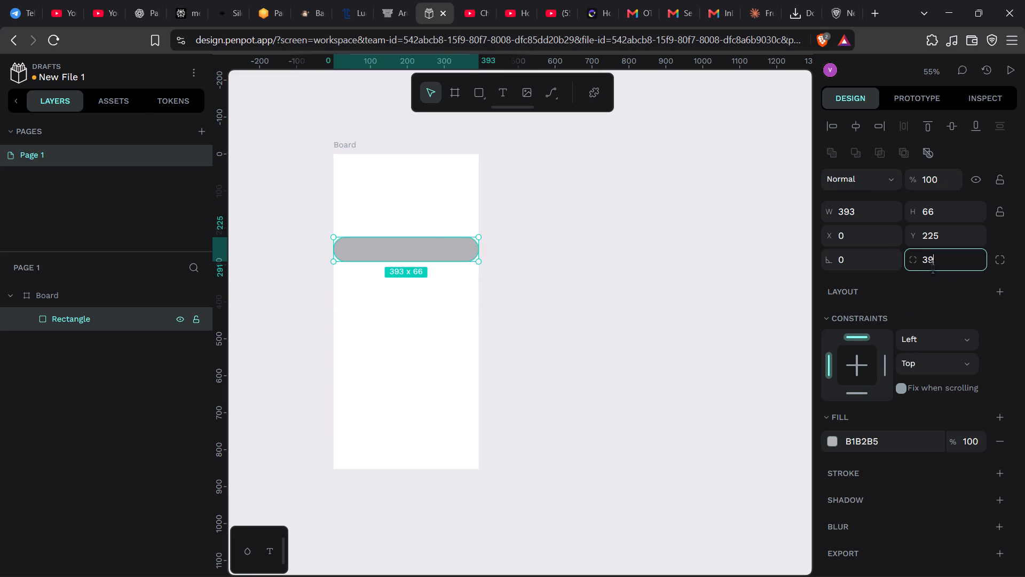
key(Up)
key(Up)
key(Up)
key(Up)
key(Up)
key(Up)
key(Up)
key(Up)
key(Up)
key(Up)
key(Up)
key(Up)
key(Up)
key(Up)
key(Up)
key(Up)
key(Up)
key(Up)
key(Up)
key(Up)
Reduce the rounded rectangle's width to 371.
click(878, 210)
key(Down)
key(Down)
key(Down)
key(Down)
key(Down)
key(Down)
key(Down)
key(Down)
key(Down)
key(Down)
key(Down)
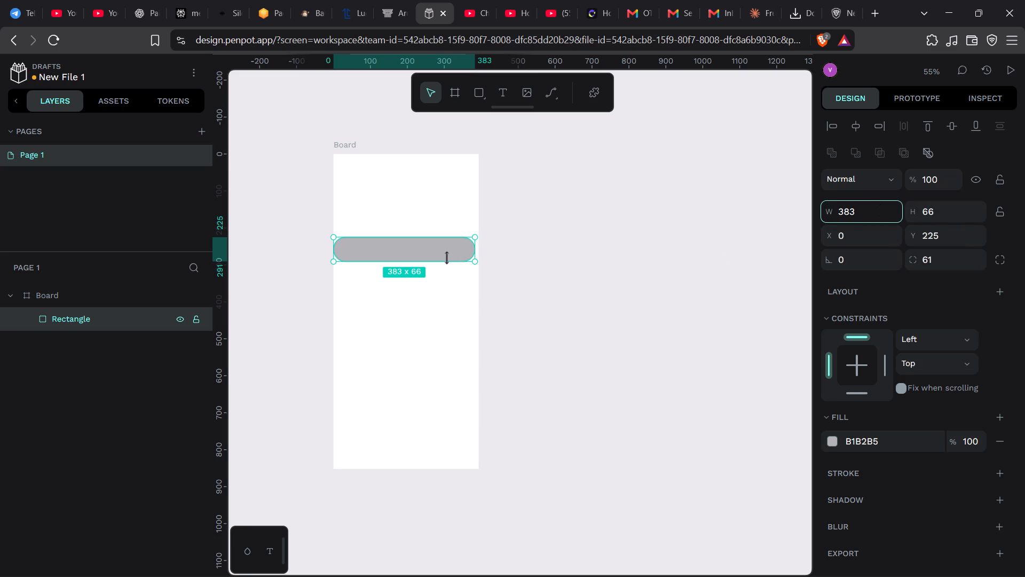
key(Down)
key(Down)
key(Down)
key(Down)
key(Down)
key(Down)
key(Down)
key(Down)
key(Down)
key(Down)
key(Down)
key(Down)
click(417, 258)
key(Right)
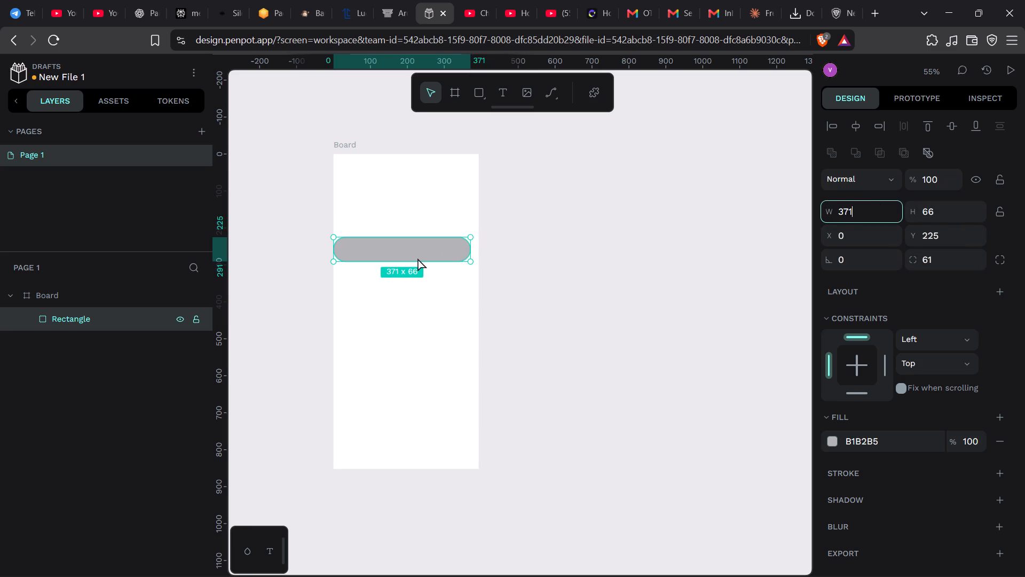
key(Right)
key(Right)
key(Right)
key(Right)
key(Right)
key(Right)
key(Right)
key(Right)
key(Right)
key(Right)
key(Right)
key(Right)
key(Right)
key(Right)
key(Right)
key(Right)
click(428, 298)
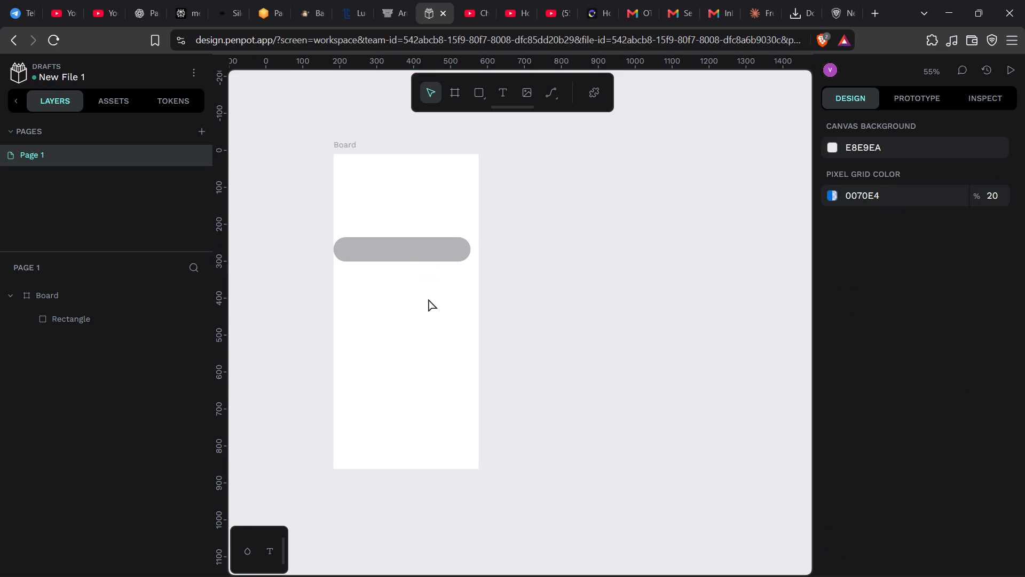
Nudge the rounded rectangle horizontally to X 11 so it is centred across the board's width.
click(387, 244)
key(Right)
key(Right)
key(Right)
key(Right)
key(Right)
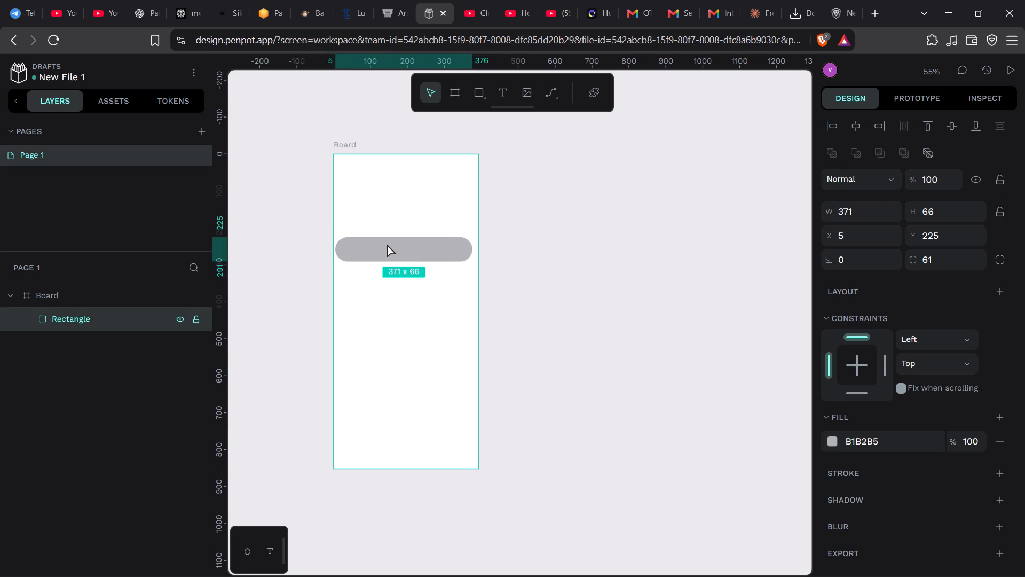
key(Right)
key(Right)
key(Right)
key(Right)
key(Right)
key(Right)
key(Right)
key(Right)
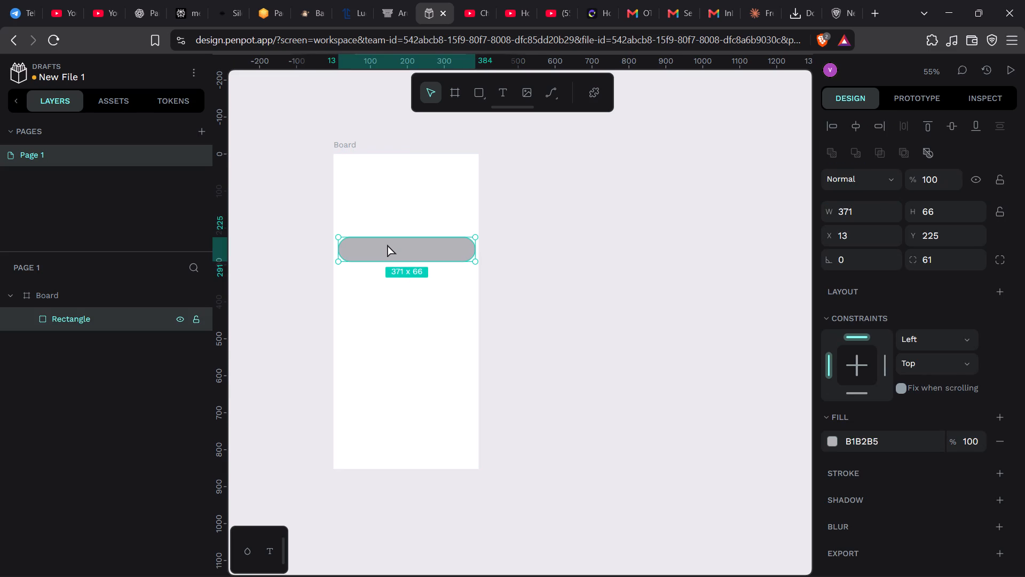
key(Left)
key(Left)
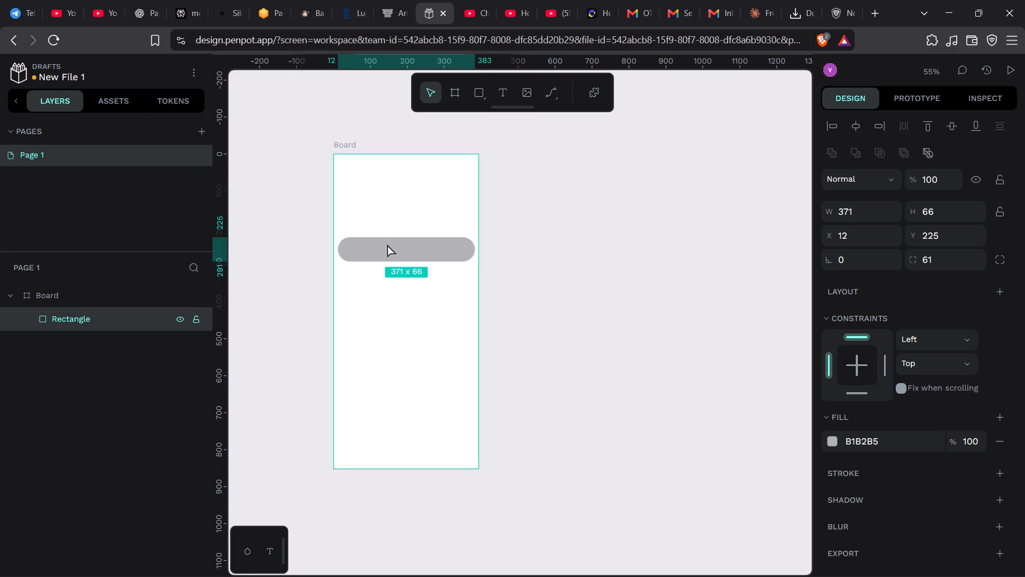
Move the rounded rectangle down near the board's bottom edge, keeping it horizontally centred, at about X 11, Y 755.
click(390, 246)
key(Down)
key(Down)
key(Down)
key(Down)
key(Down)
key(Down)
key(Down)
key(Down)
key(Down)
key(Down)
key(Down)
key(Down)
key(Down)
key(Down)
key(Down)
key(Down)
key(Down)
key(Down)
key(Down)
key(Down)
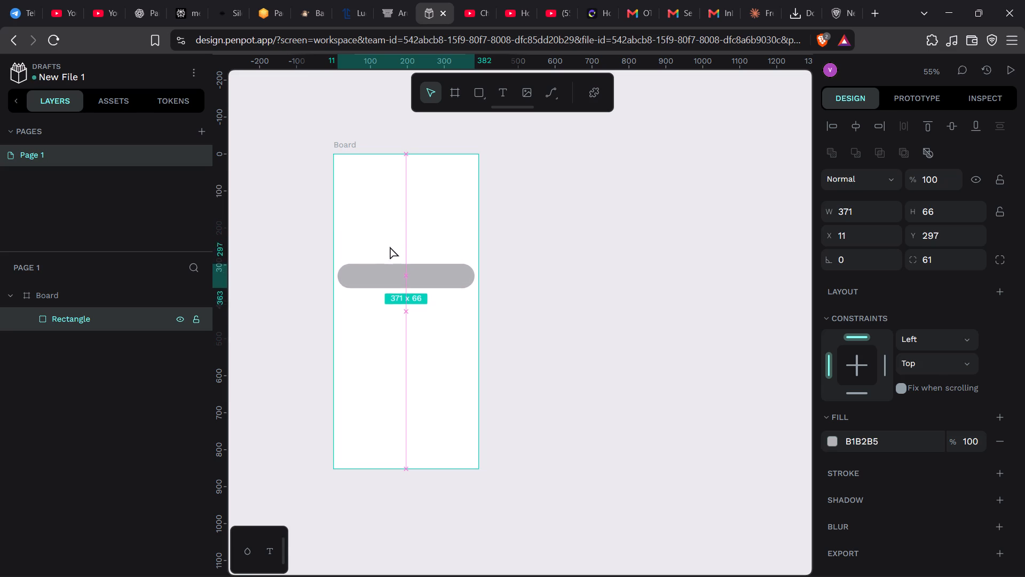
drag(403, 290, 396, 338)
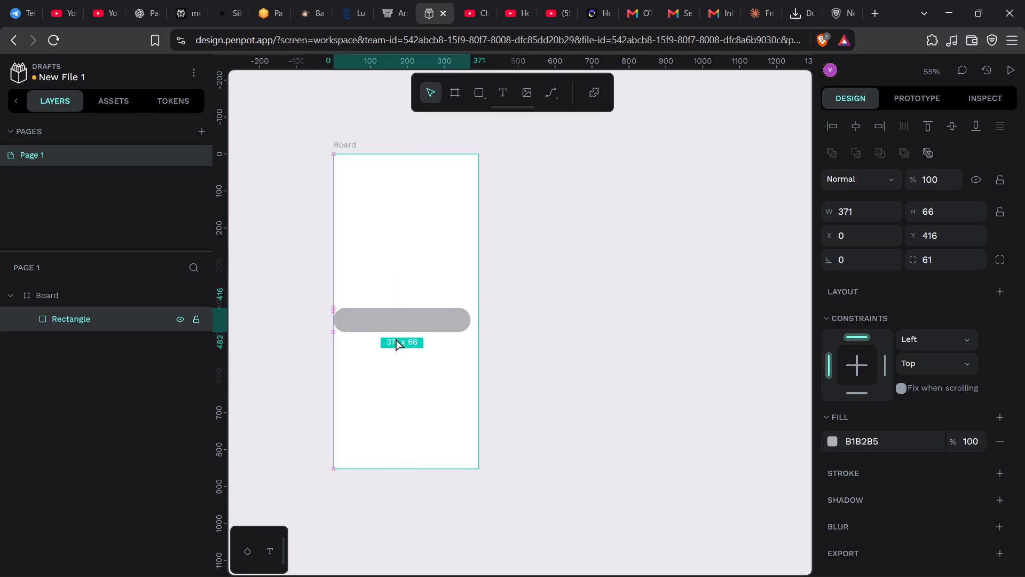
drag(396, 338, 403, 447)
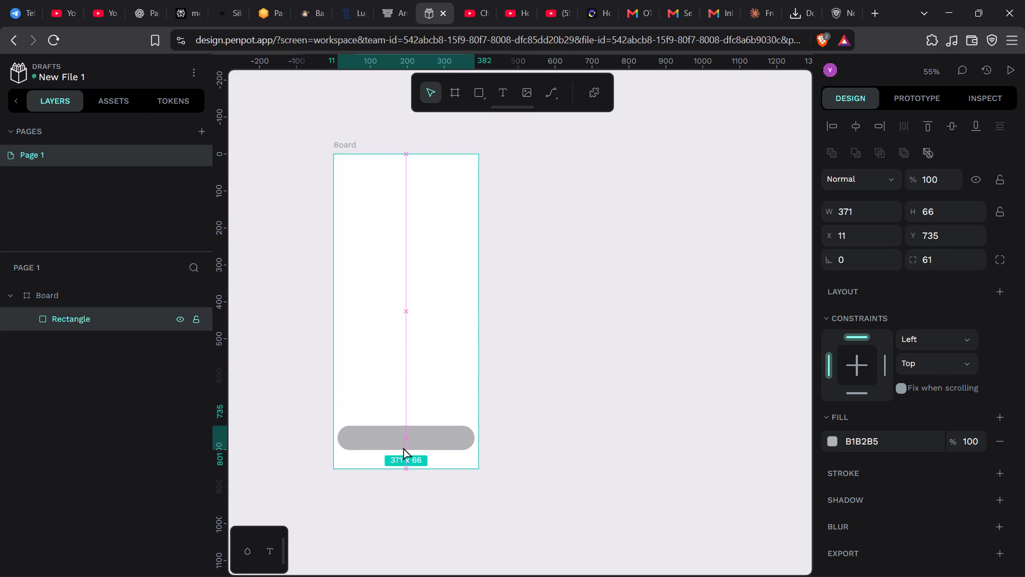
drag(403, 447, 403, 484)
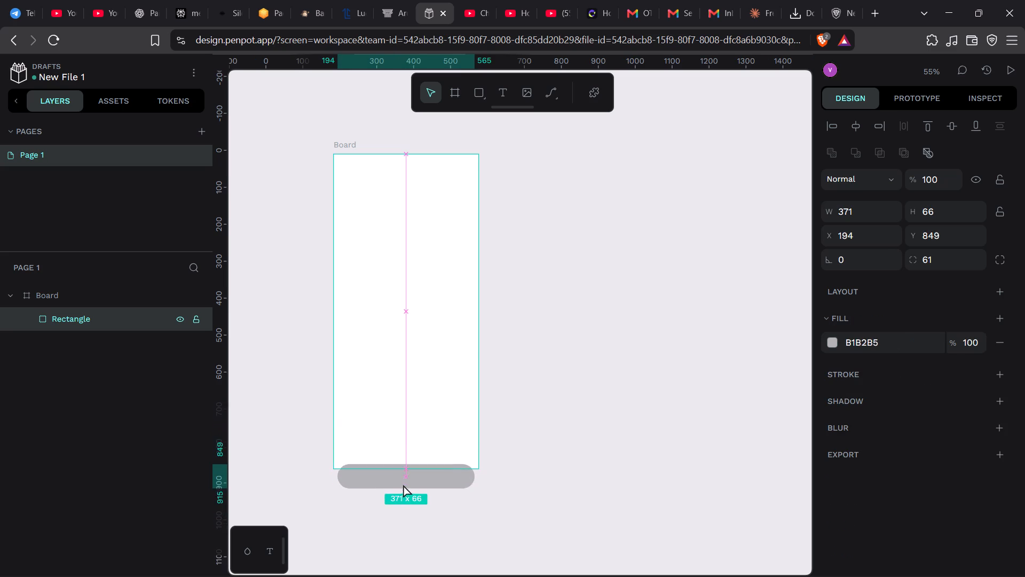
drag(403, 484, 406, 456)
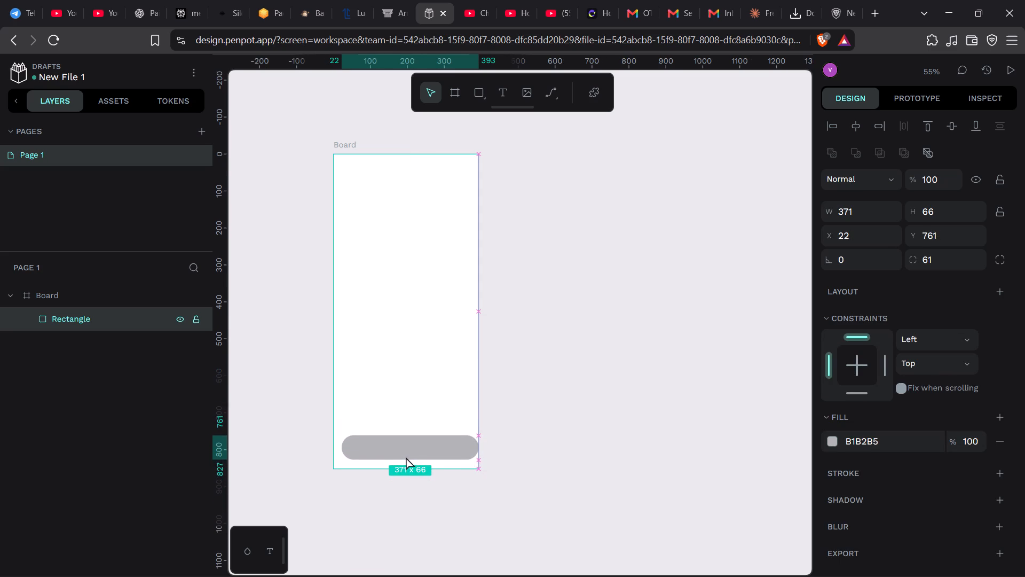
drag(406, 456, 404, 454)
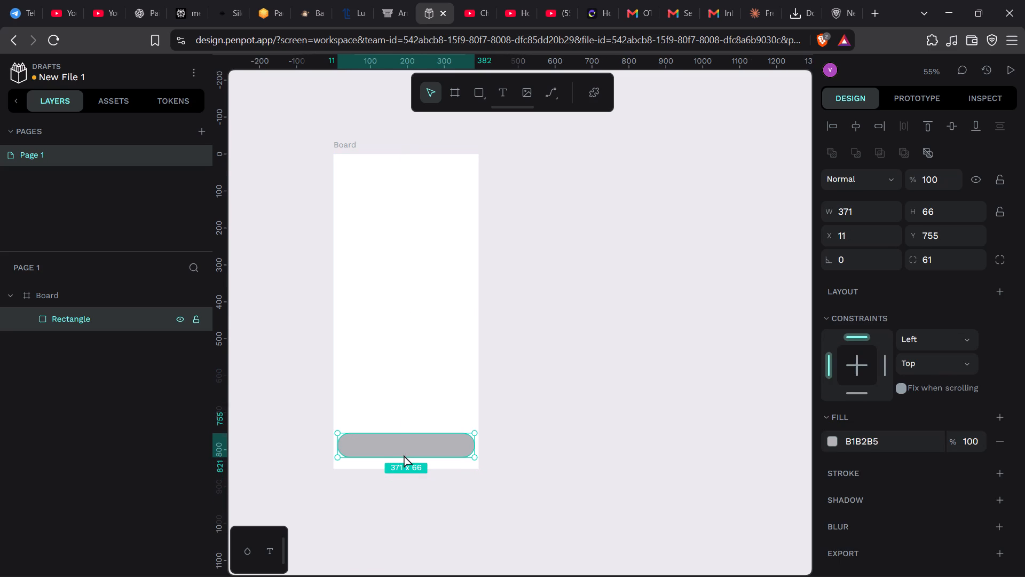
Nudge the rounded rectangle further down to Y 774, just above the board's bottom edge.
scroll(402, 386, down, 2)
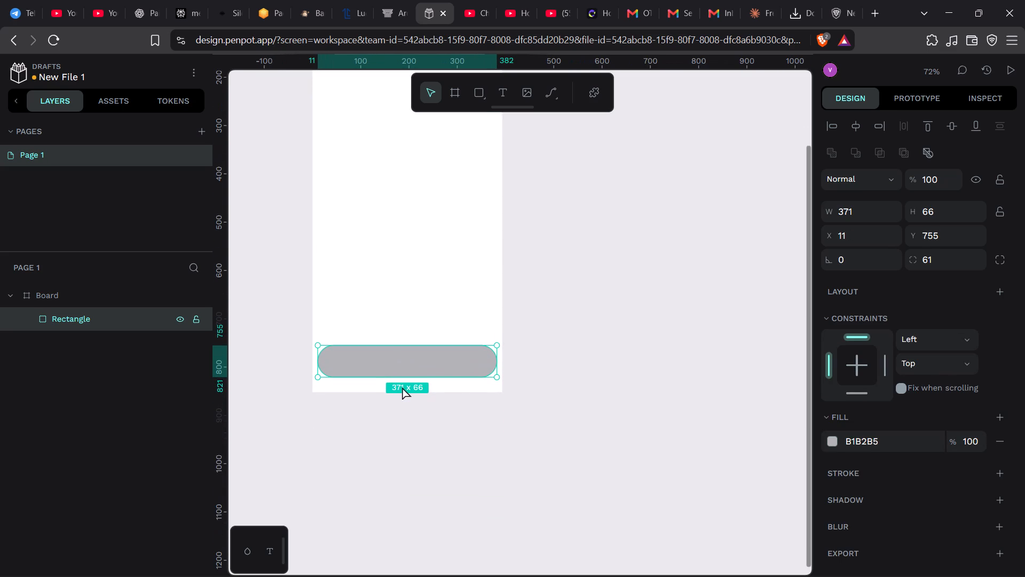
click(384, 335)
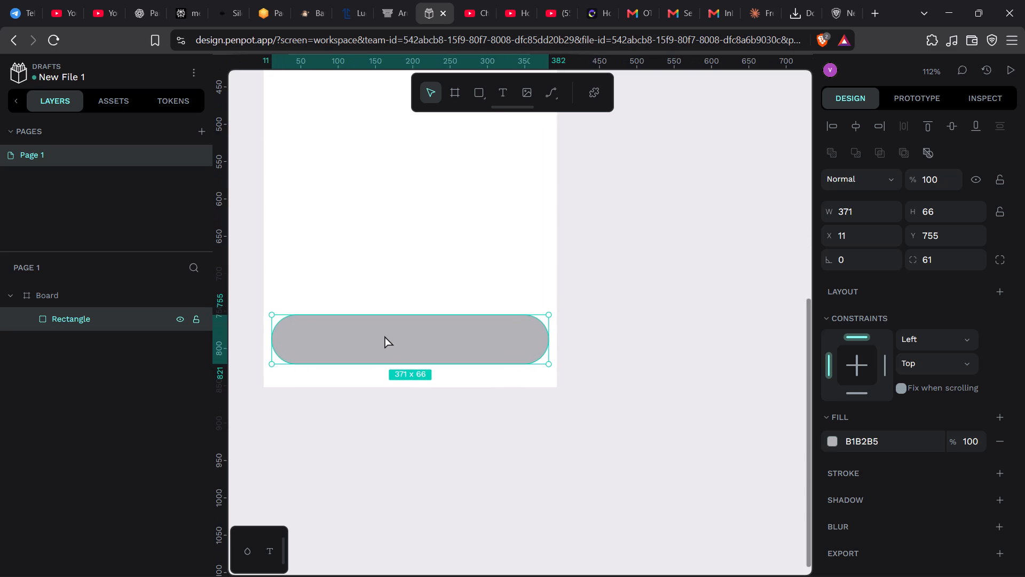
key(Down)
key(Down)
key(Down)
key(Down)
key(Down)
key(Down)
key(Down)
key(Down)
key(Down)
key(Down)
key(Down)
key(Down)
key(Down)
key(Down)
key(Down)
key(Down)
key(Down)
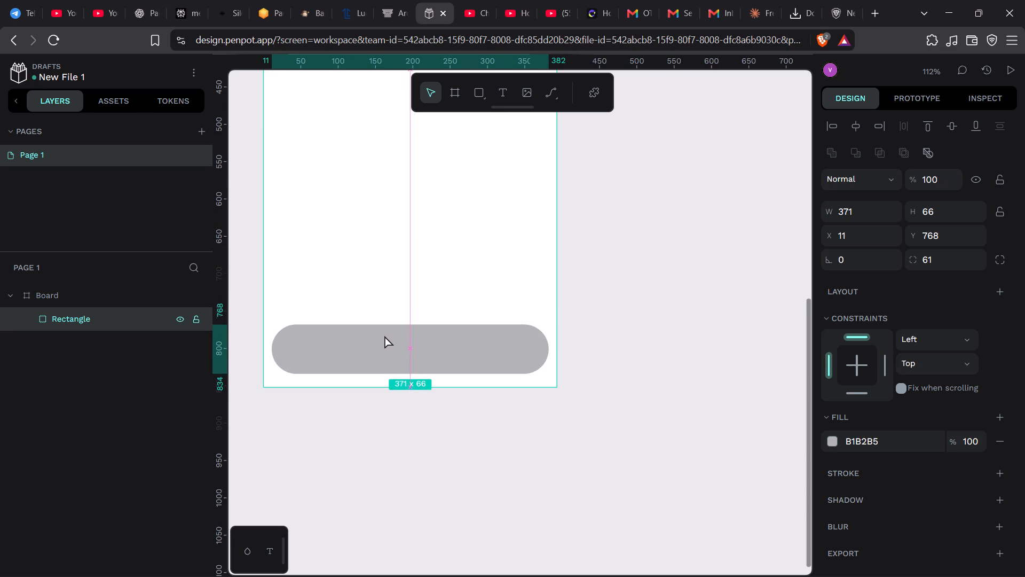
key(Down)
key(Down)
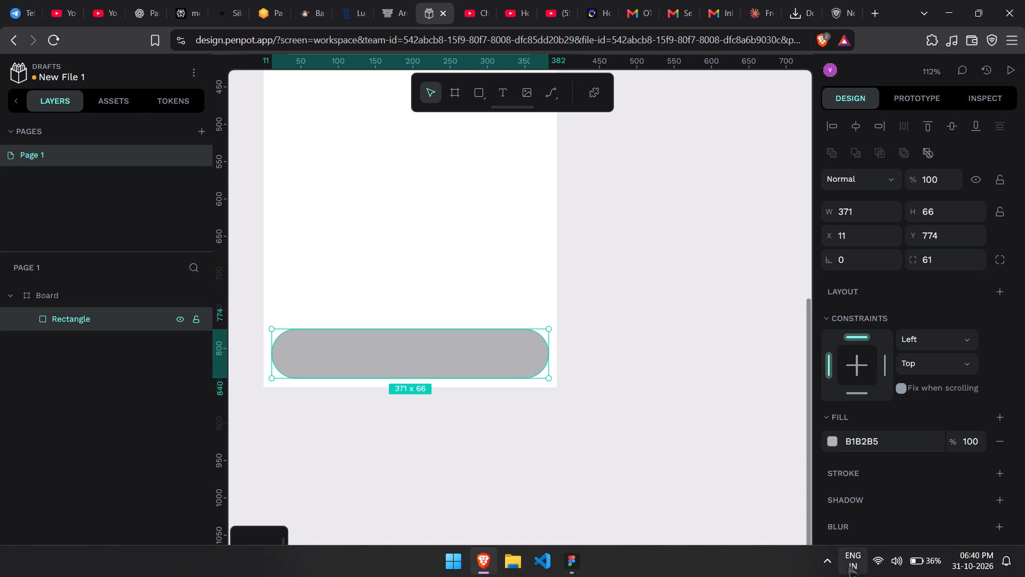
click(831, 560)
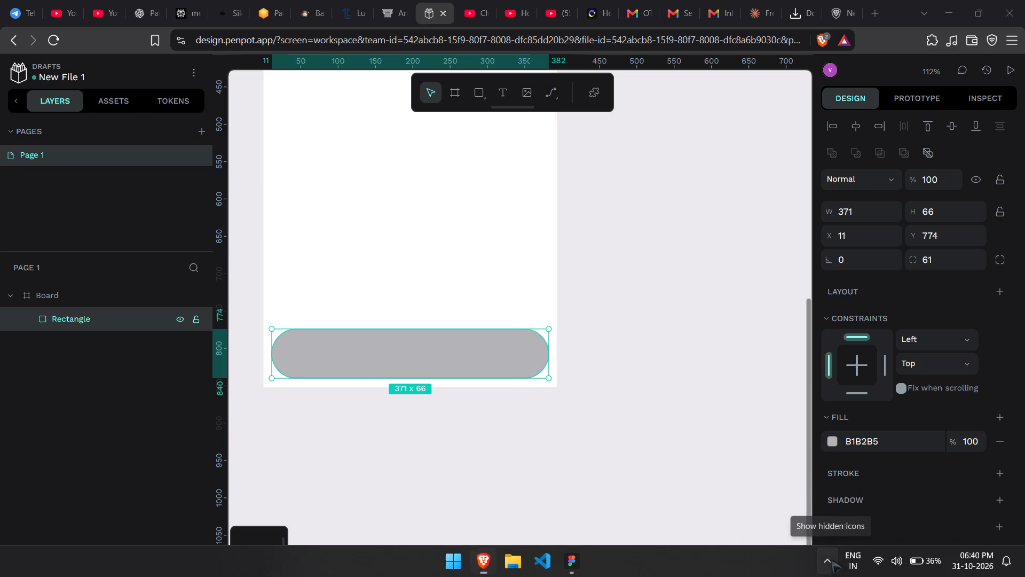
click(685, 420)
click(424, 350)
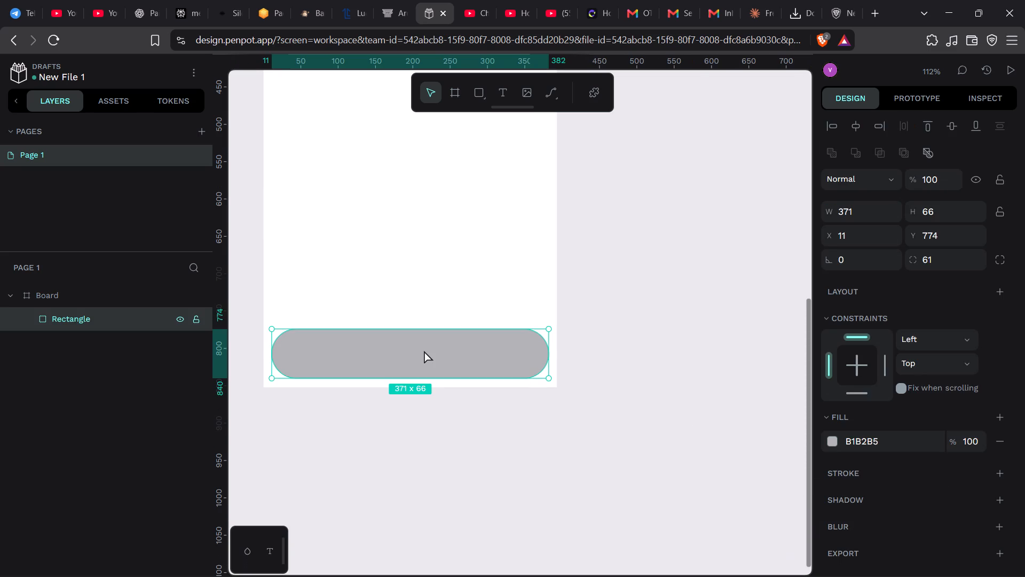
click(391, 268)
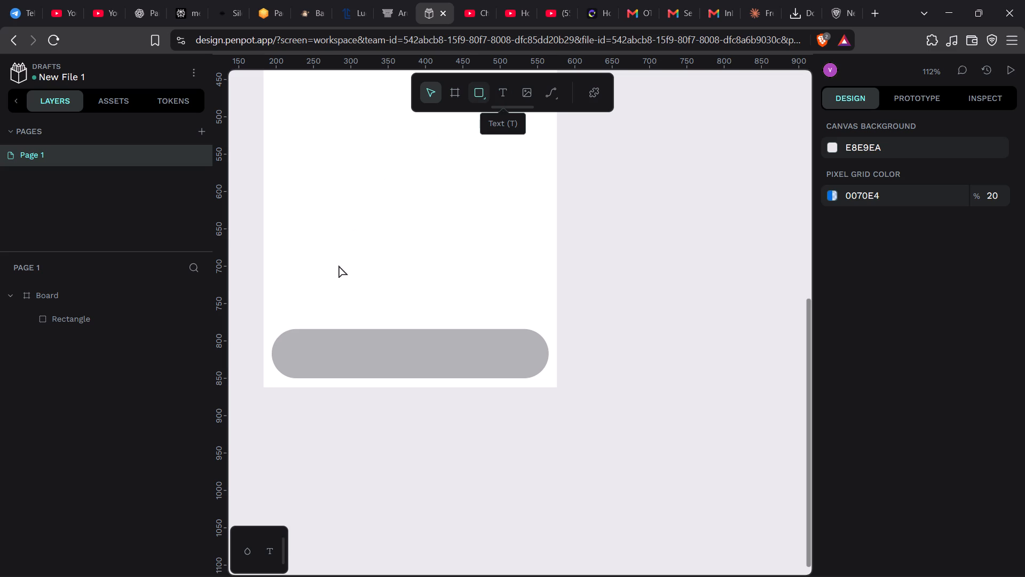
Search the file's assets for "home".
click(98, 107)
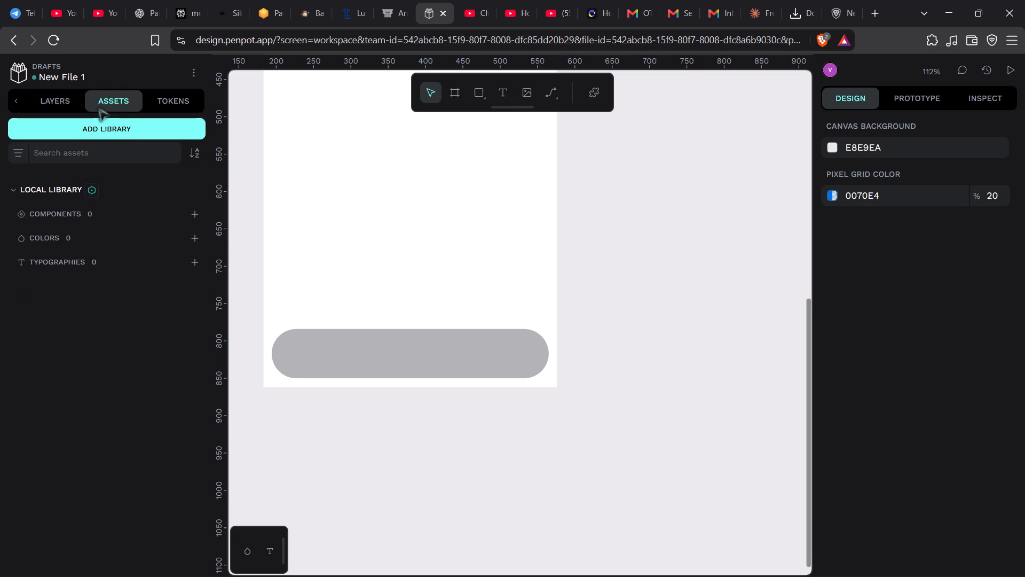
click(93, 159)
text(home)
key(Return)
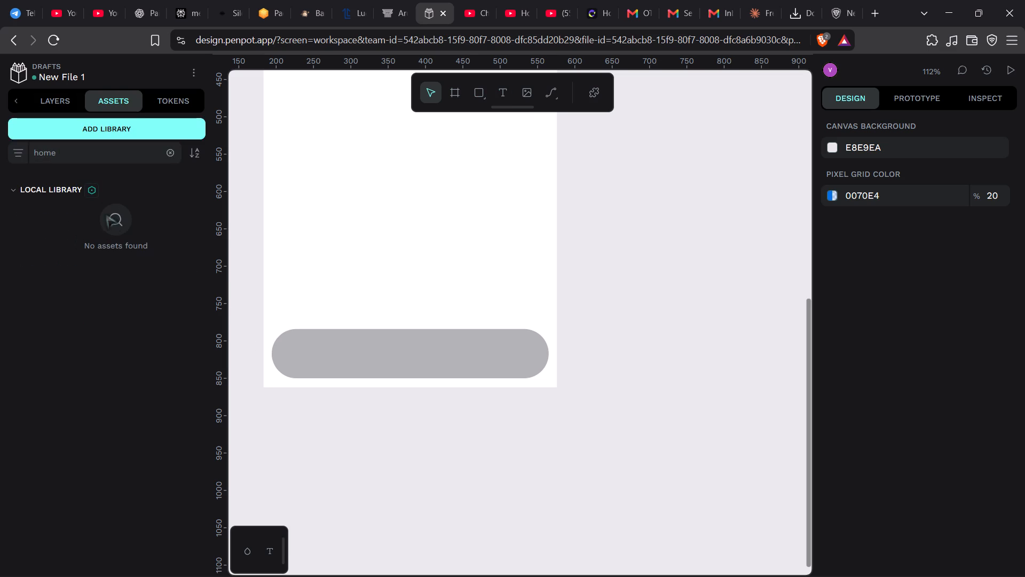
Import the Design system example from the suggested starter libraries.
click(106, 220)
click(95, 132)
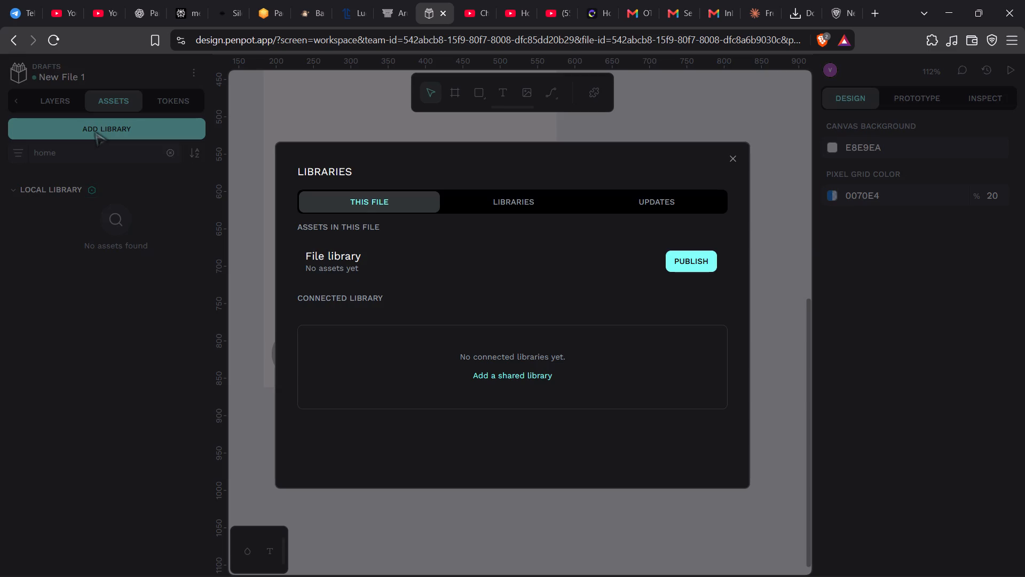
click(498, 214)
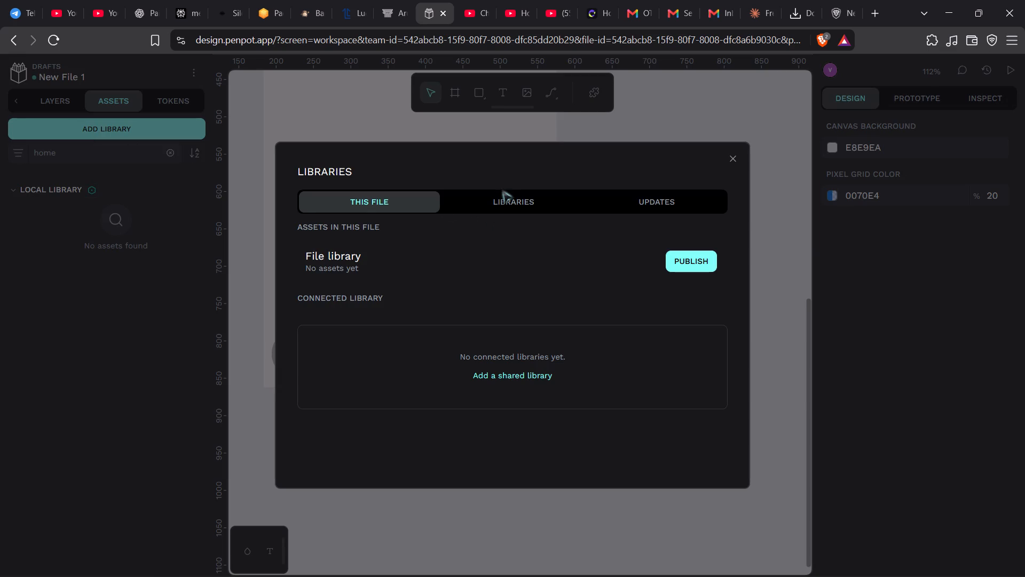
drag(502, 189, 507, 198)
click(507, 198)
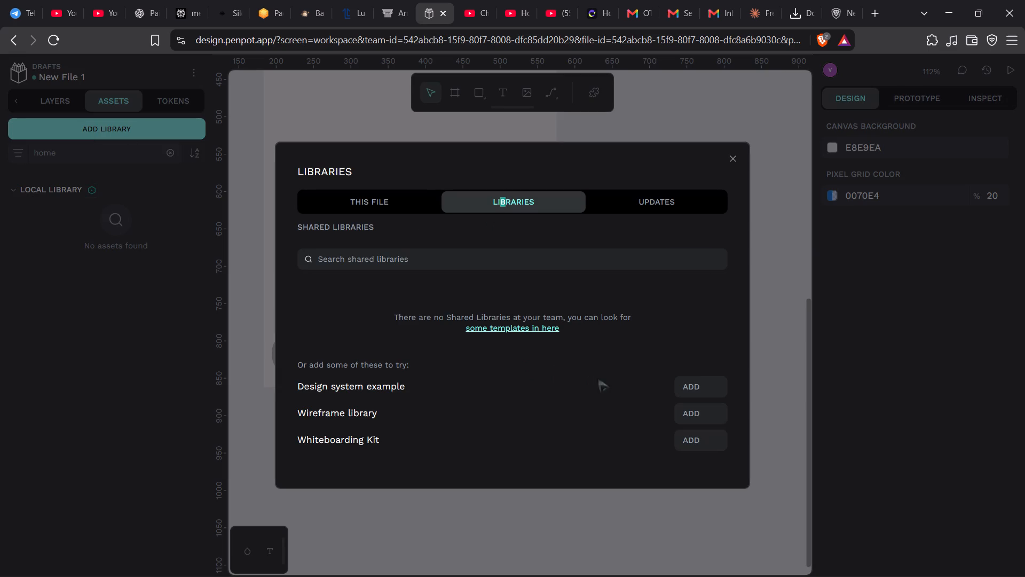
click(692, 381)
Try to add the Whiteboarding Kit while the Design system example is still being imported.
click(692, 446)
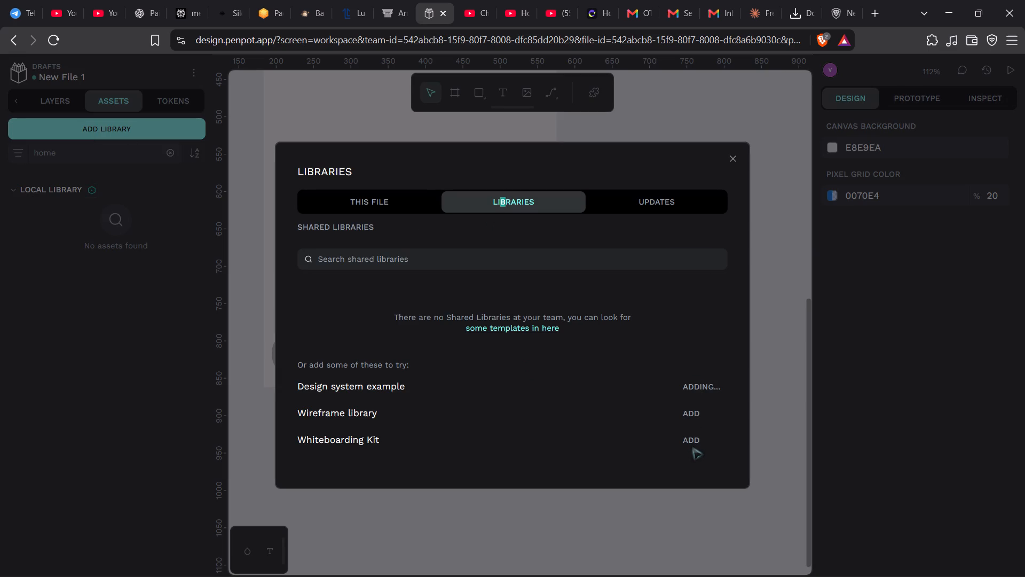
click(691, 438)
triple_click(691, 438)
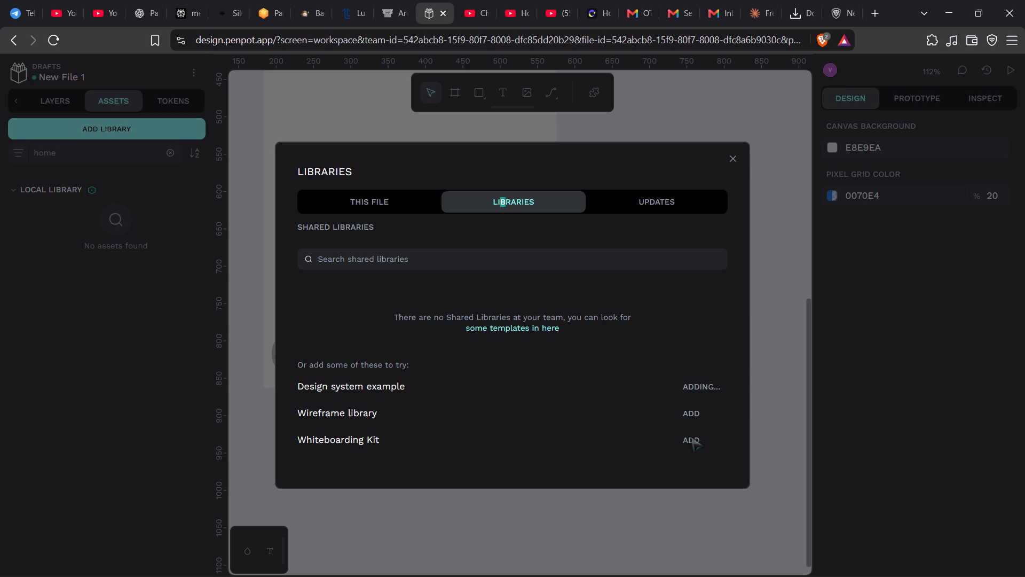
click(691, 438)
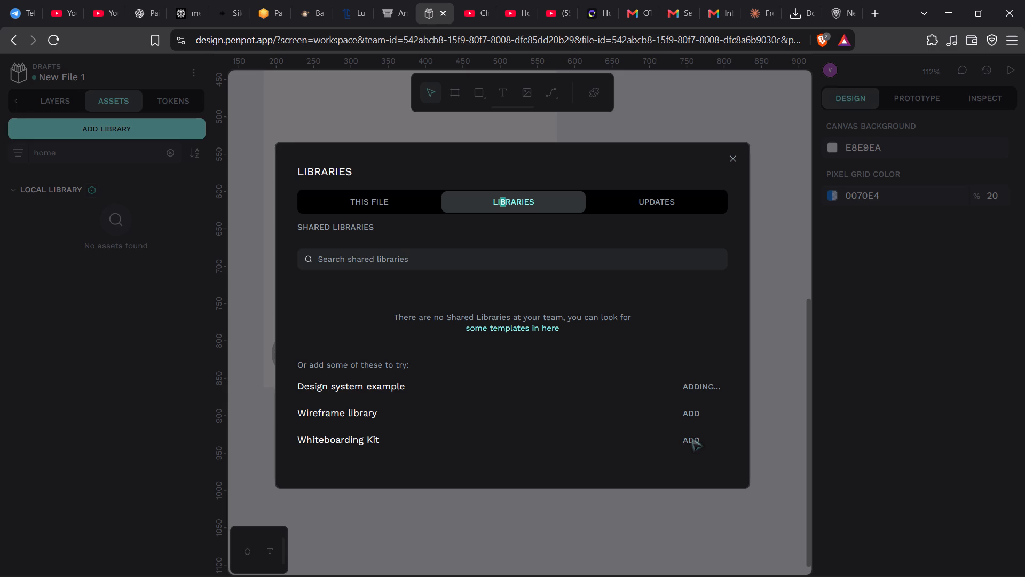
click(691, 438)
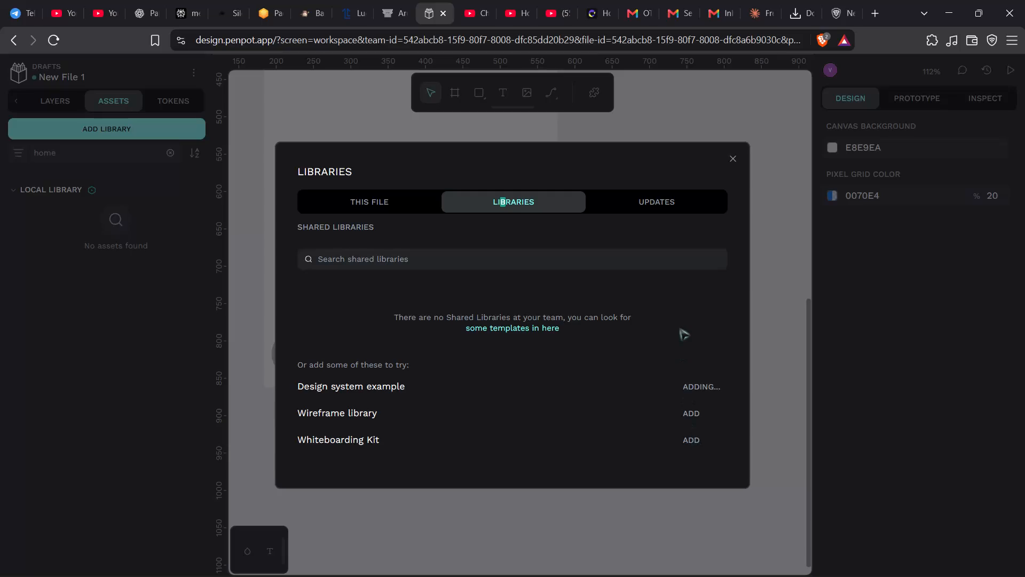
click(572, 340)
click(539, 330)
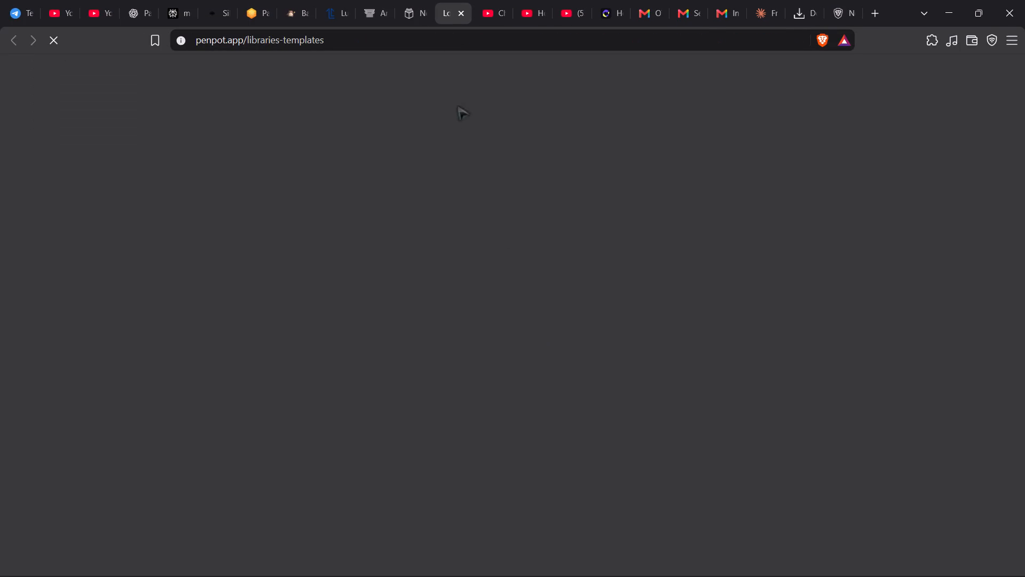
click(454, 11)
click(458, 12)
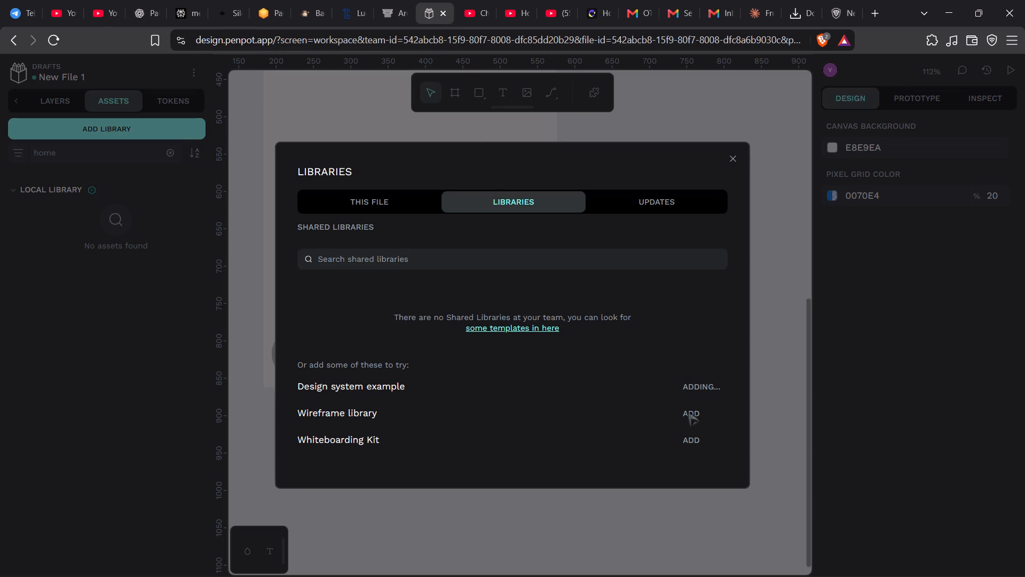
Import the Whiteboarding Kit from the suggested starter libraries, and close the libraries dialog.
drag(691, 417, 383, 215)
click(353, 198)
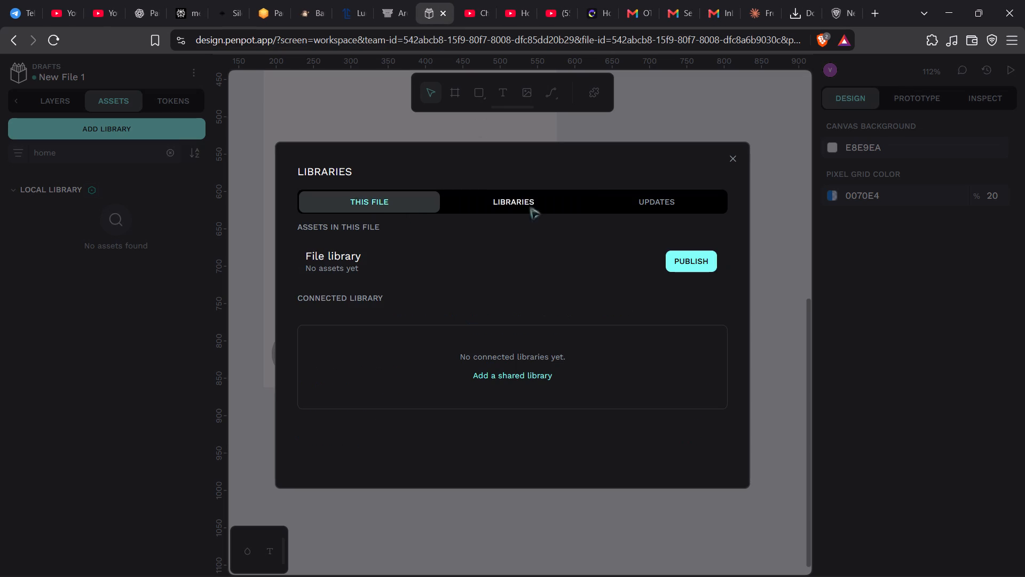
click(630, 199)
click(536, 206)
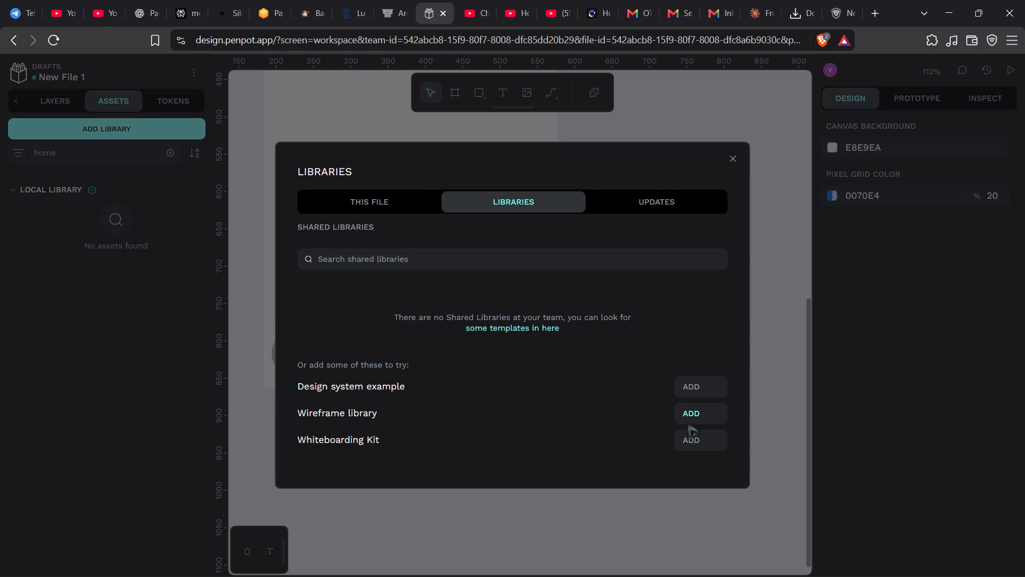
click(690, 438)
click(612, 415)
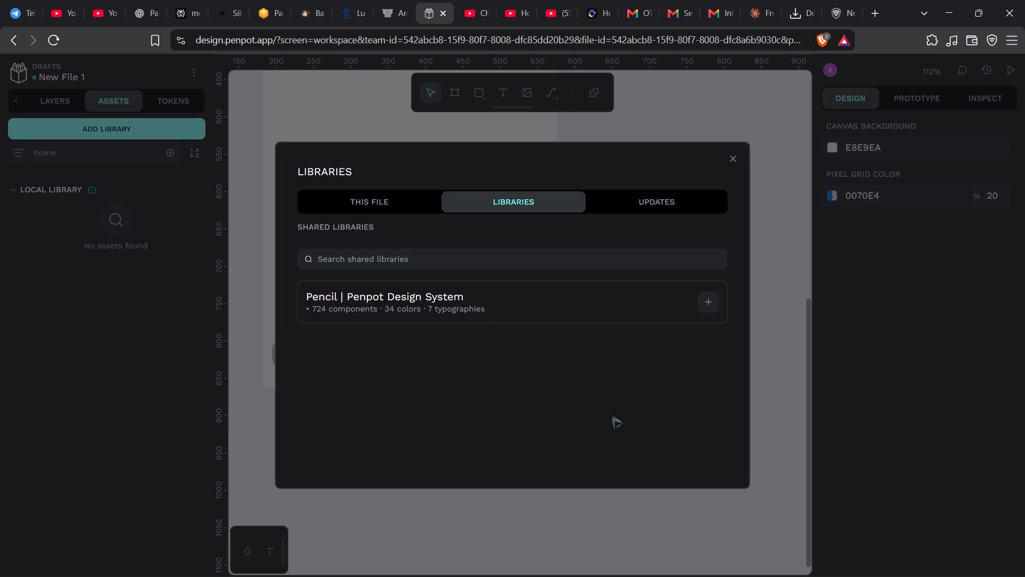
click(524, 294)
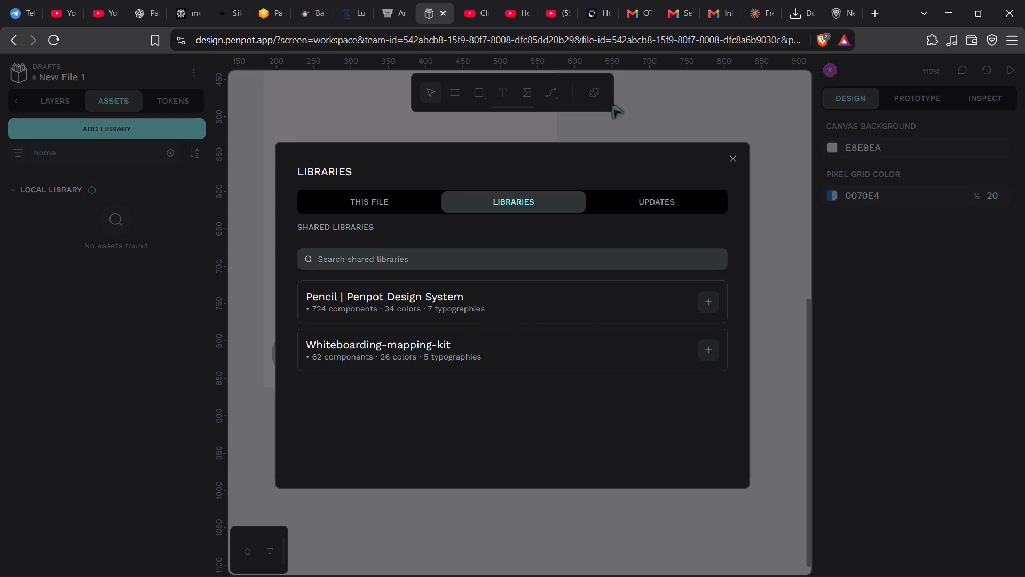
drag(386, 185, 637, 156)
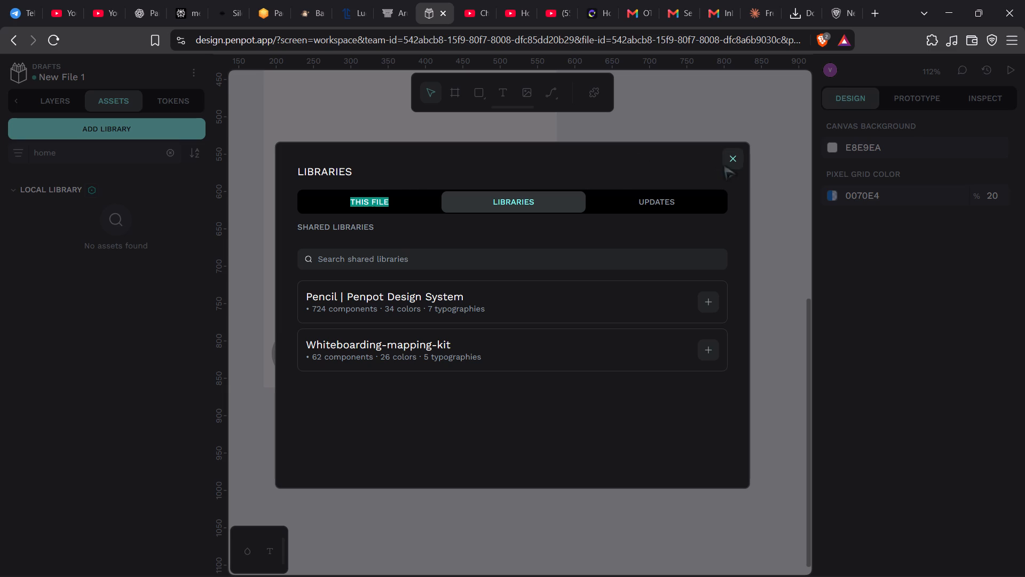
click(724, 165)
Examine the file's local library and the available design token types for usable icons.
drag(48, 324, 37, 237)
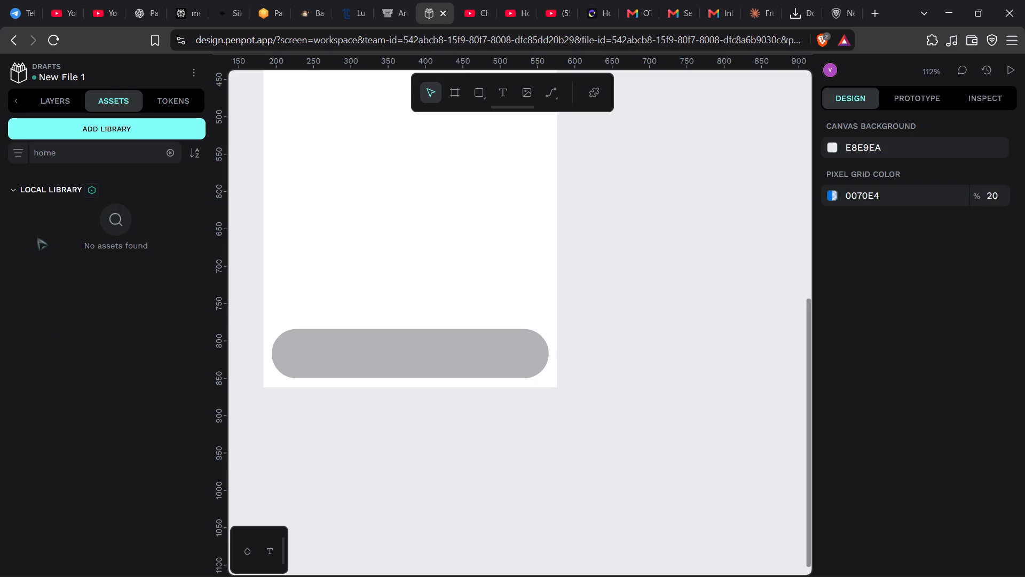
drag(37, 237, 40, 166)
drag(40, 166, 41, 181)
click(41, 181)
drag(40, 185, 44, 107)
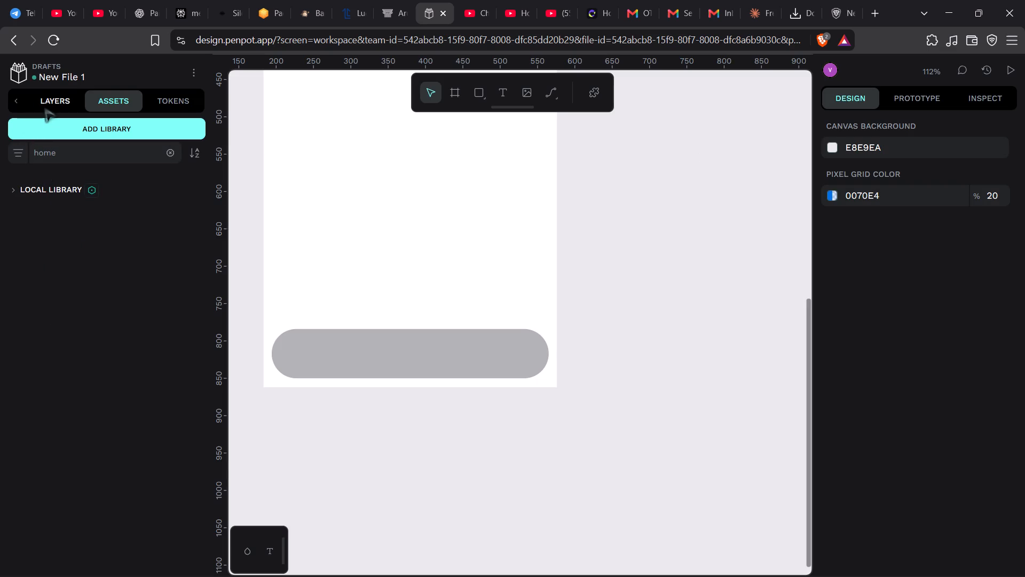
click(44, 107)
click(164, 92)
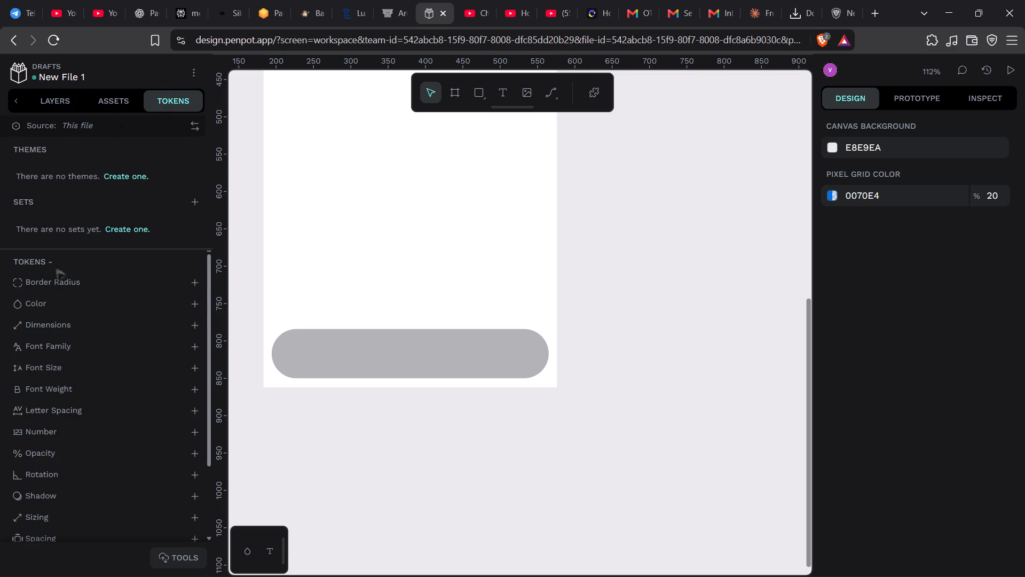
scroll(77, 377, down, 3)
scroll(77, 377, up, 4)
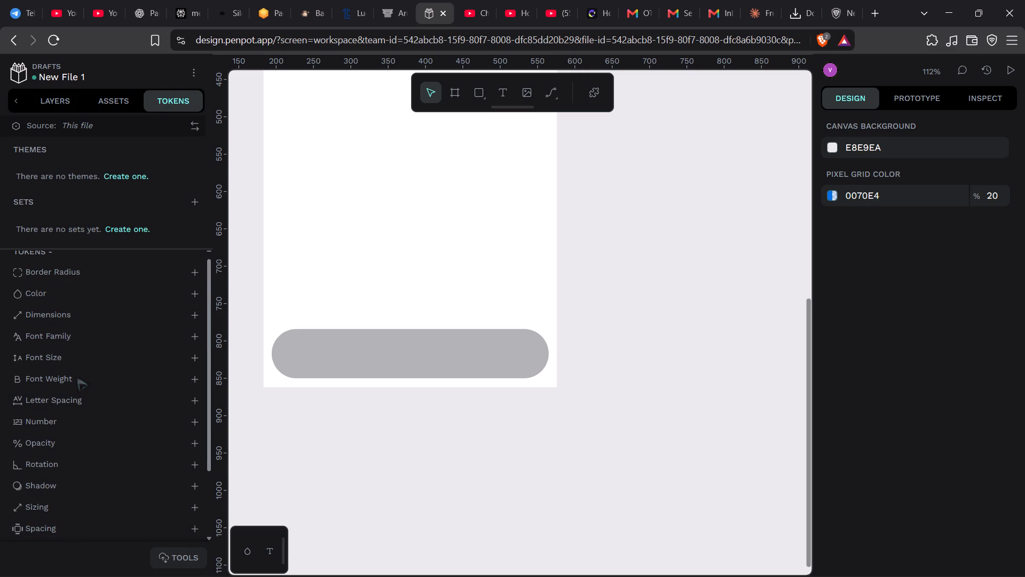
scroll(77, 377, up, 1)
scroll(61, 106, right, 4)
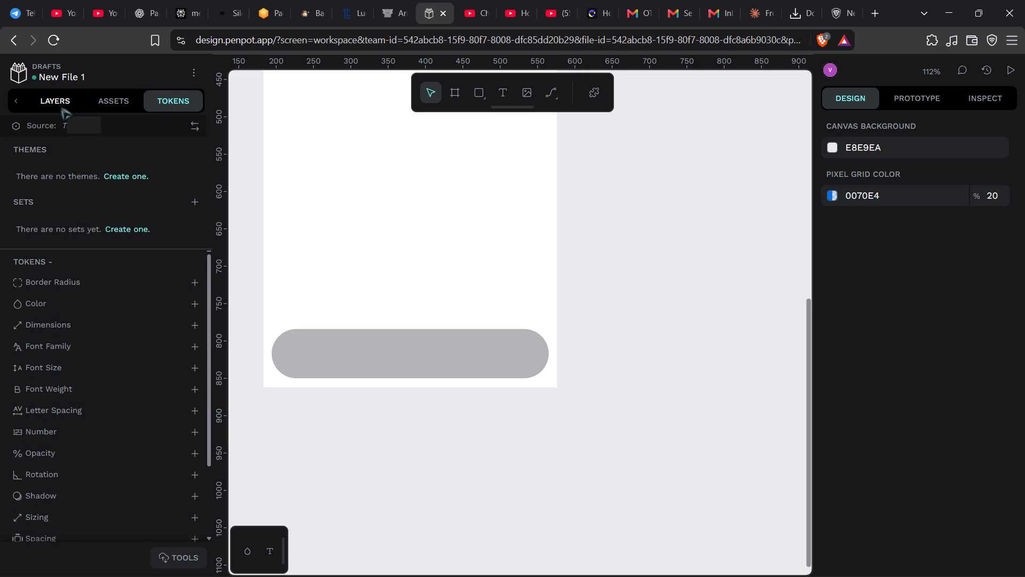
click(11, 100)
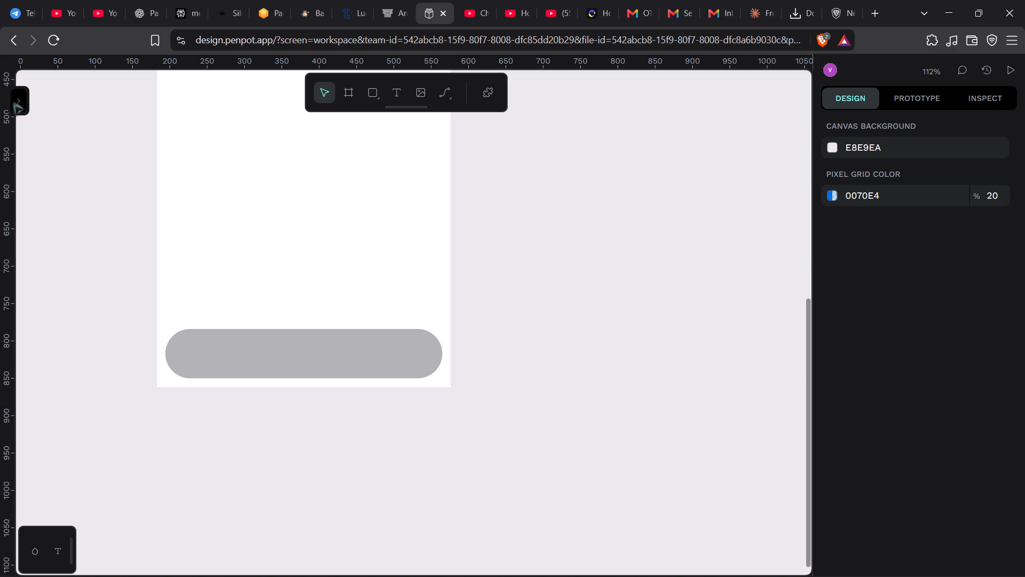
click(13, 101)
click(19, 104)
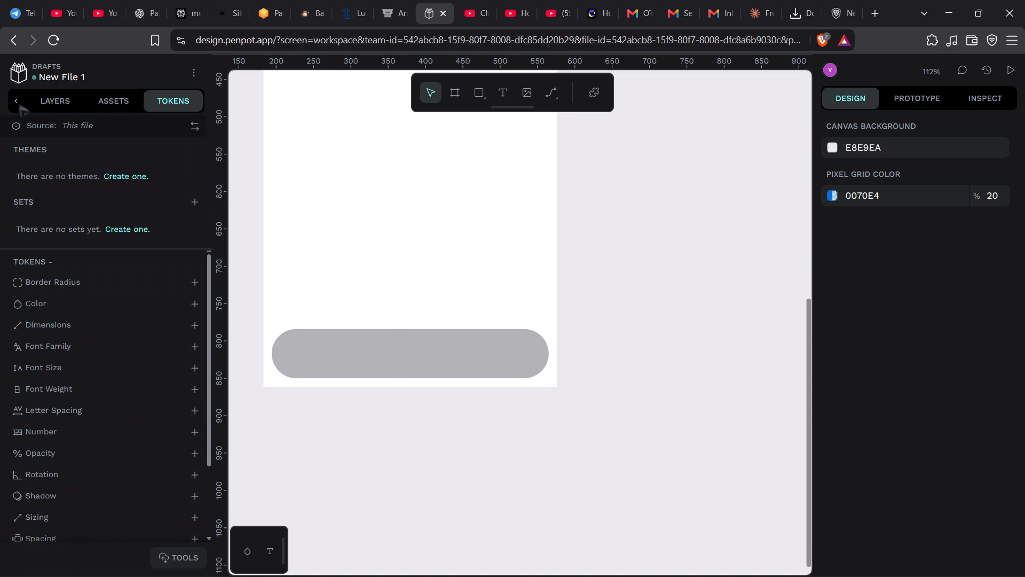
Repeat the "home" search in the file's assets and check the local library.
click(89, 105)
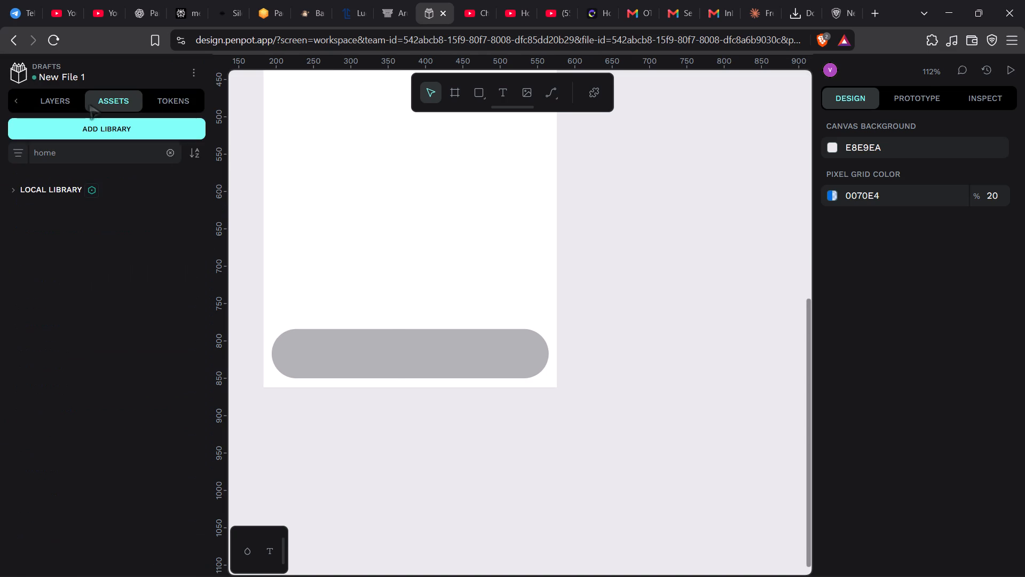
click(83, 142)
click(72, 157)
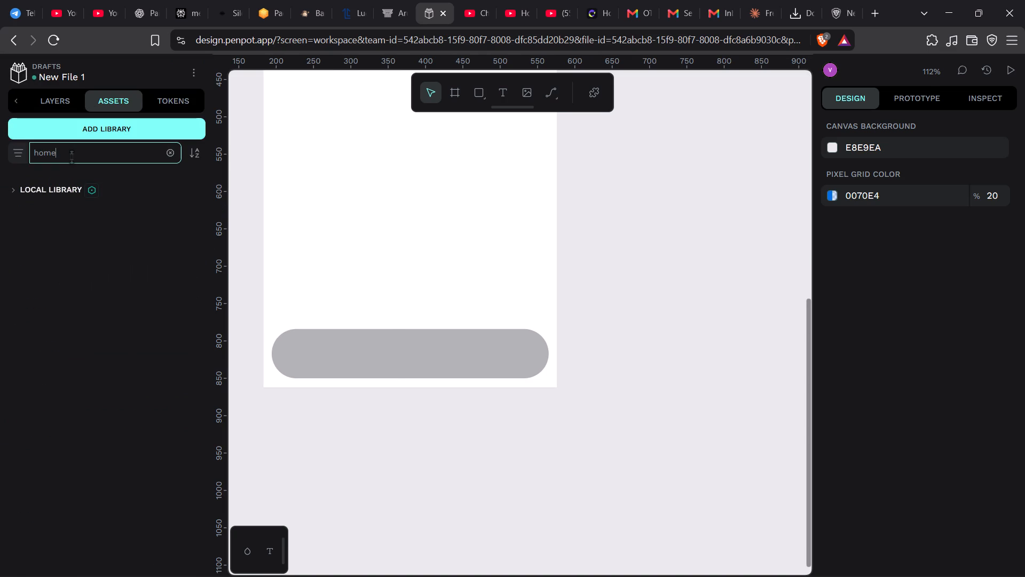
key(Return)
key(Return)
key(Return)
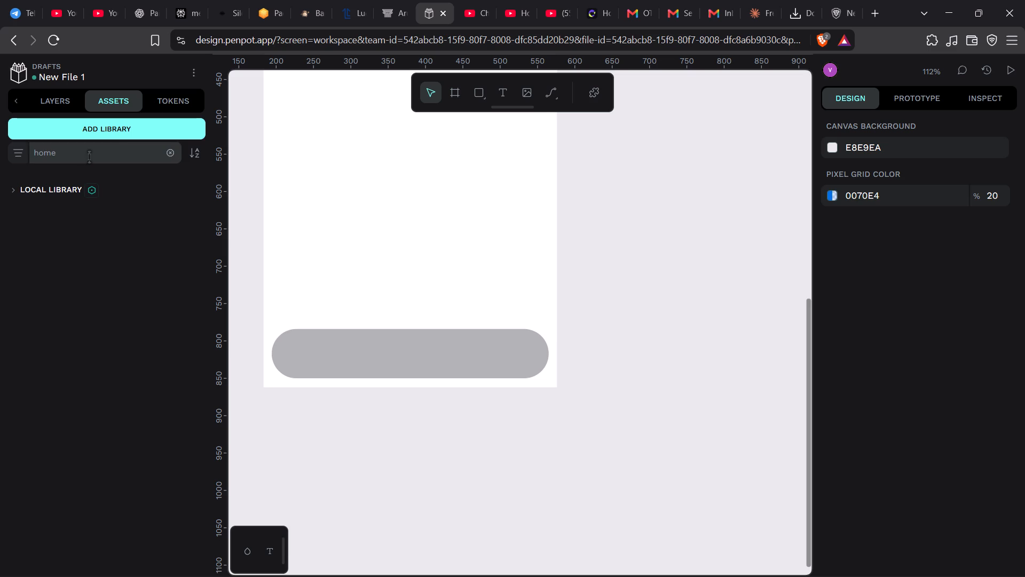
click(57, 195)
drag(57, 195, 87, 192)
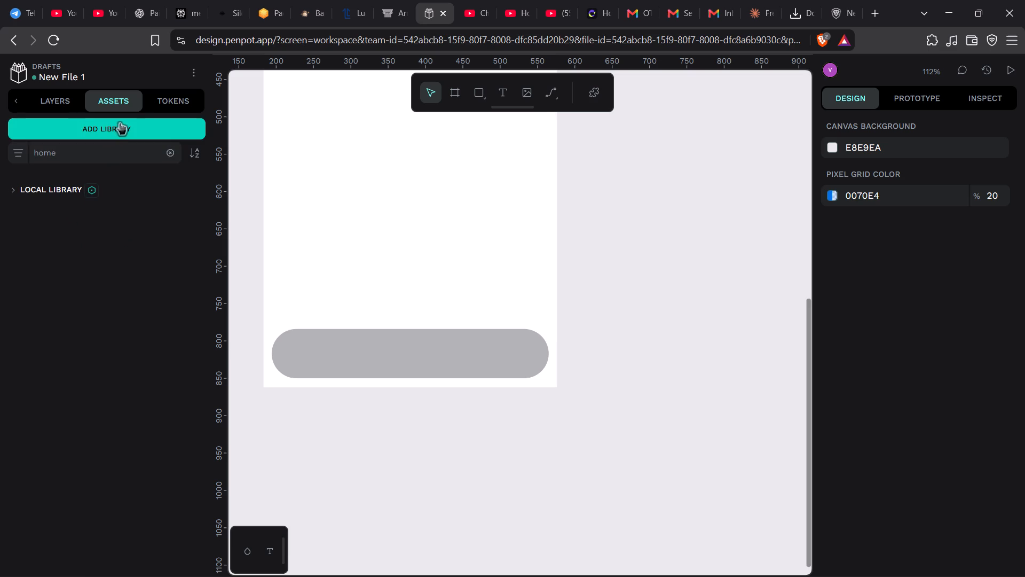
Connect the shared libraries Pencil | Penpot Design System and Whiteboarding-mapping-kit to this file, and review its connected libraries.
click(120, 122)
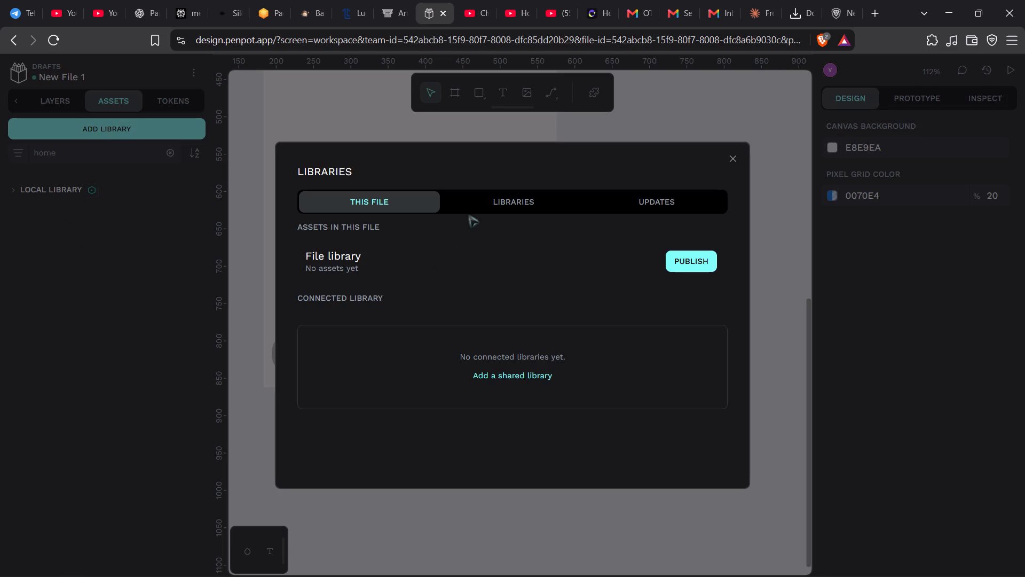
click(488, 204)
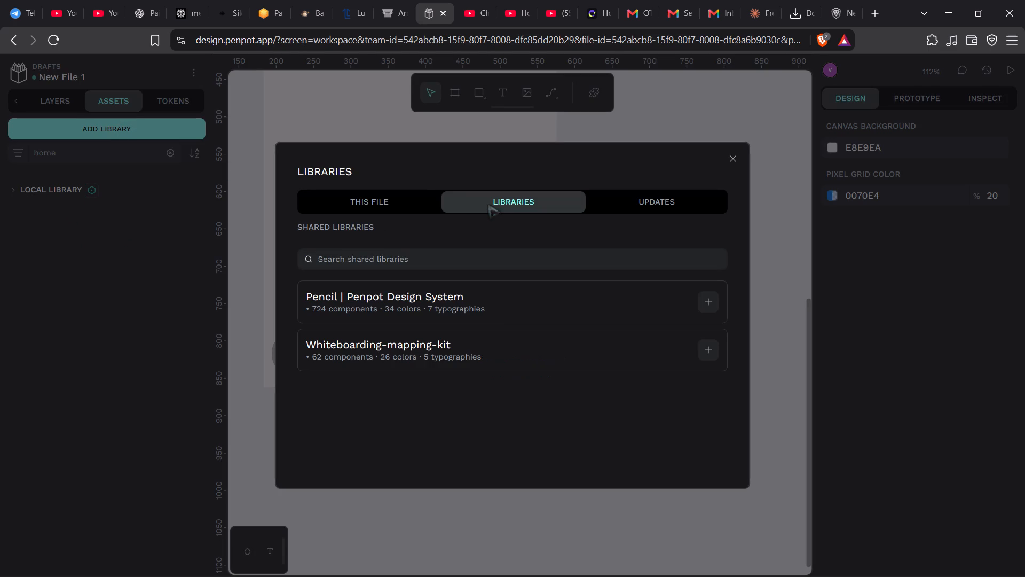
drag(431, 325, 780, 277)
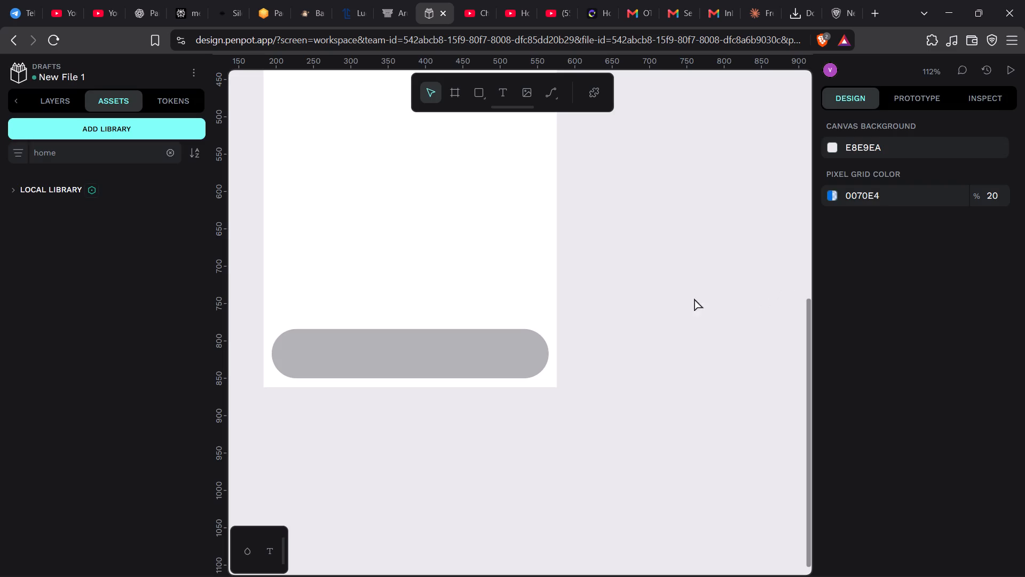
click(96, 135)
click(510, 207)
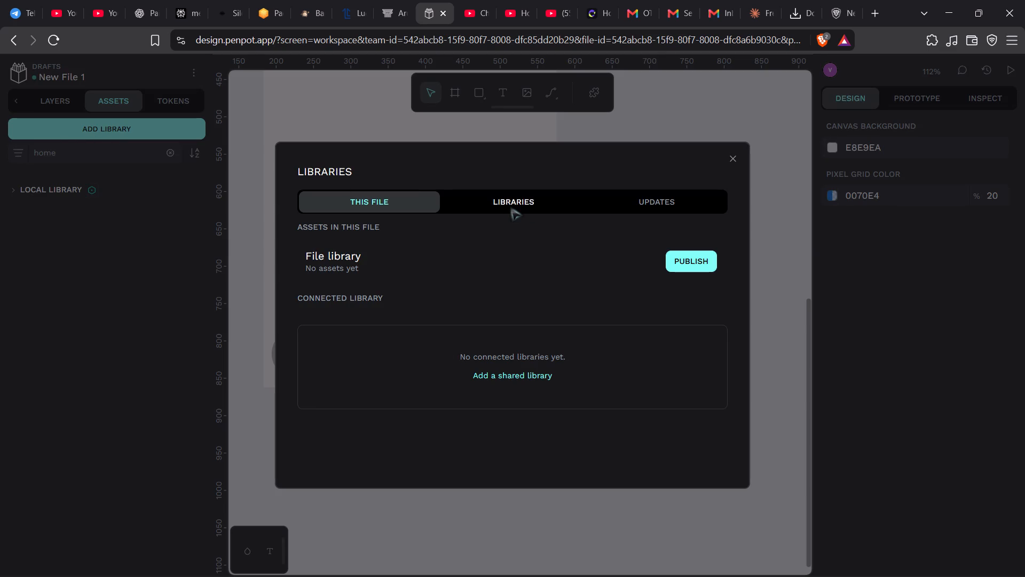
click(717, 302)
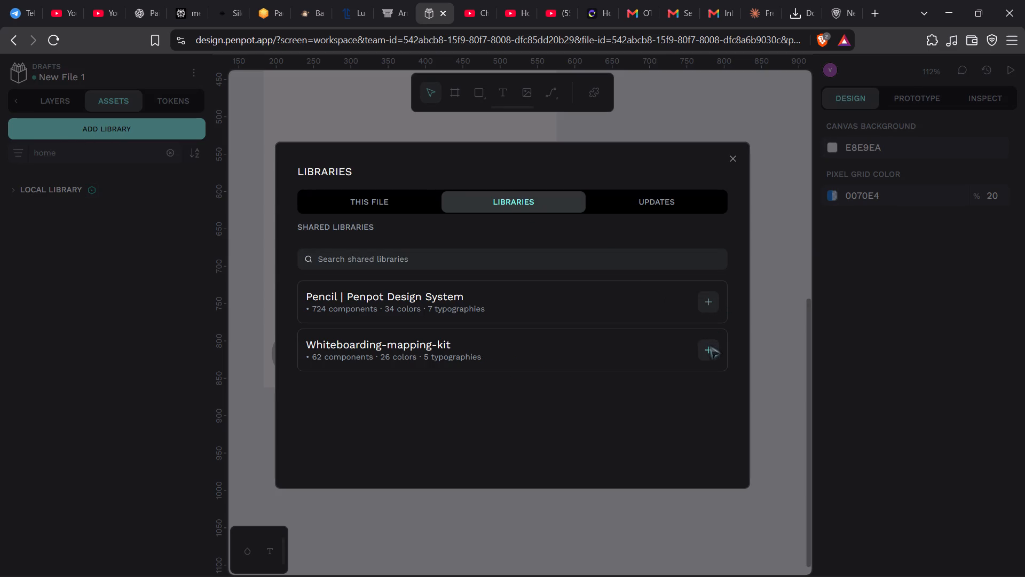
click(711, 348)
triple_click(709, 350)
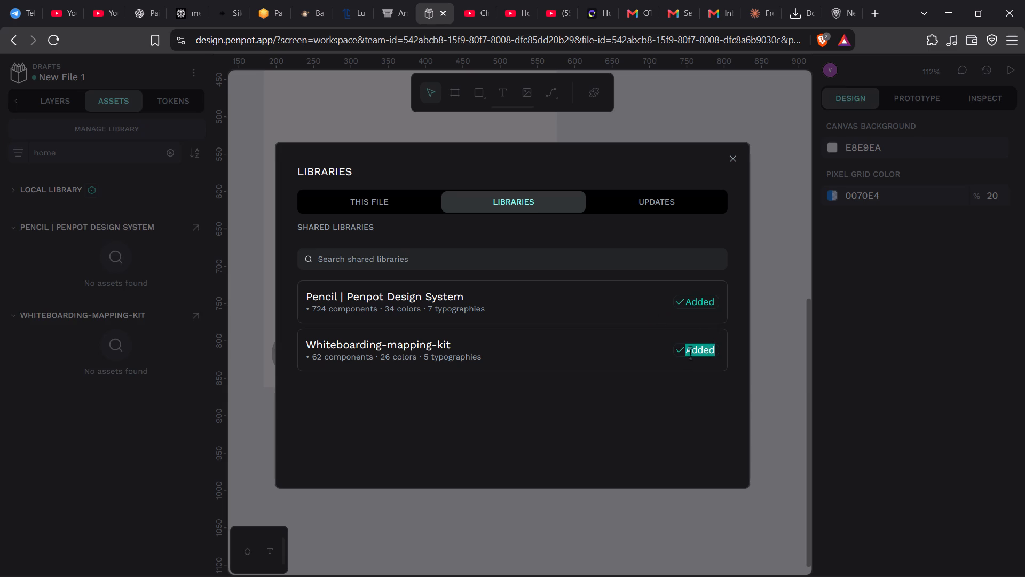
click(369, 200)
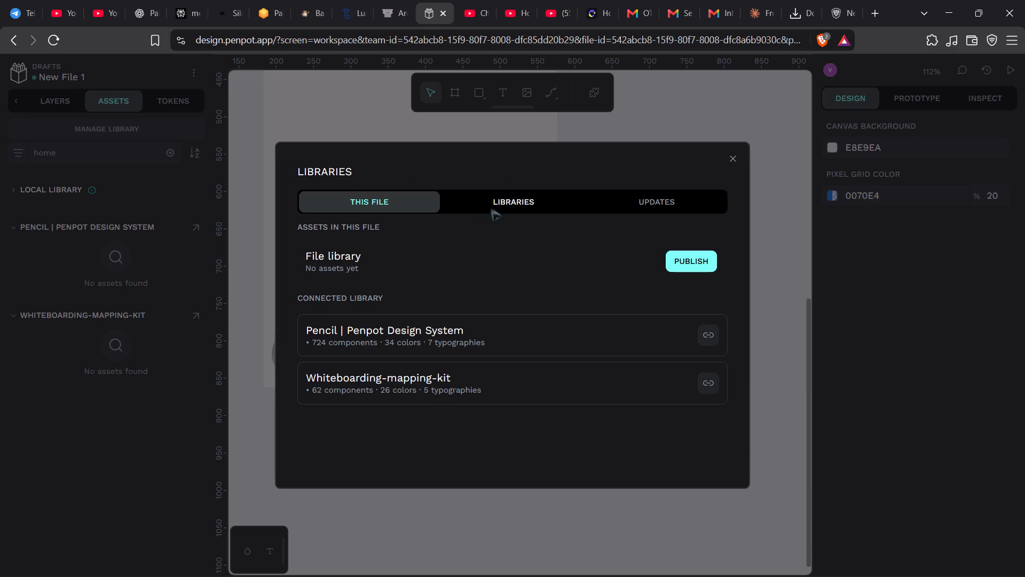
Check the libraries for available updates, and search the shared libraries for "icon".
click(493, 208)
click(637, 205)
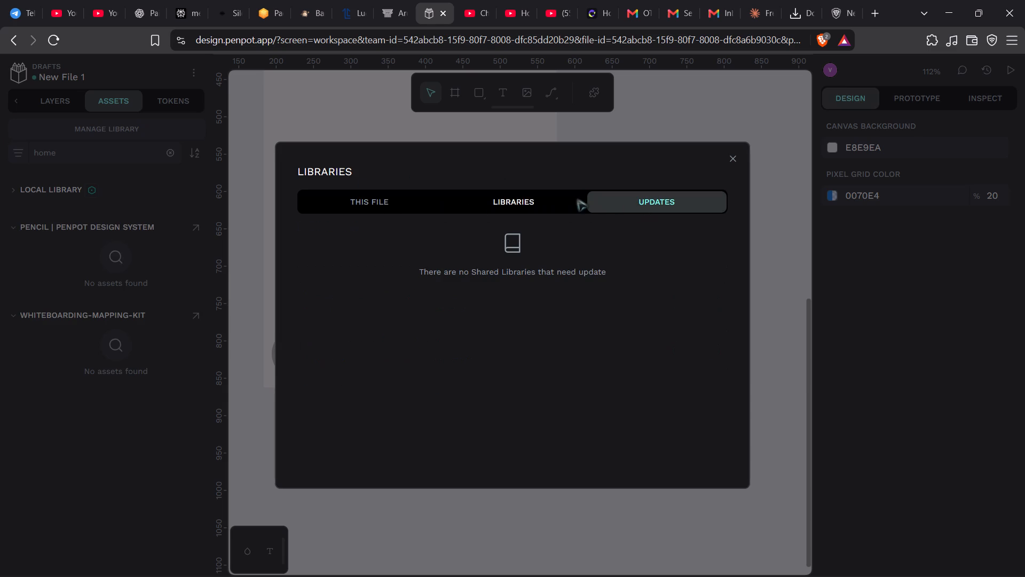
click(553, 203)
click(436, 271)
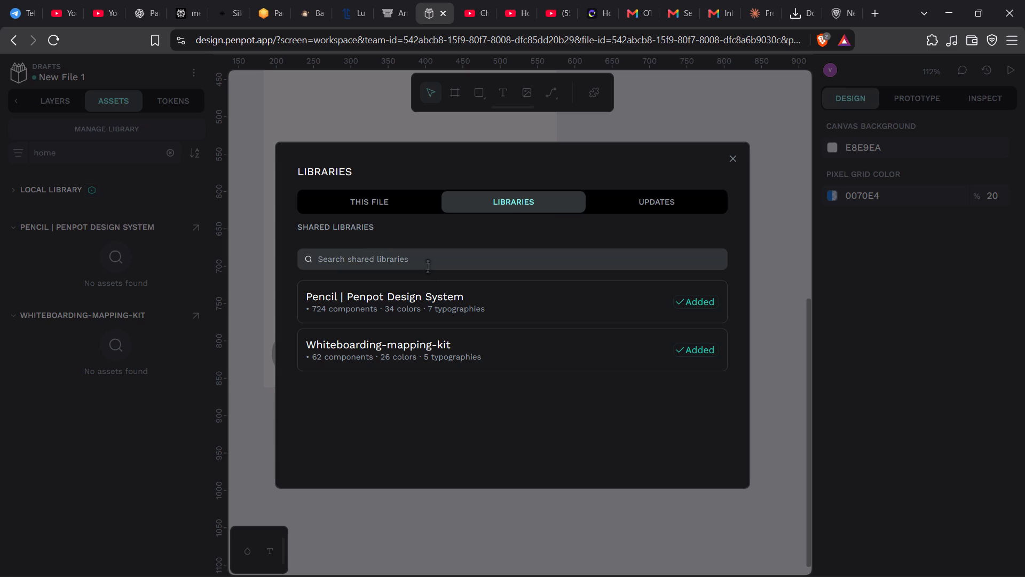
double_click(428, 266)
text(icme)
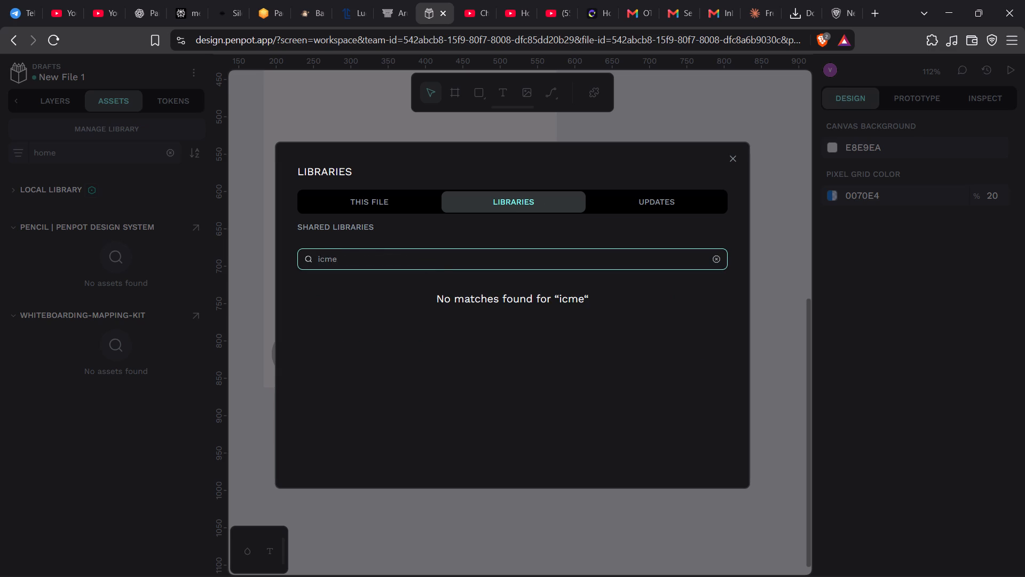
key(BackSpace)
key(BackSpace)
text(on)
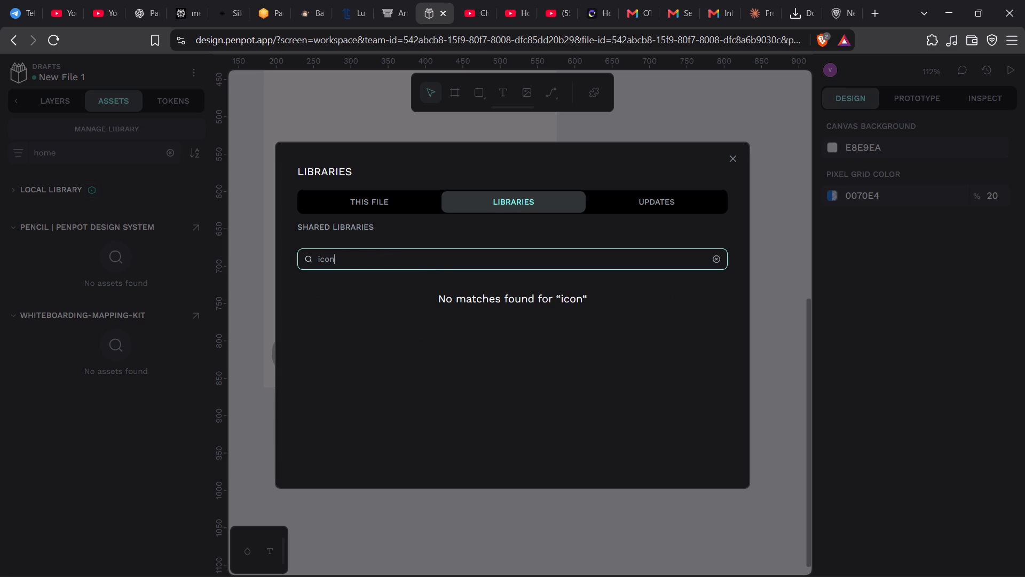
key(Return)
Clear the shared libraries search and close the libraries dialog.
key(BackSpace)
key(BackSpace)
key(BackSpace)
key(BackSpace)
key(BackSpace)
key(BackSpace)
key(BackSpace)
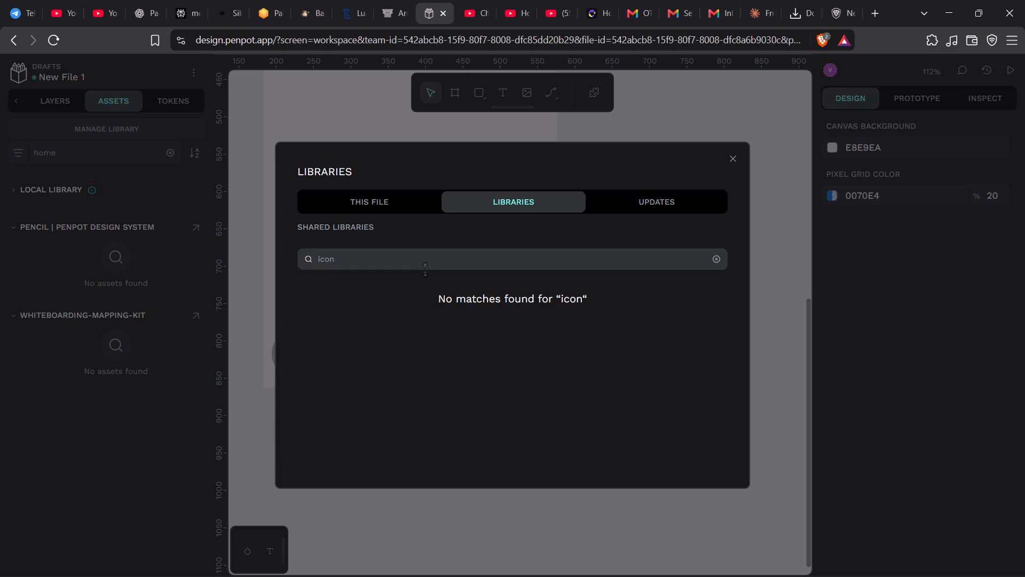
key(BackSpace)
key(BackSpace)
key(BackSpace)
key(BackSpace)
key(BackSpace)
click(425, 269)
key(BackSpace)
click(425, 269)
key(BackSpace)
key(BackSpace)
key(BackSpace)
key(BackSpace)
key(BackSpace)
key(BackSpace)
key(BackSpace)
key(BackSpace)
key(BackSpace)
key(BackSpace)
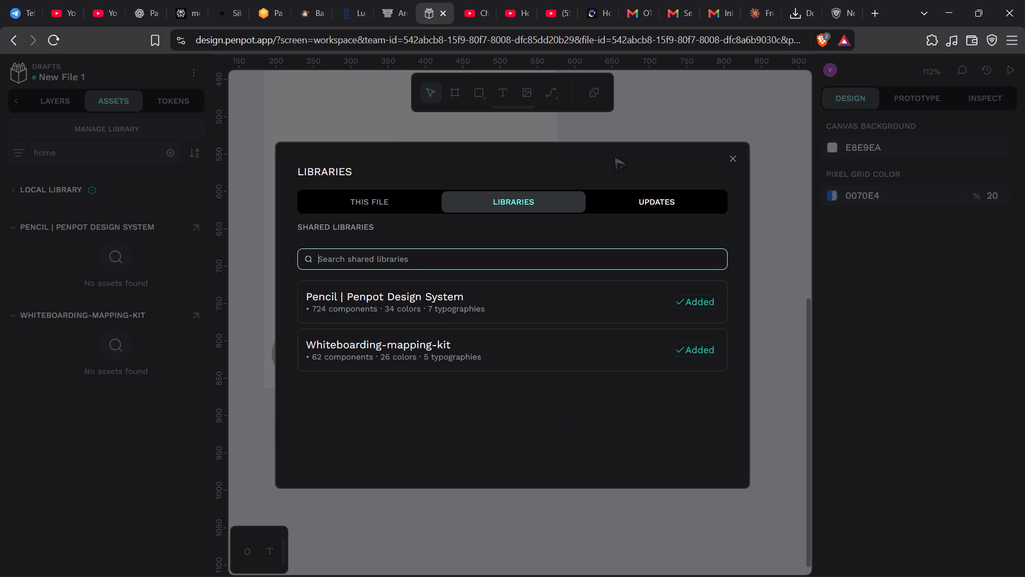
click(739, 162)
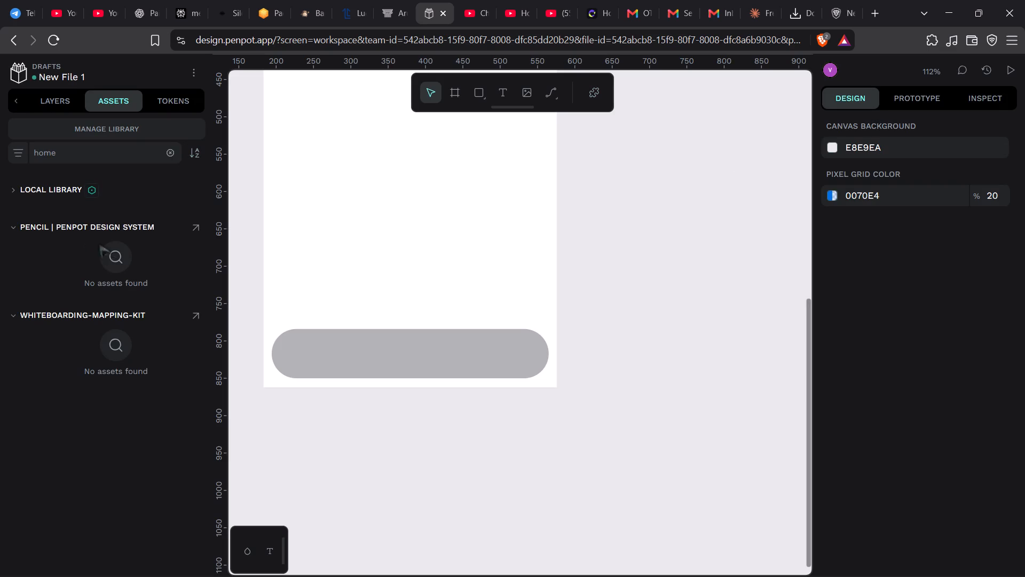
Recheck the "home" search in both connected libraries, and collapse the assets sidebar.
click(118, 262)
click(119, 222)
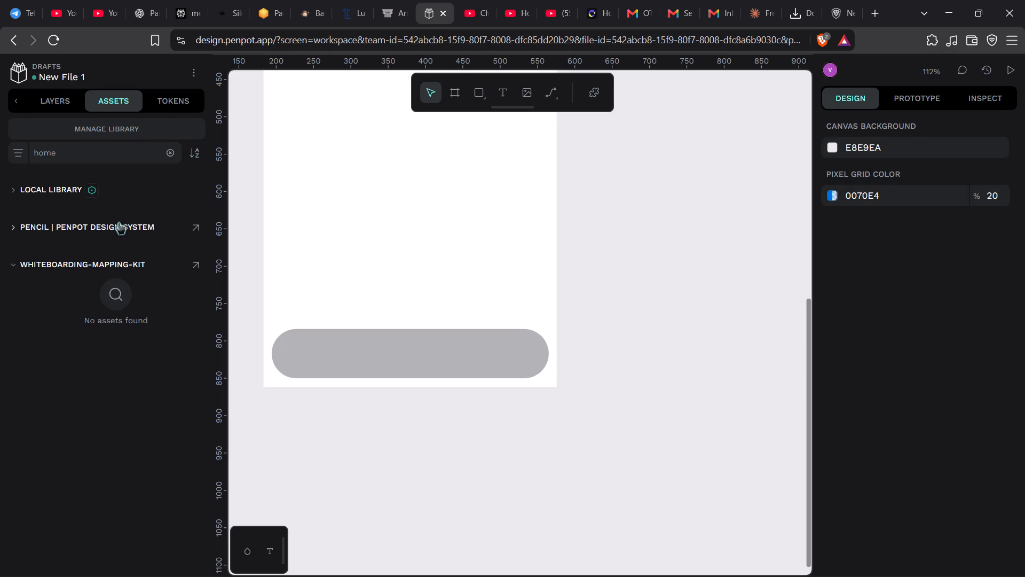
click(119, 222)
click(91, 314)
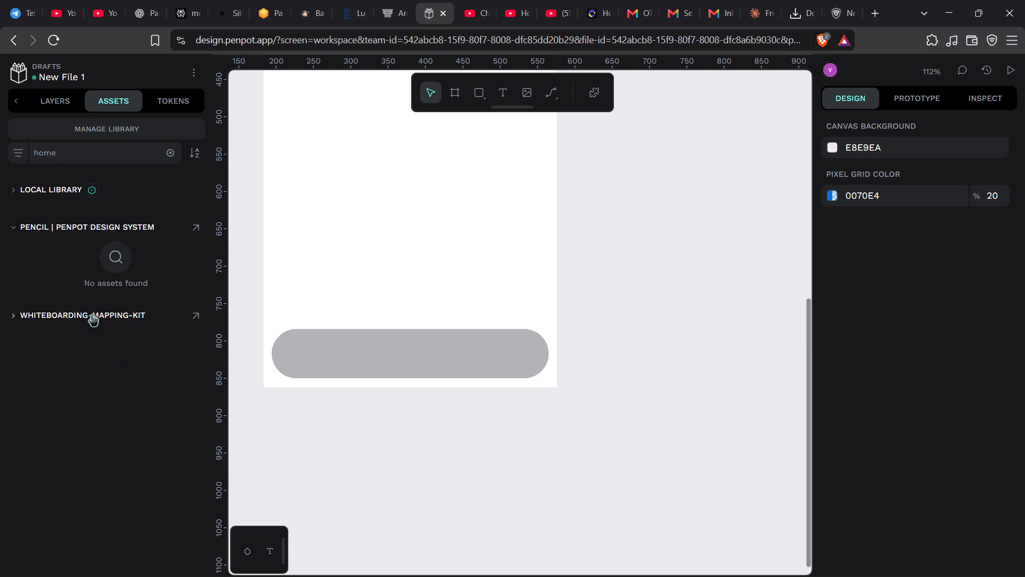
click(91, 314)
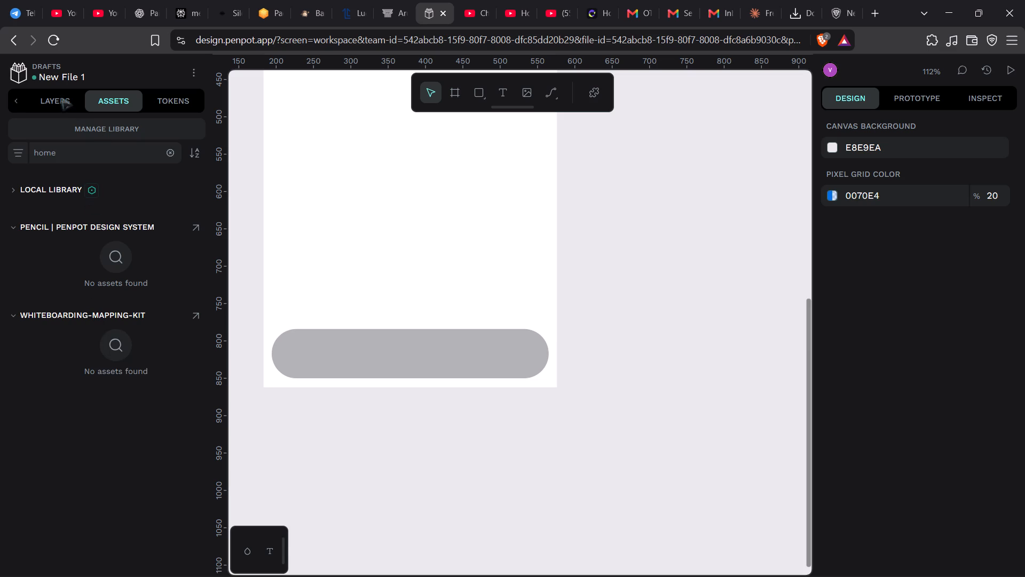
click(61, 97)
click(16, 97)
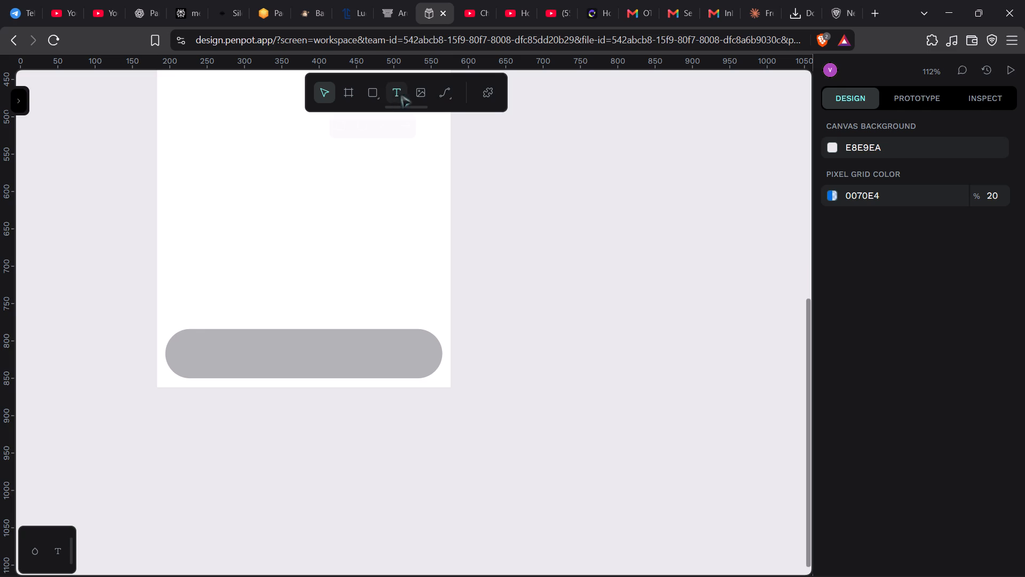
Open the online plugins list from the plugin manager and try to install the featured Iconify plugin from its card.
click(484, 90)
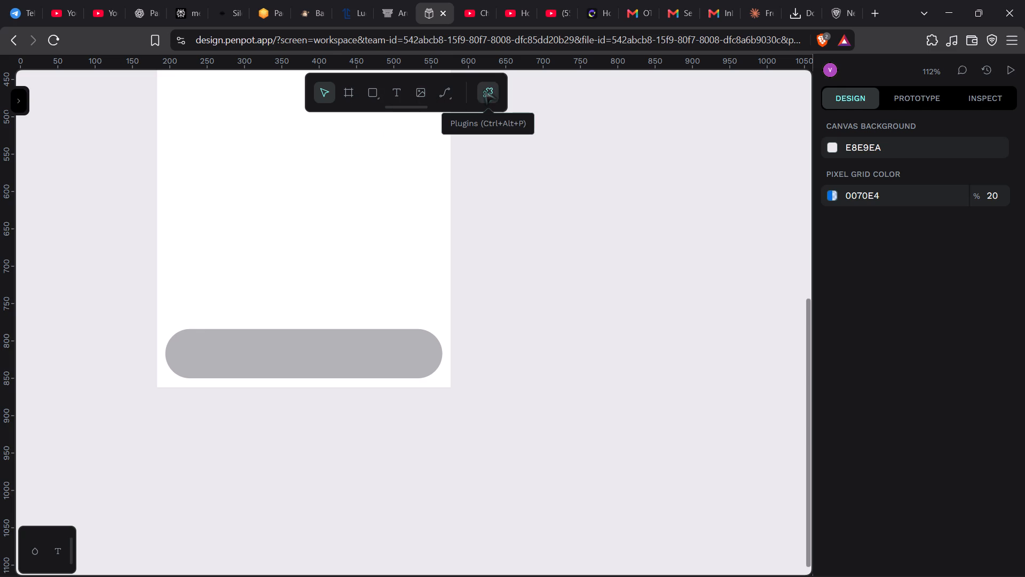
click(442, 224)
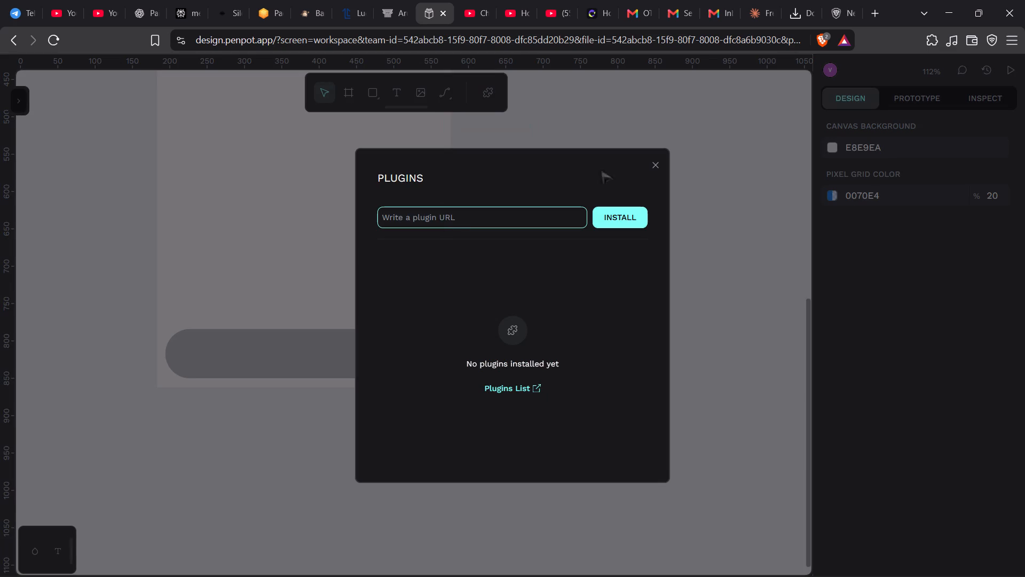
click(534, 387)
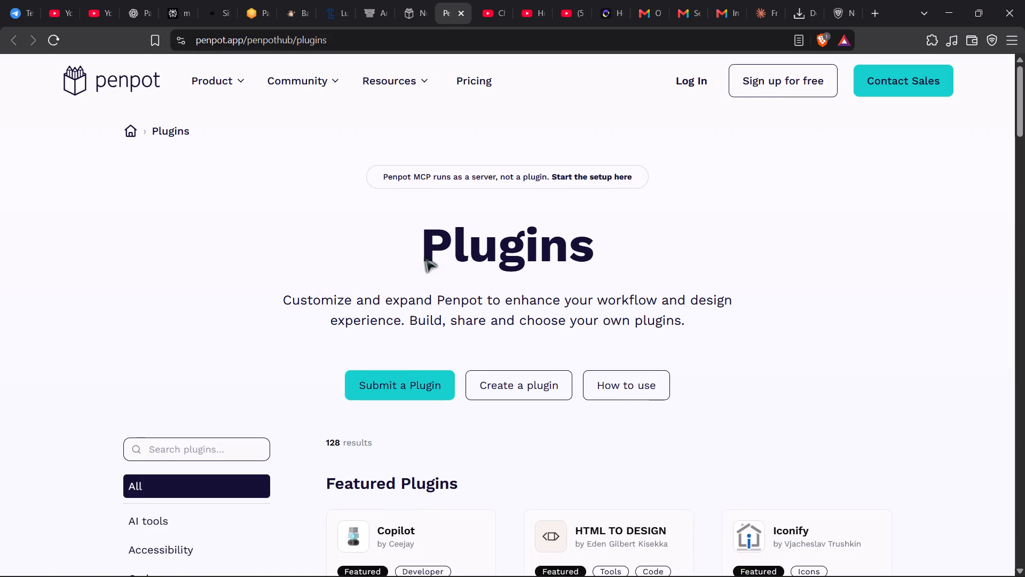
scroll(439, 313, down, 3)
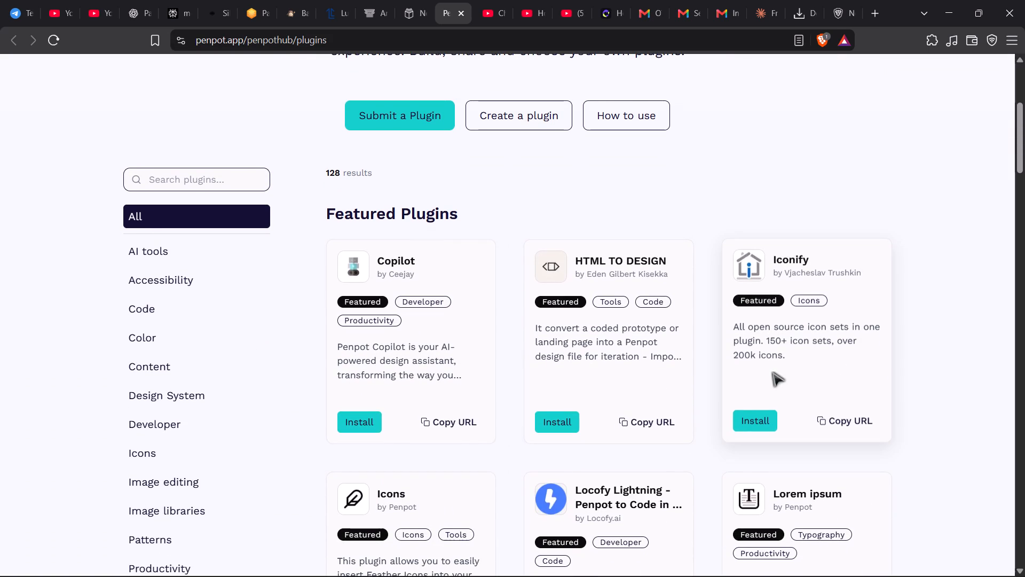
click(754, 415)
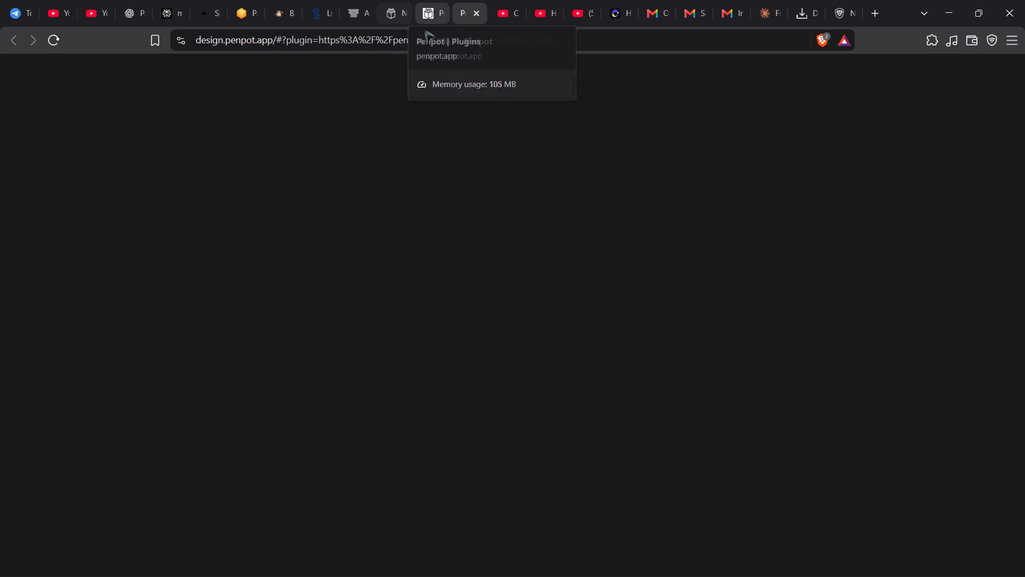
click(427, 26)
click(838, 430)
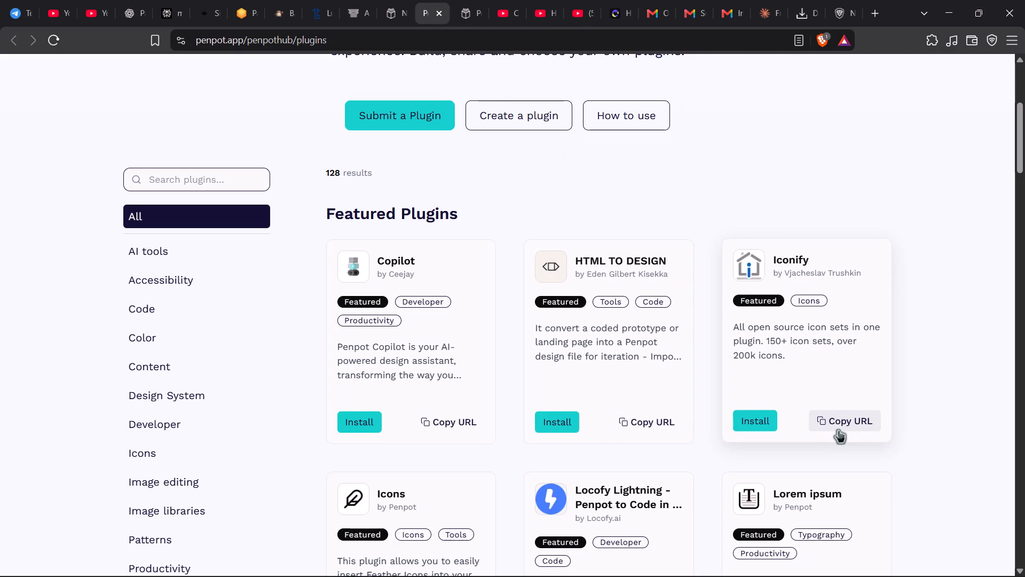
click(395, 2)
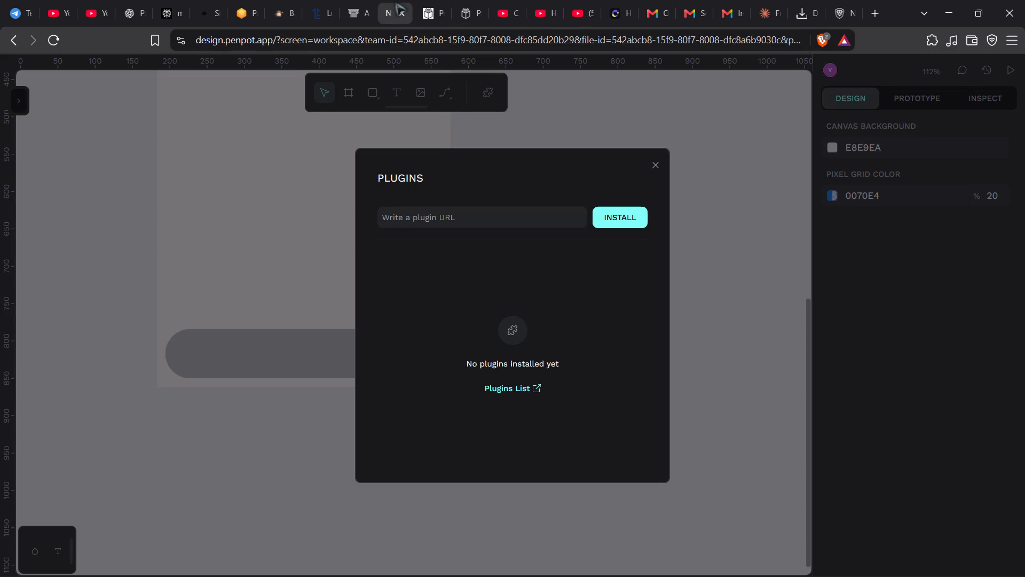
click(462, 204)
click(456, 224)
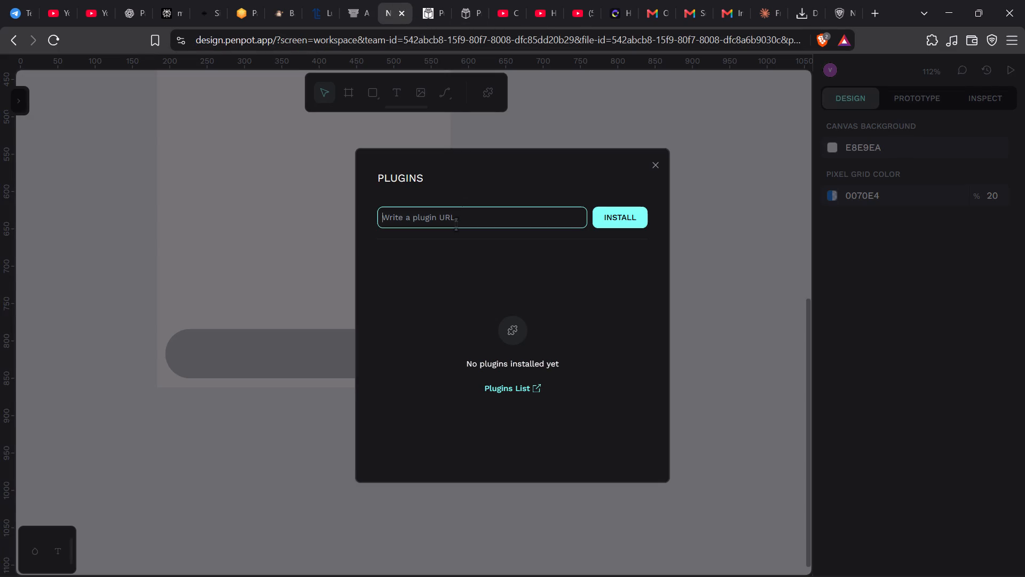
key(ctrl+c)
key(ctrl+v)
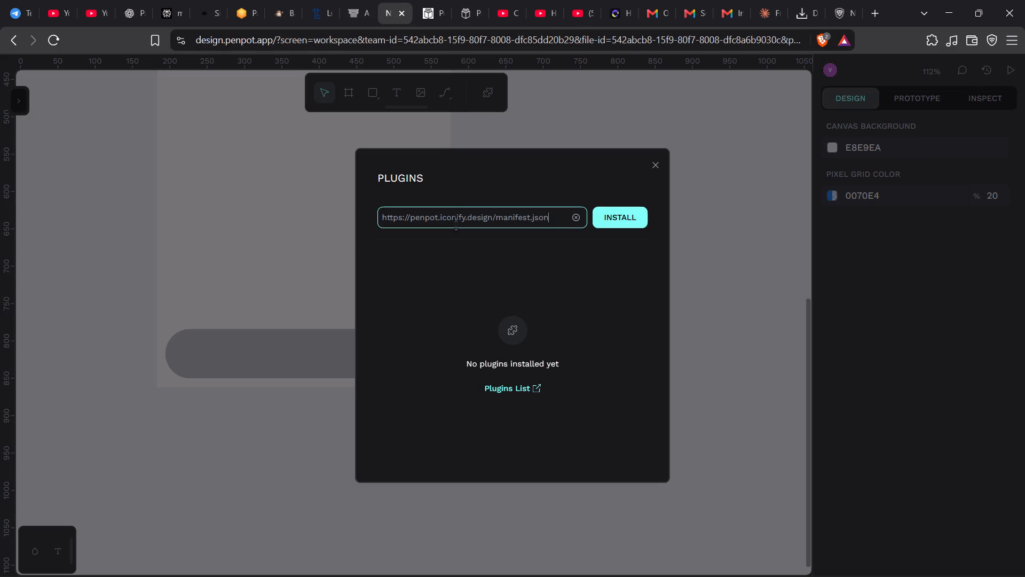
click(624, 216)
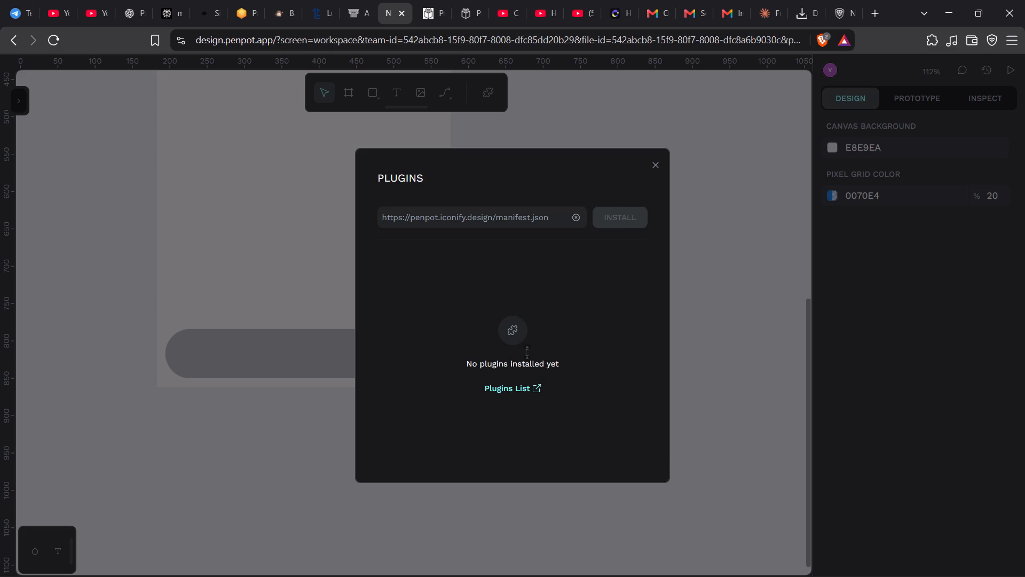
click(553, 414)
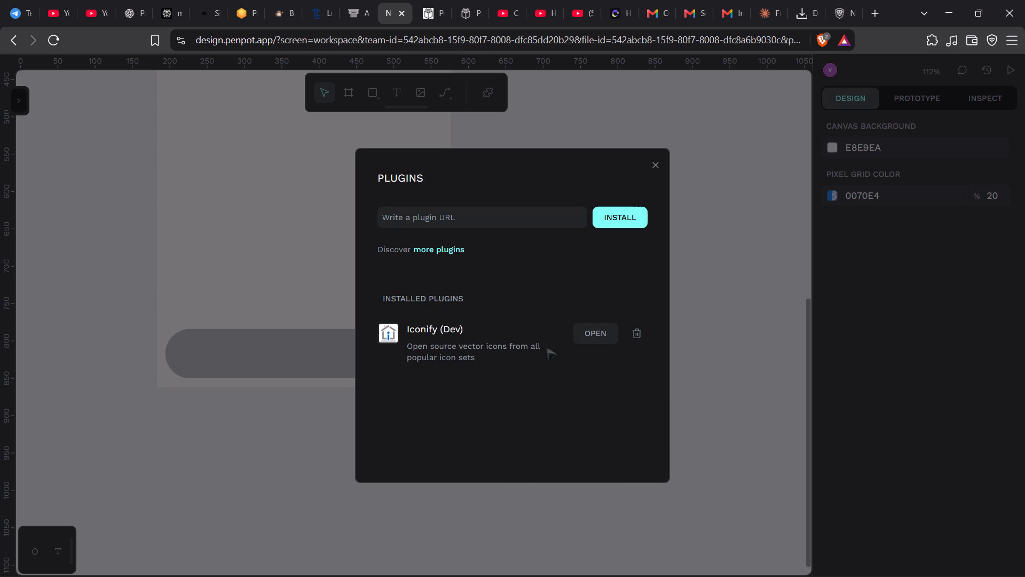
Open the Iconify plugin and search its icons for "home".
click(605, 336)
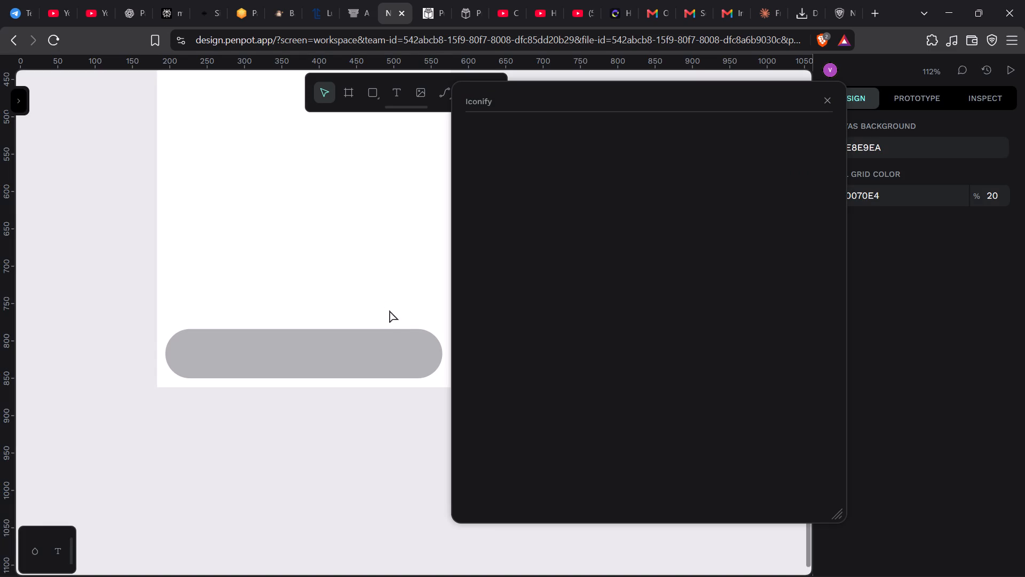
scroll(580, 225, down, 1)
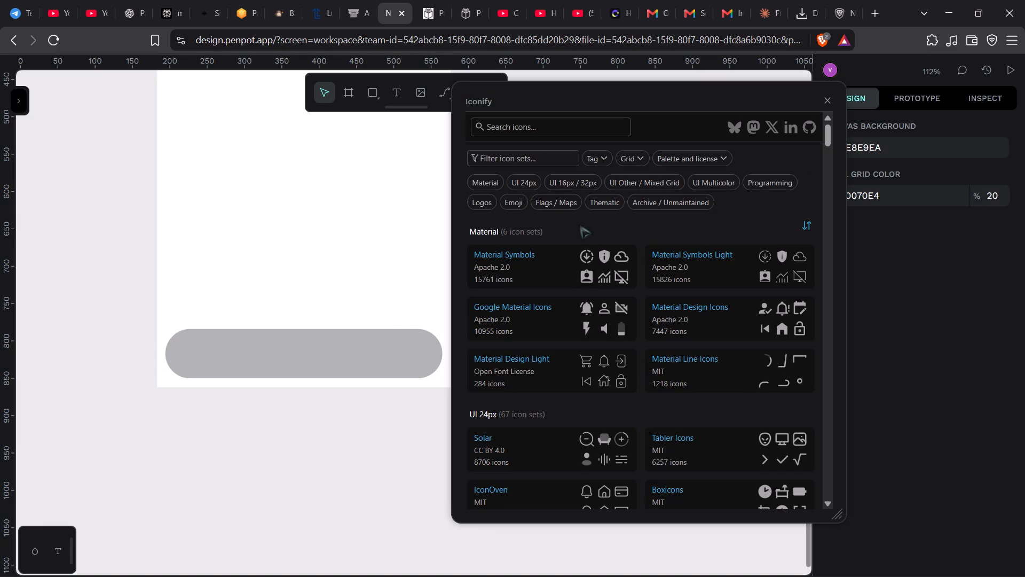
click(535, 123)
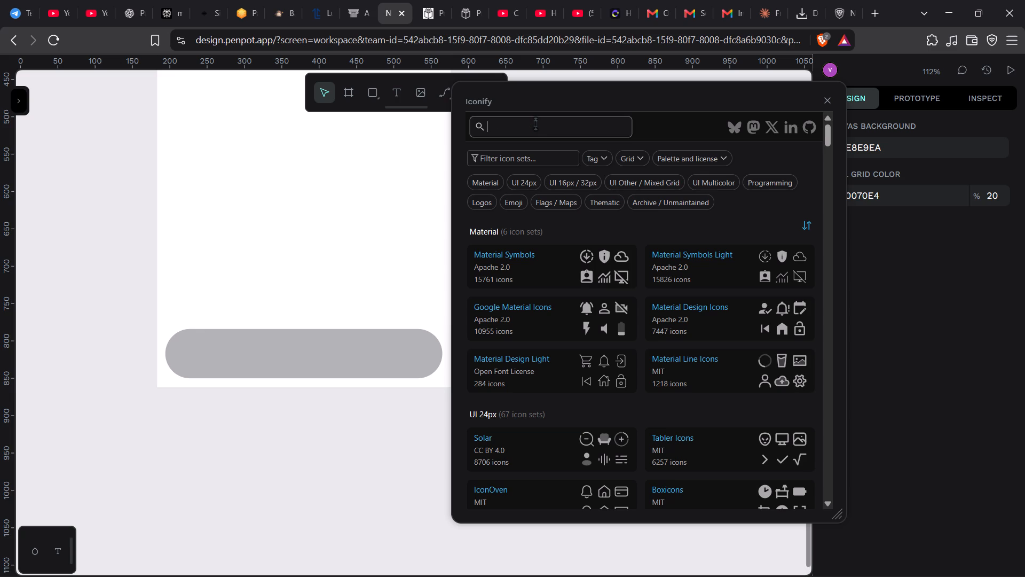
click(535, 123)
text(homr)
key(BackSpace)
key(e)
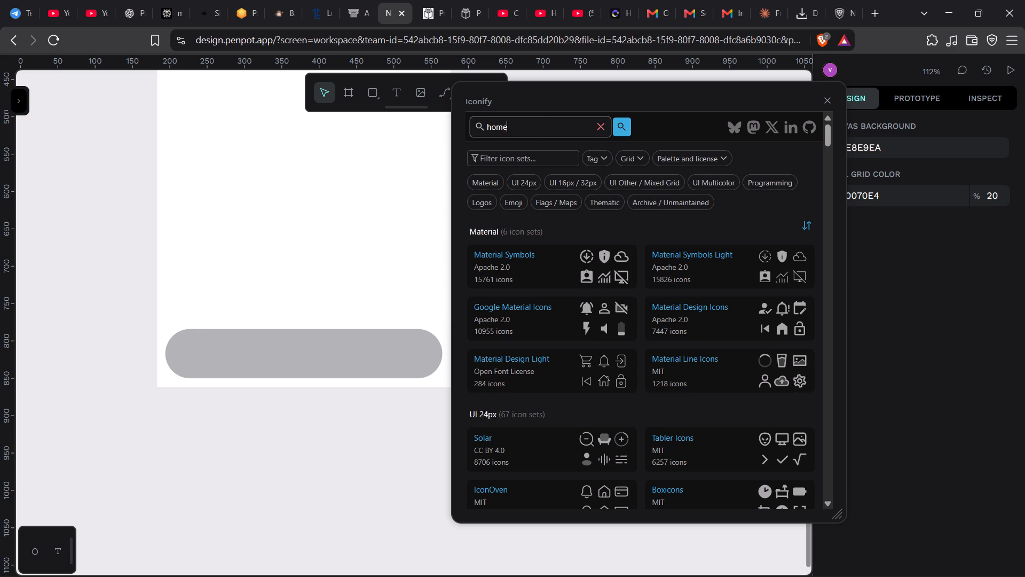
key(Return)
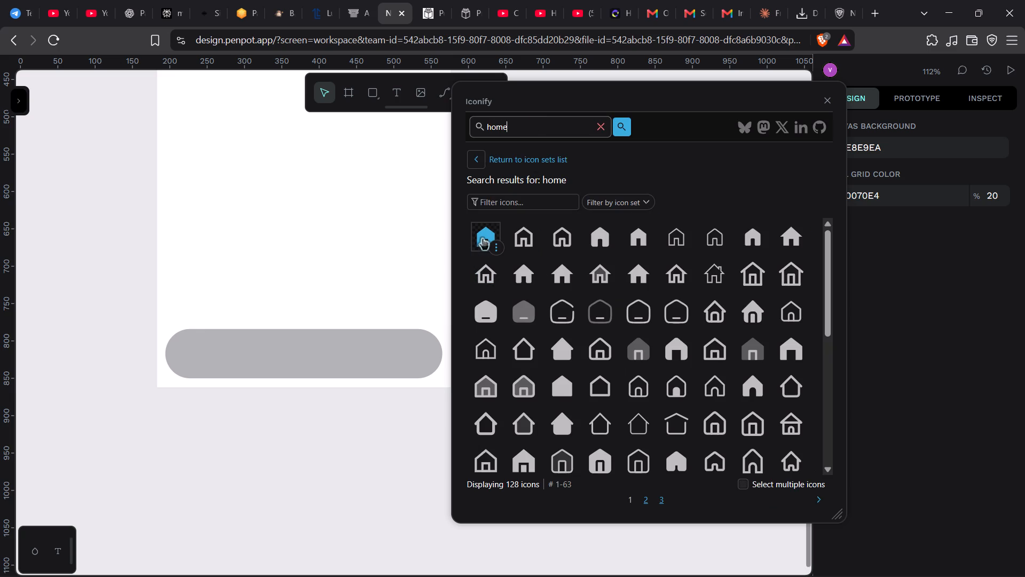
Try to place the filled material-symbols:home-rounded icon on the grey bottom navigation bar, importing it twice.
drag(595, 239, 255, 288)
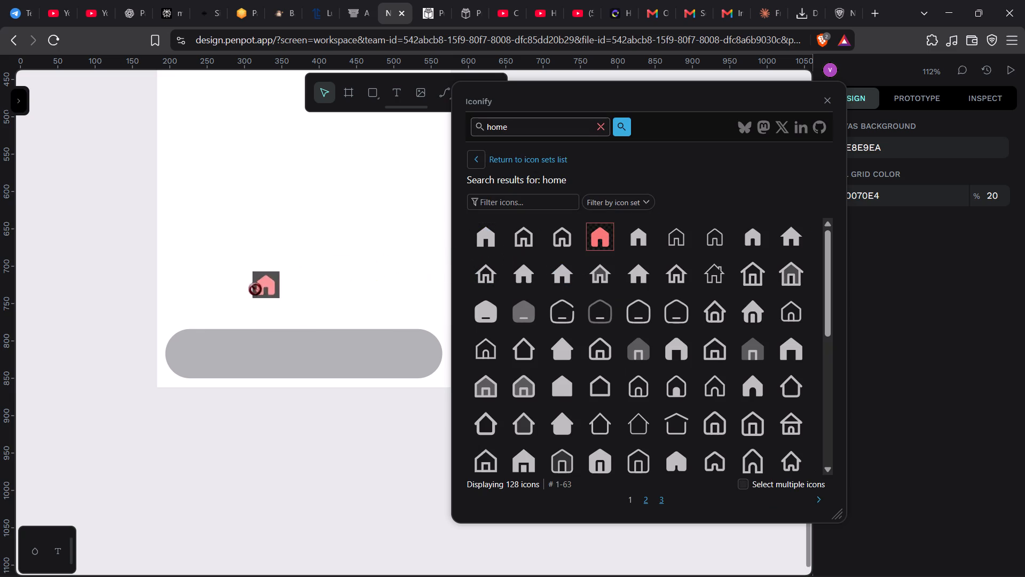
drag(255, 288, 193, 354)
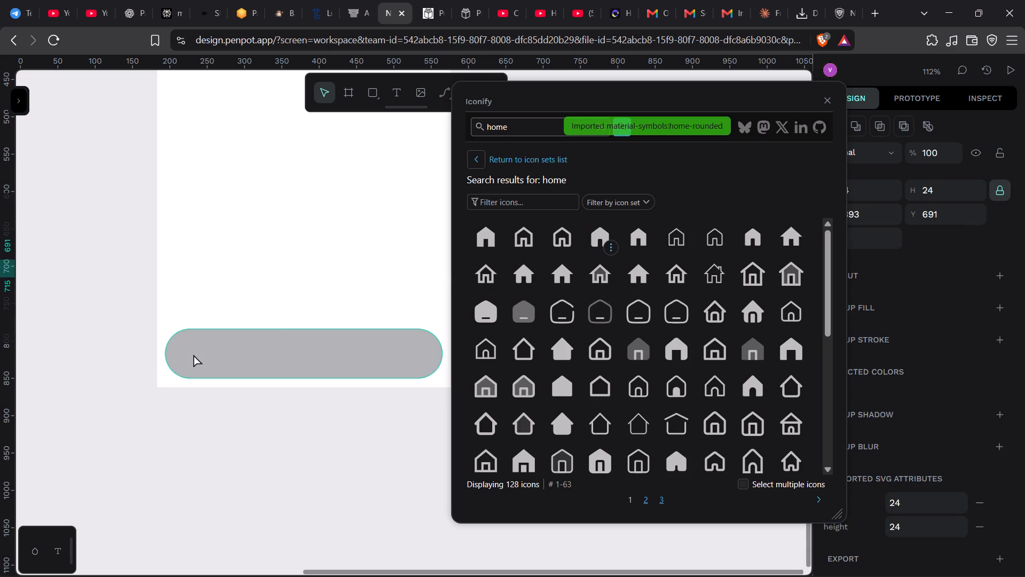
click(597, 235)
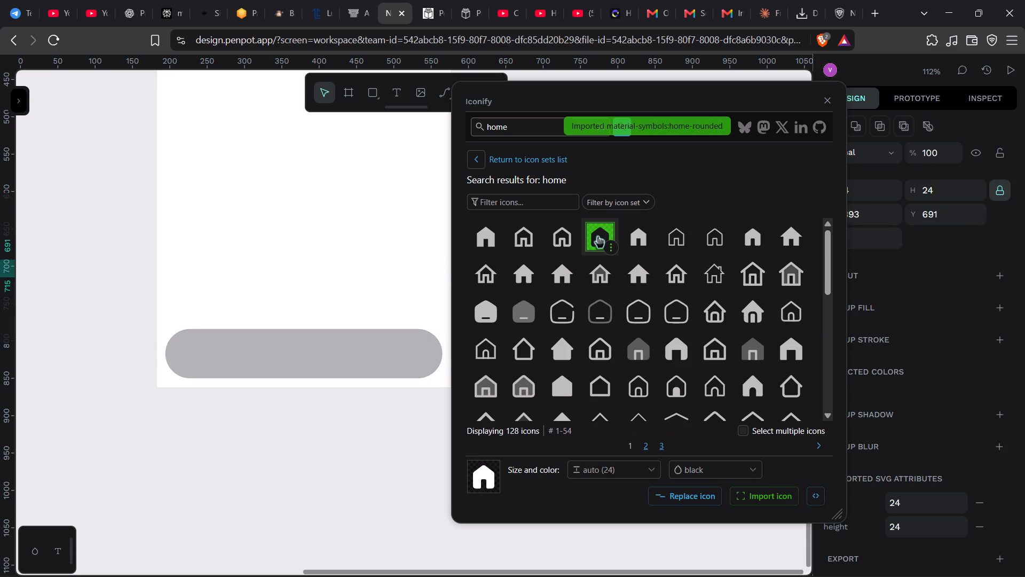
drag(597, 235, 202, 348)
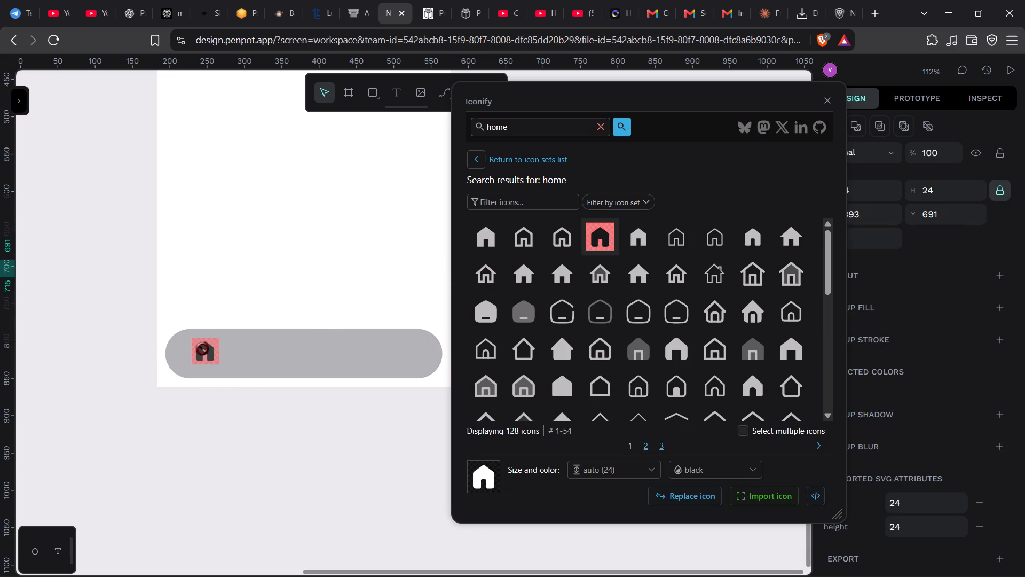
drag(202, 348, 285, 335)
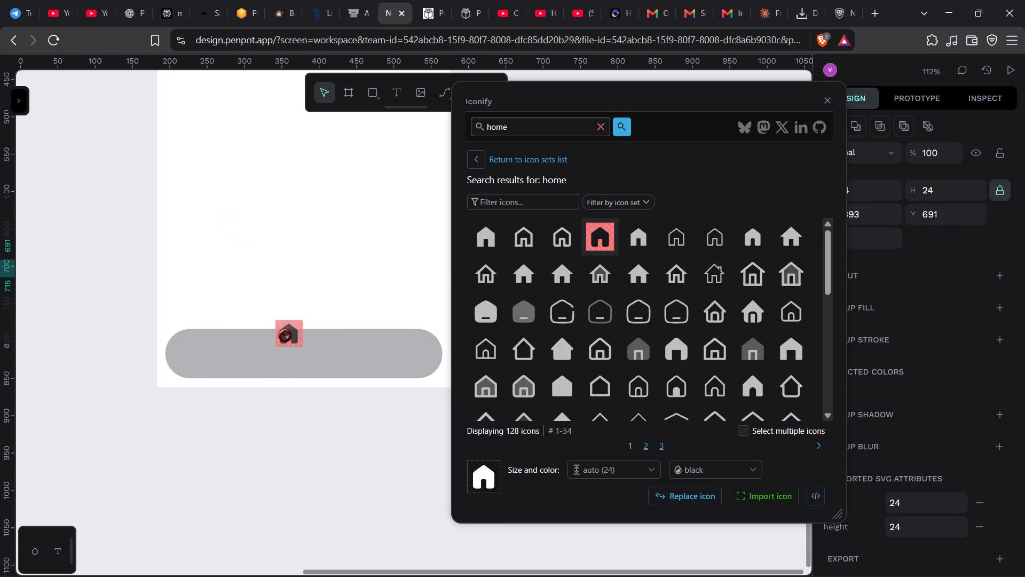
drag(285, 335, 264, 363)
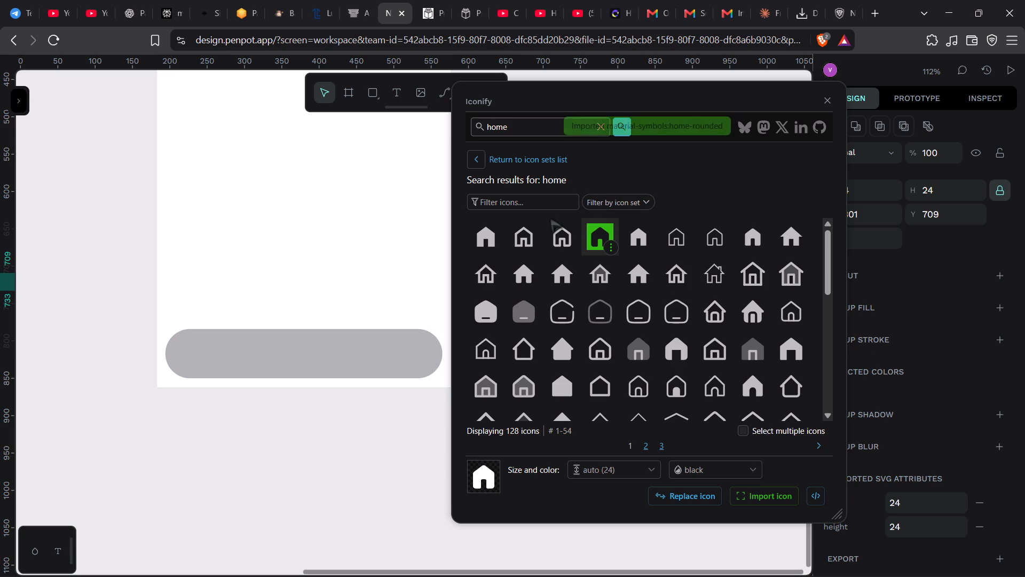
Import the filled material-symbols:home-rounded icon again, place it inside the left end of the grey navigation bar, and close Iconify.
click(557, 226)
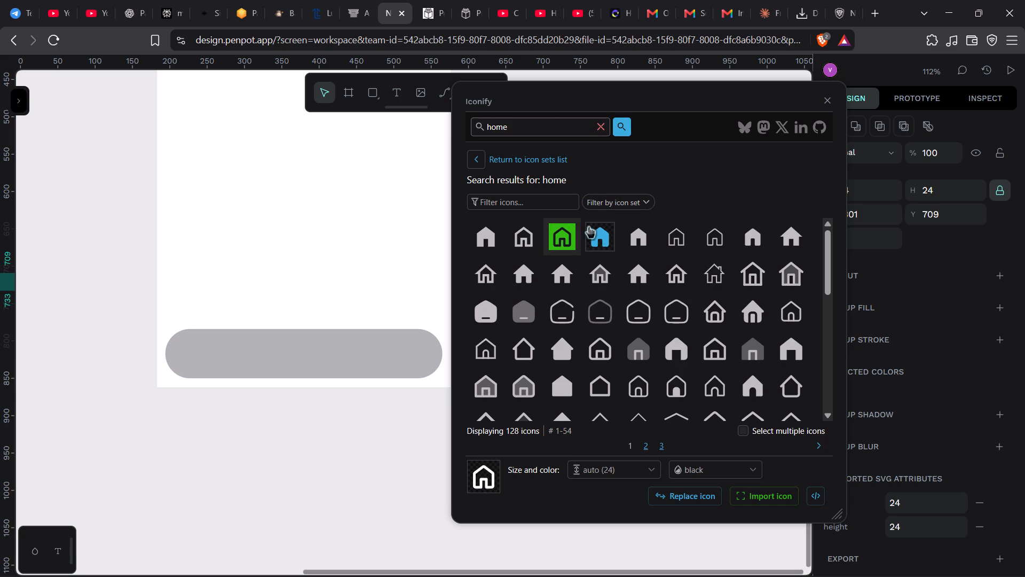
click(588, 225)
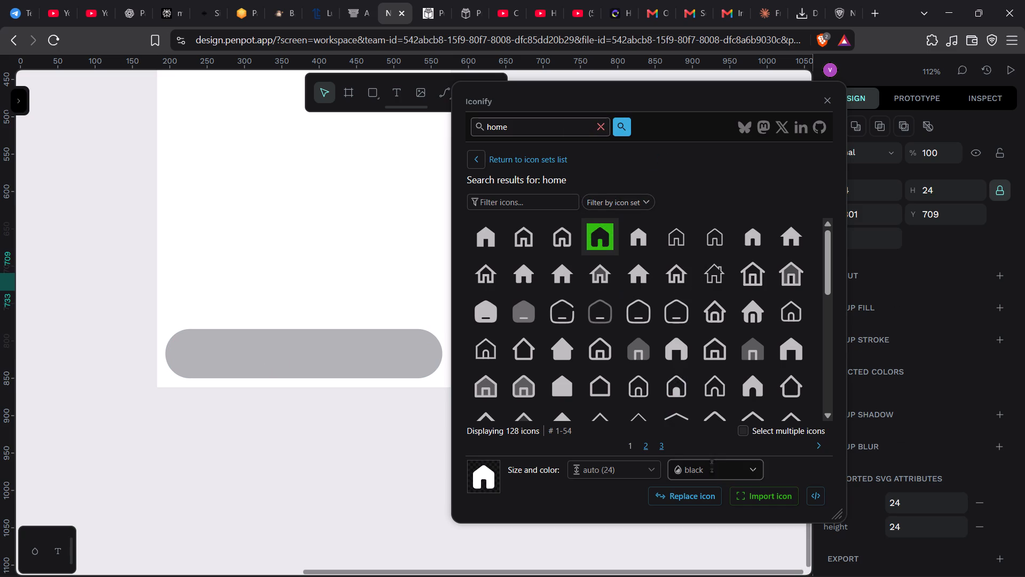
click(761, 500)
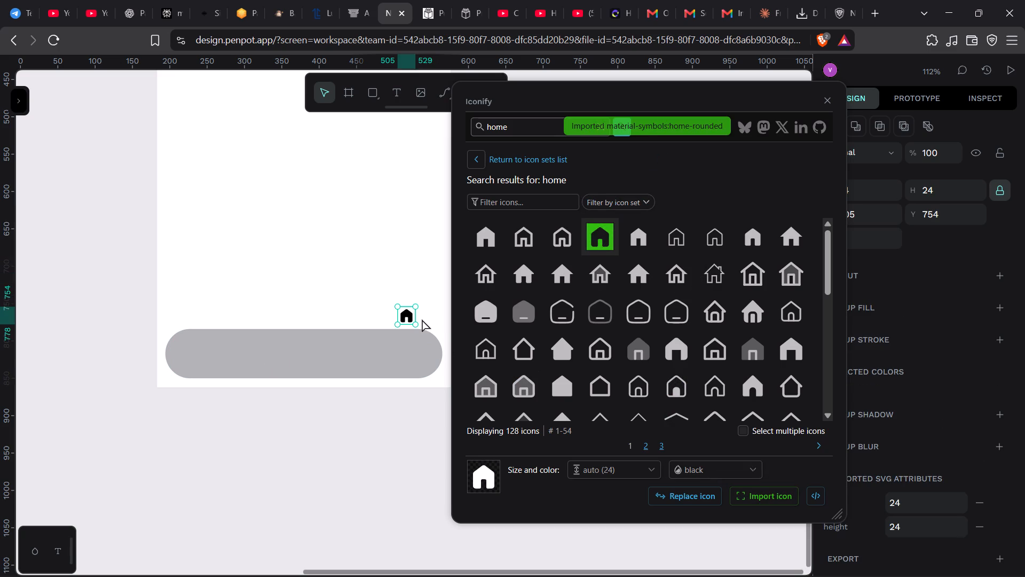
drag(407, 316, 287, 345)
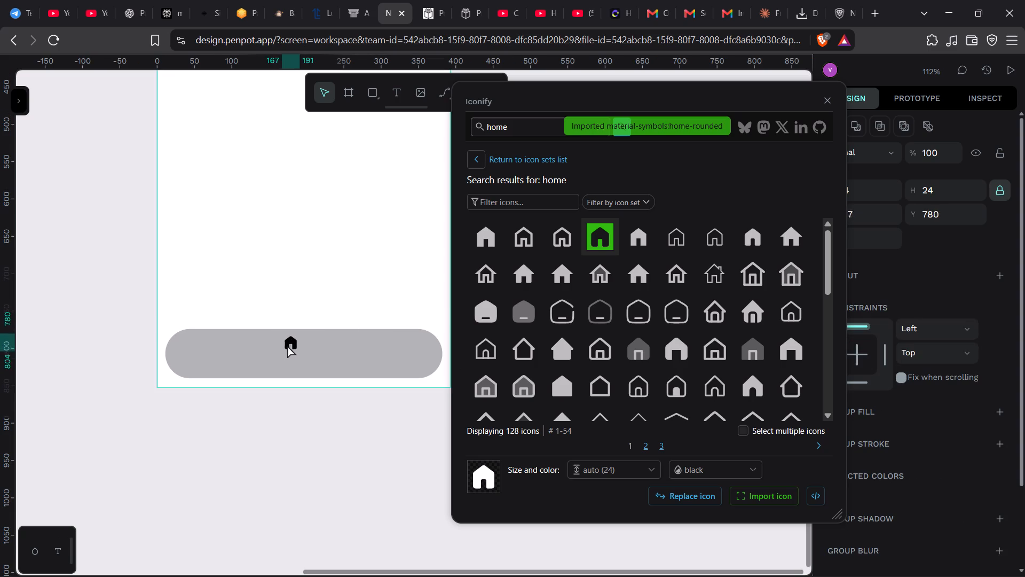
drag(287, 345, 168, 351)
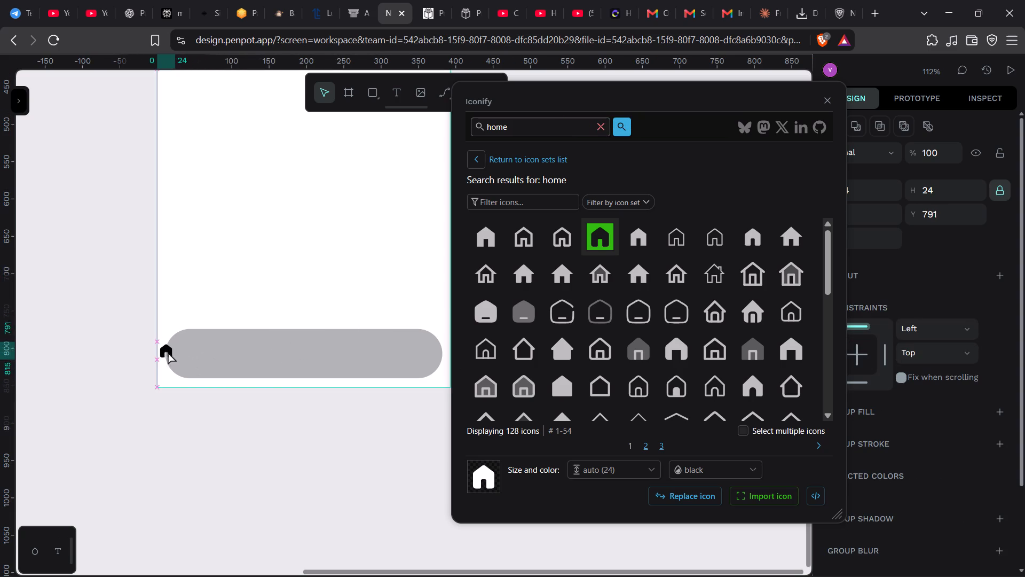
drag(168, 351, 190, 356)
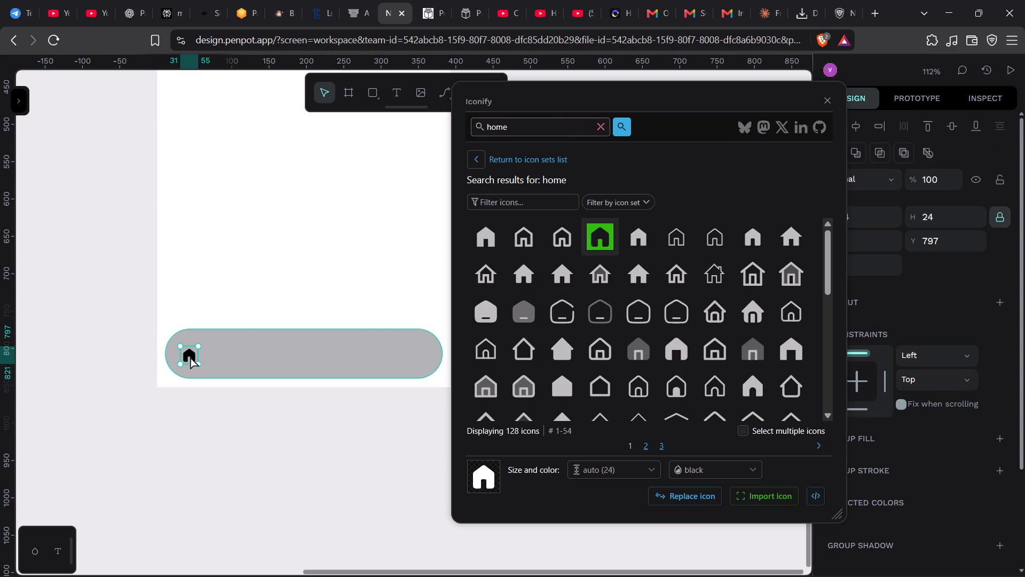
click(826, 100)
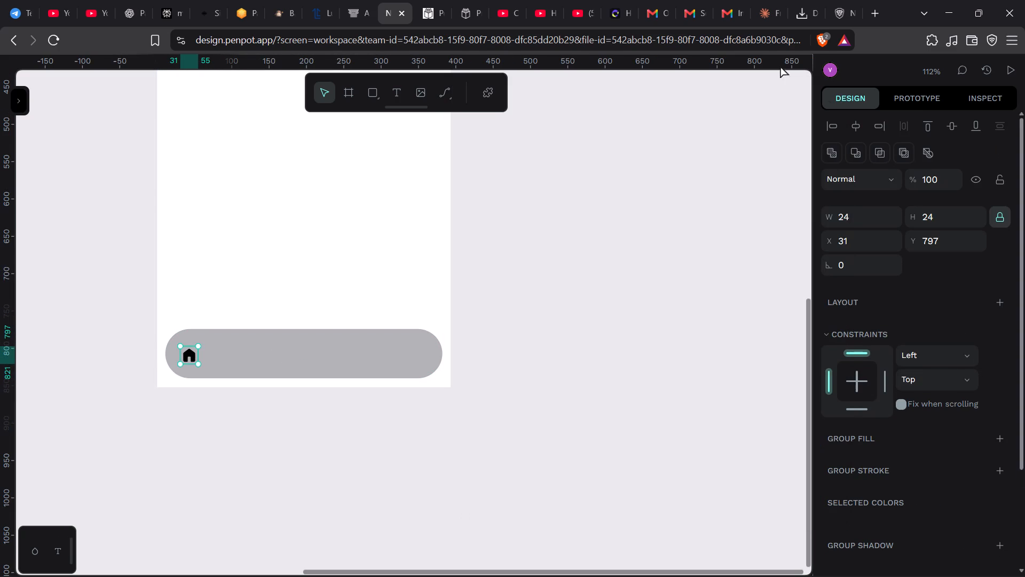
Close the Penpot plugins page and the extra dashboard page, dismissing its Iconify access request, and return to the design file.
click(437, 10)
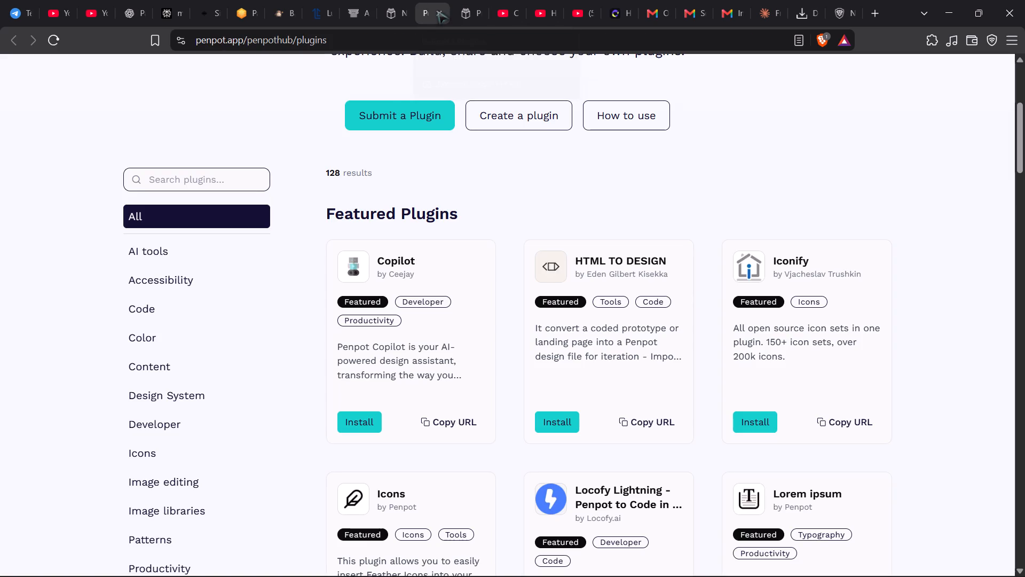
click(437, 10)
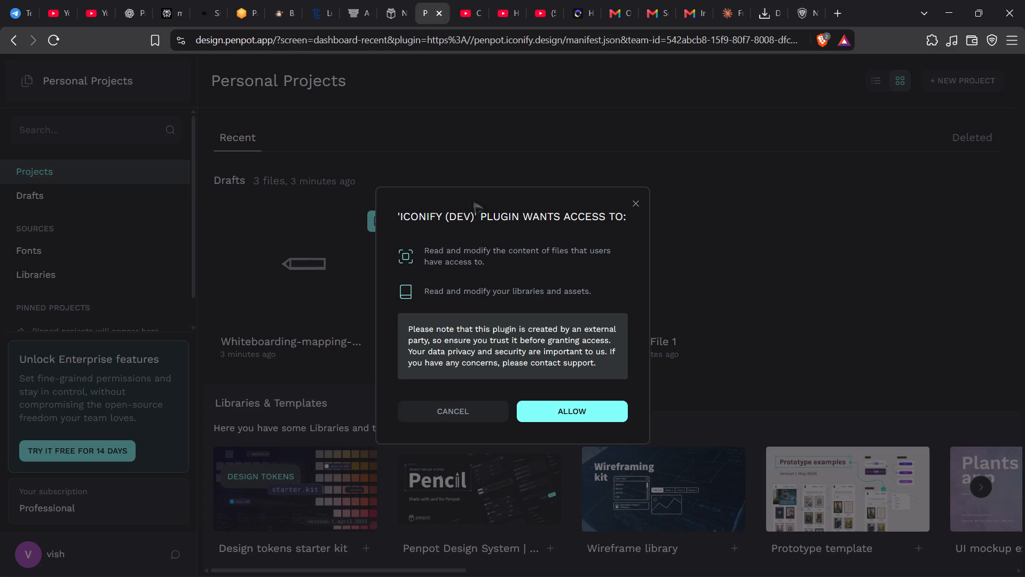
click(634, 207)
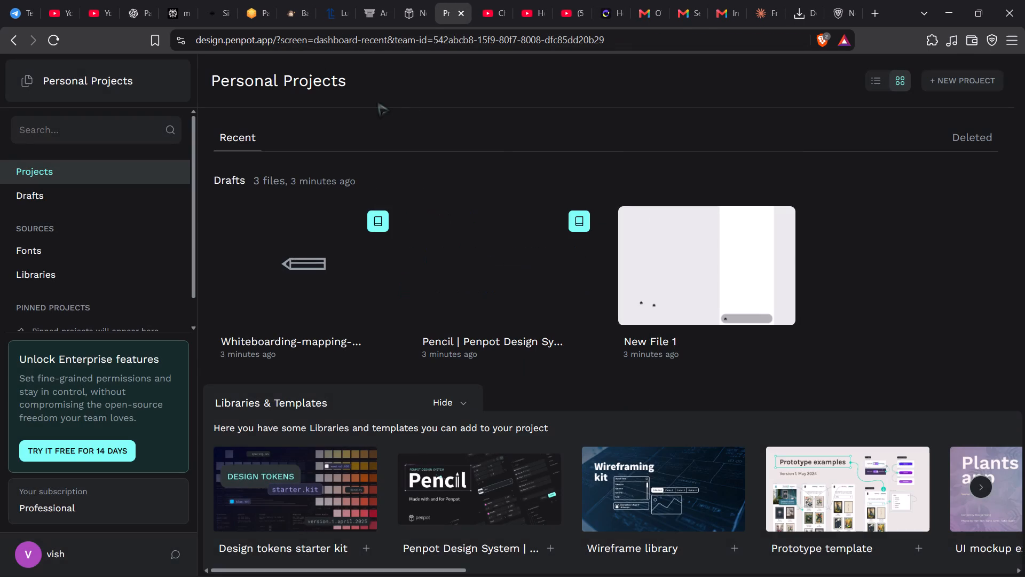
click(460, 18)
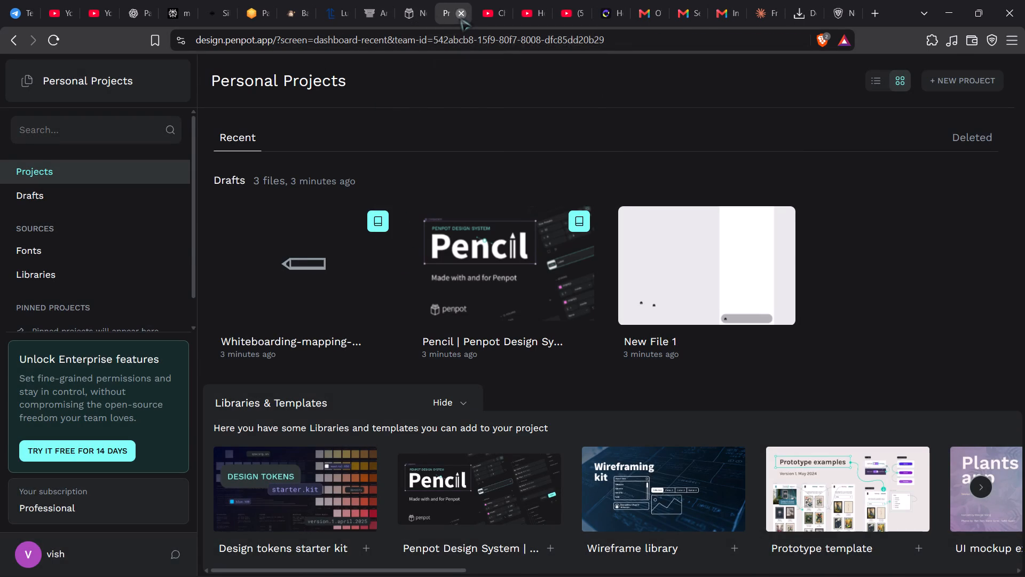
click(434, 21)
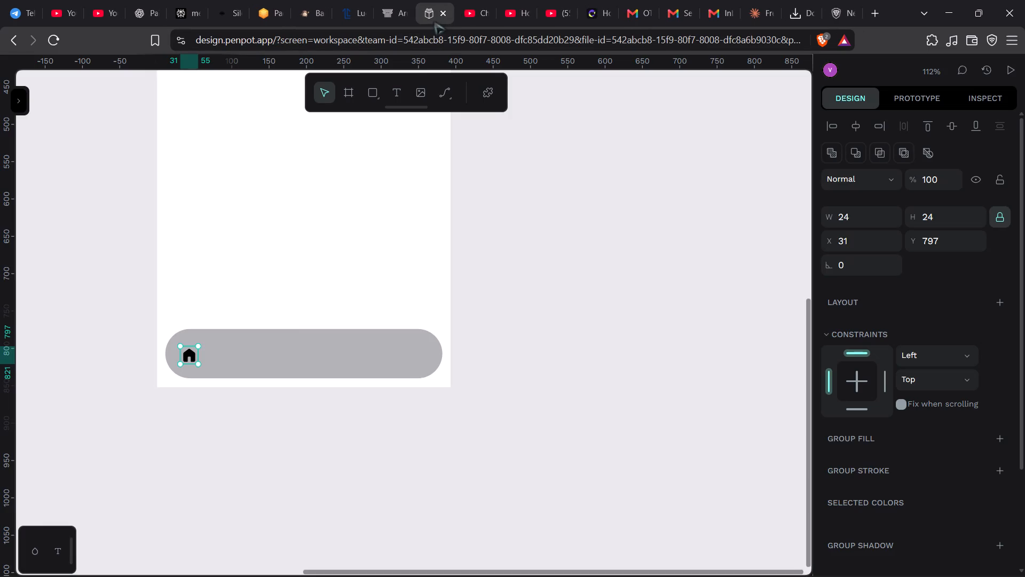
Enlarge the home icon to about 45 × 45 and reposition it at about X 24, Y 785 in the navigation bar.
drag(198, 361, 204, 364)
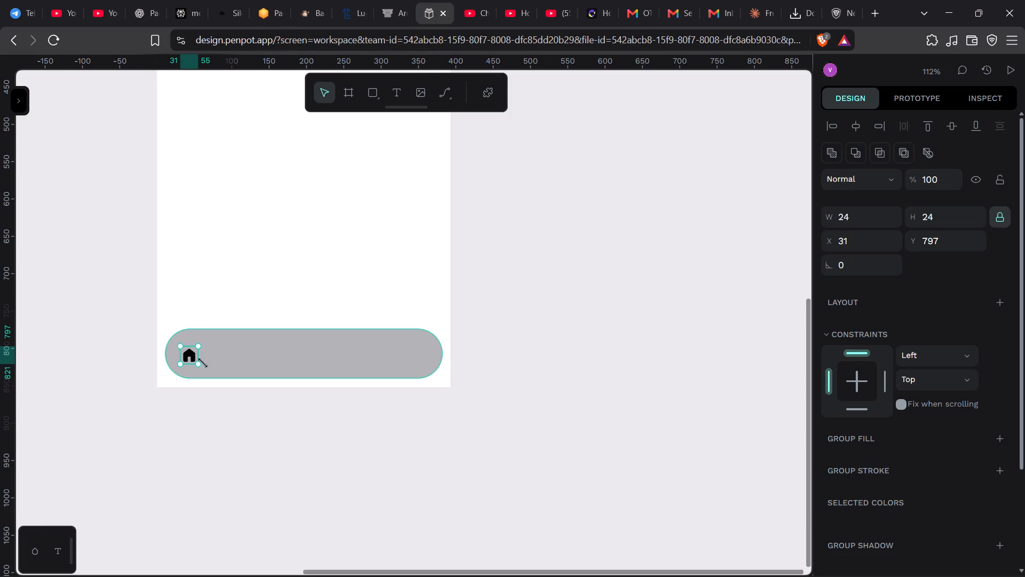
drag(204, 364, 214, 374)
drag(196, 367, 195, 359)
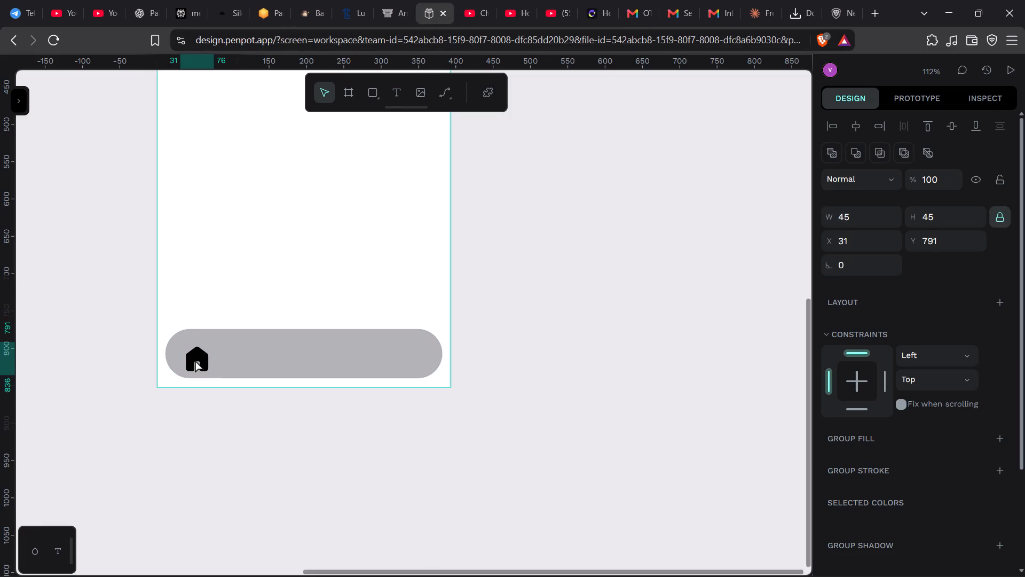
drag(195, 359, 190, 355)
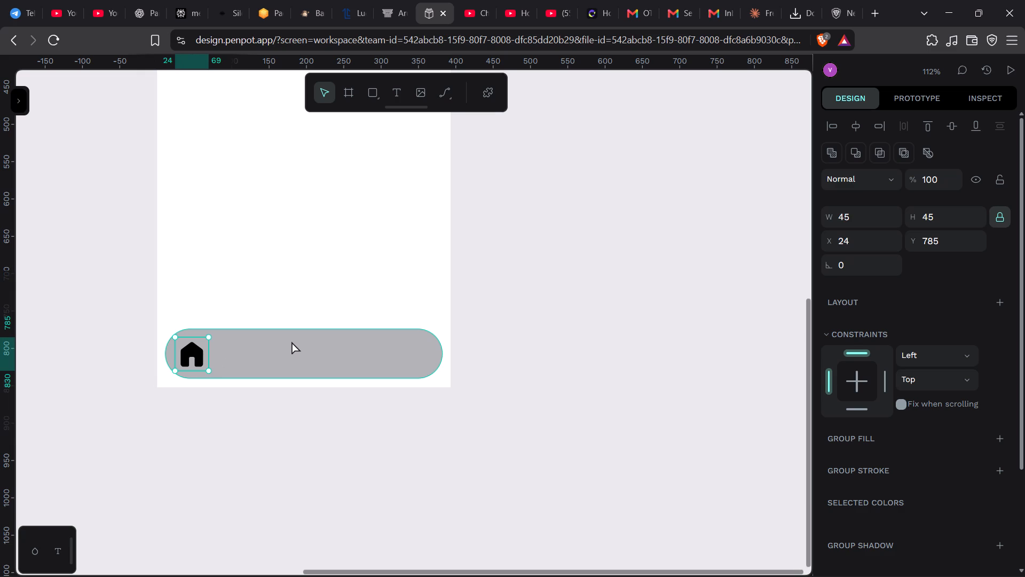
Delete the two stray home icons lying outside the board on its left side.
scroll(333, 298, up, 1)
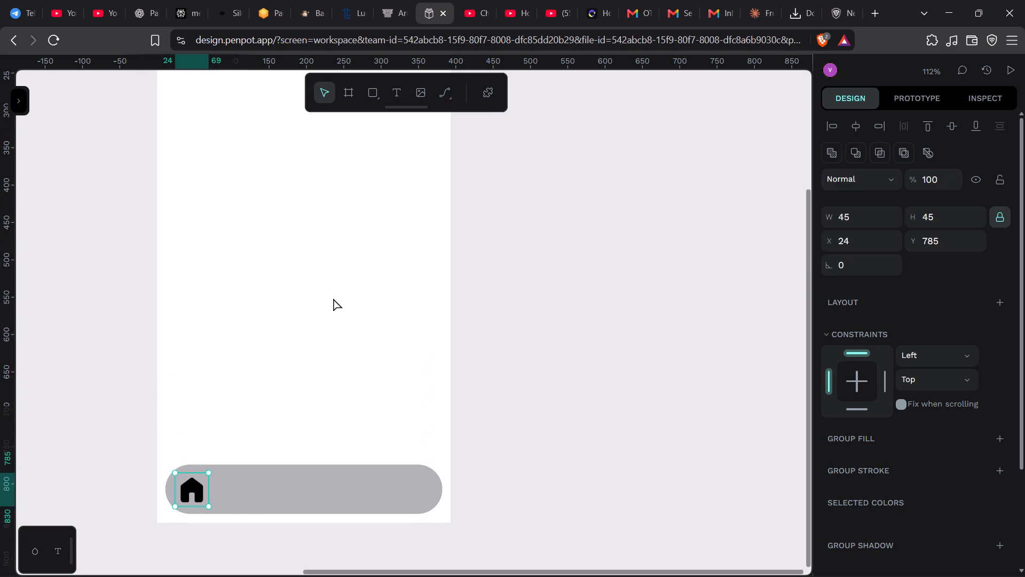
scroll(333, 298, up, 1)
scroll(333, 298, left, 1)
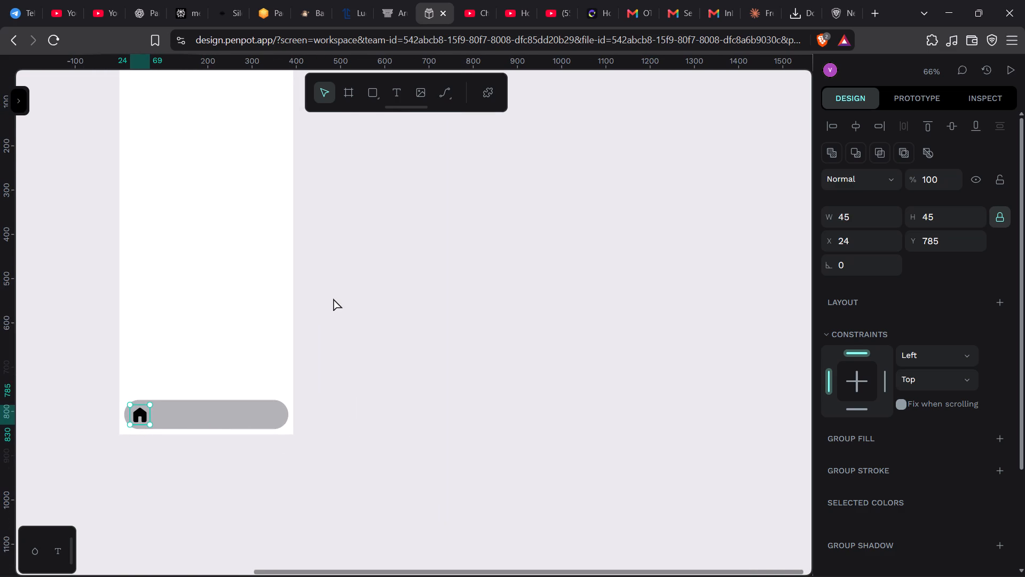
scroll(333, 298, left, 2)
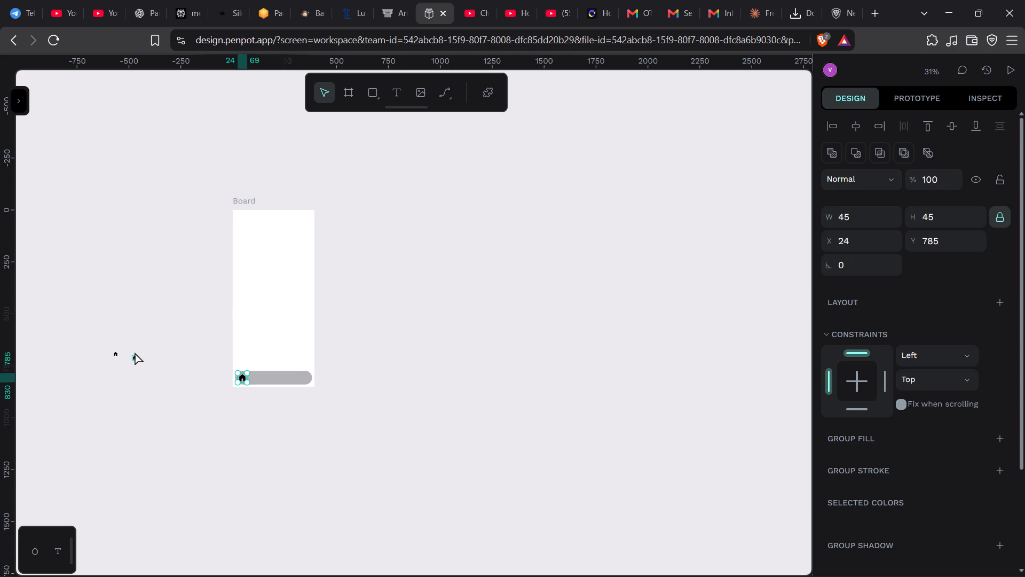
click(135, 352)
drag(81, 352, 152, 369)
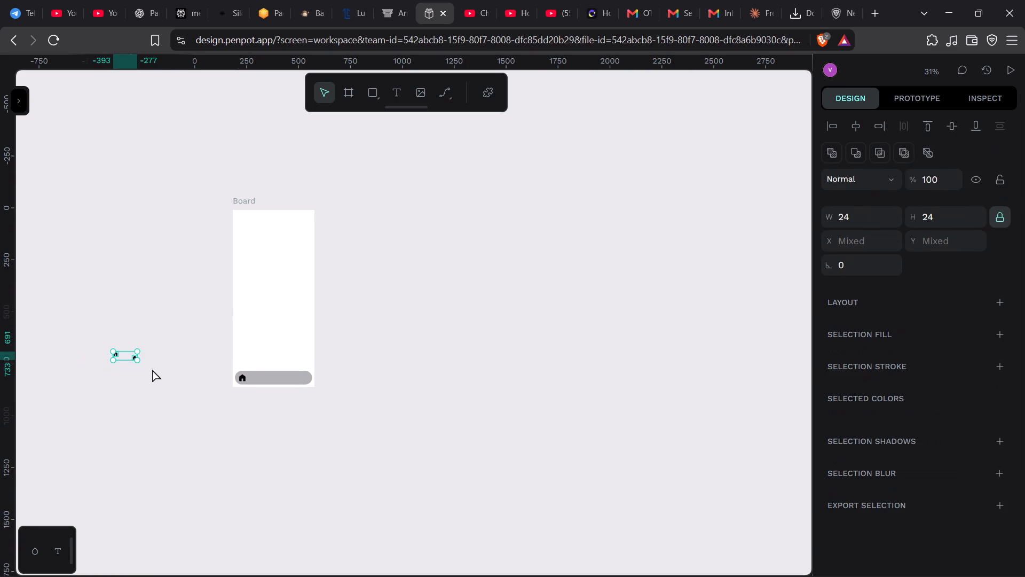
key(BackSpace)
Search the asset libraries for "plus", shorten the query to "plu", and check the Pencil design system's Tools + Layers icons.
scroll(152, 369, left, 1)
scroll(152, 369, right, 1)
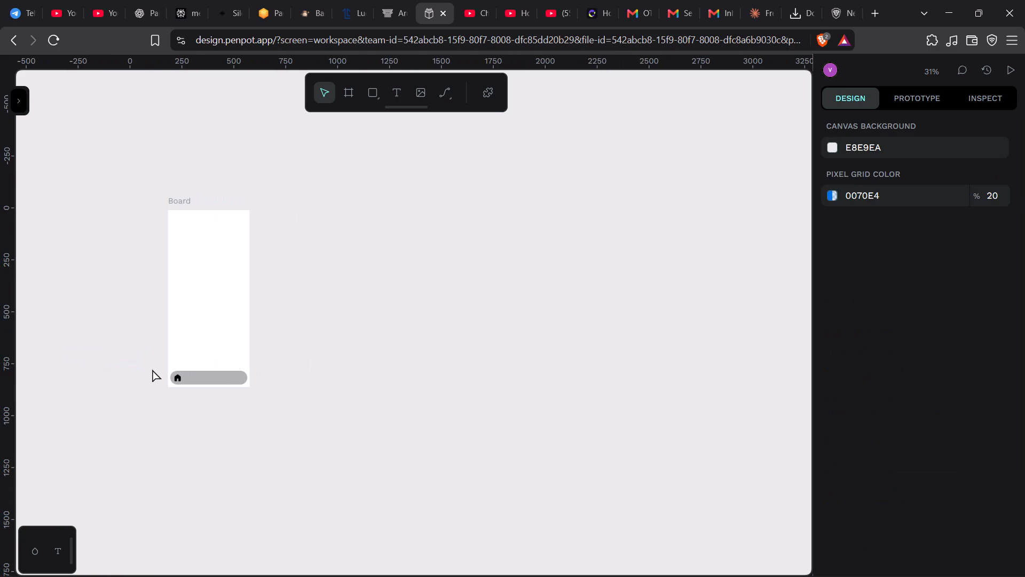
scroll(152, 369, right, 1)
scroll(152, 369, left, 1)
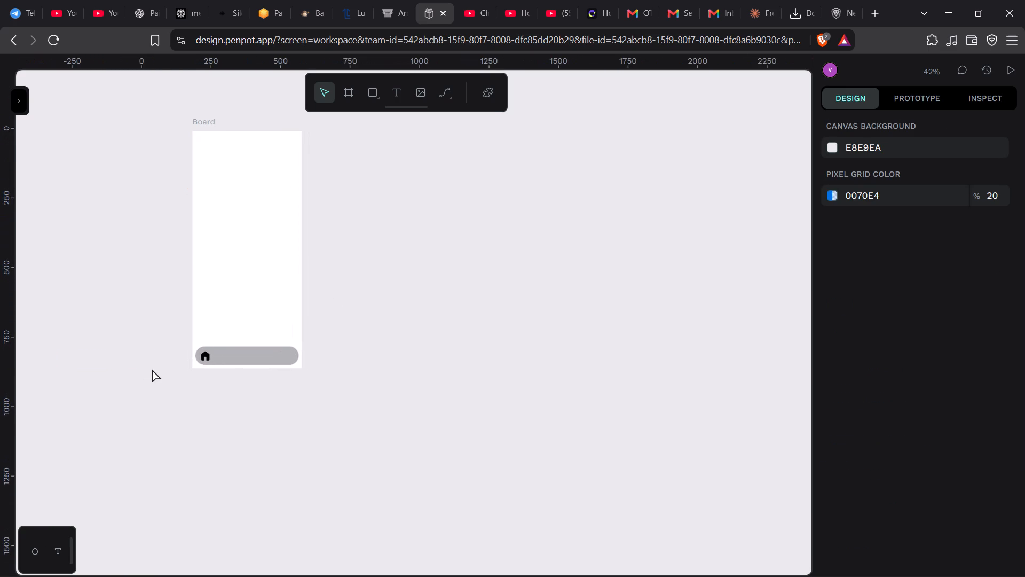
scroll(152, 369, left, 1)
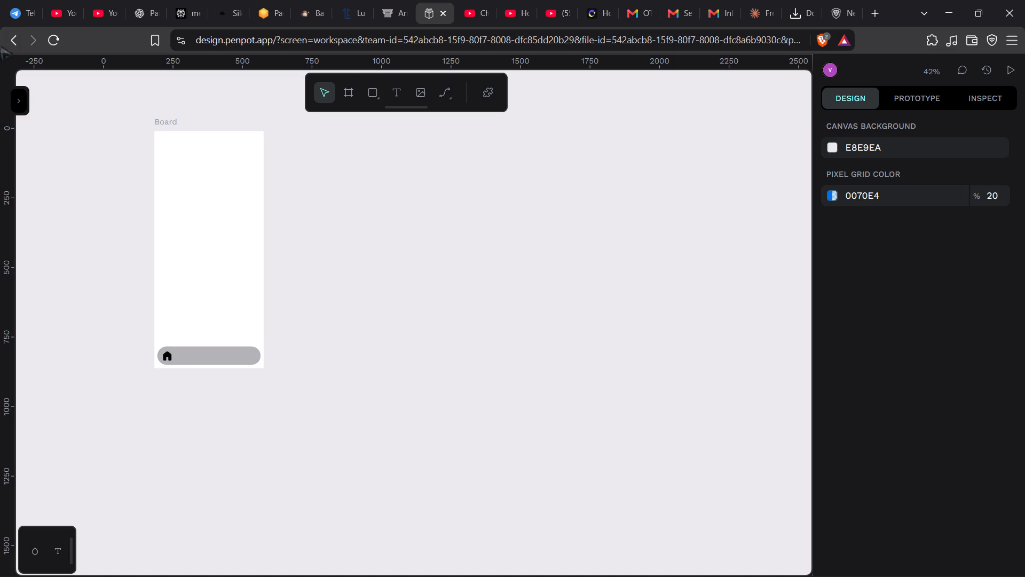
click(23, 97)
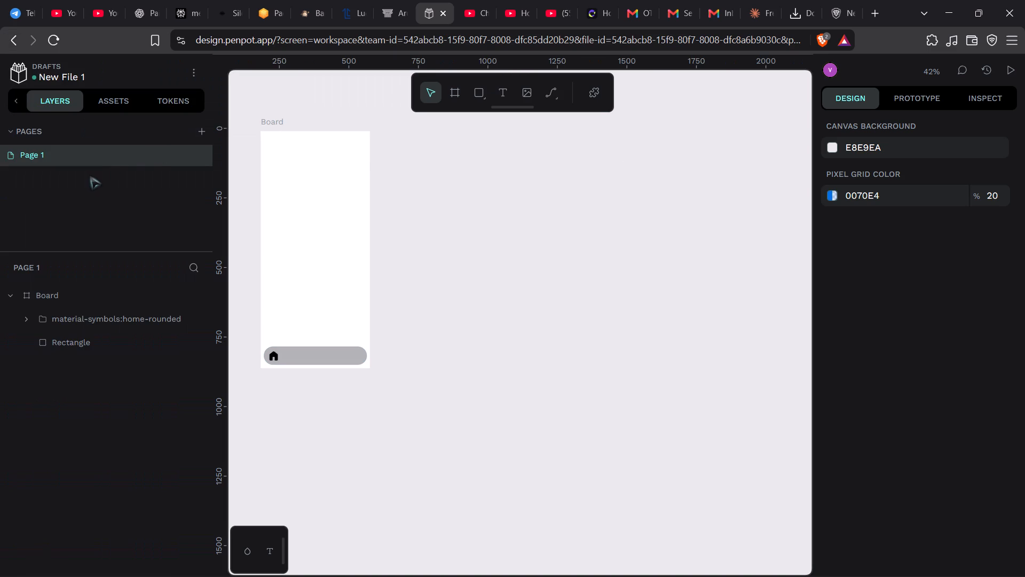
click(104, 108)
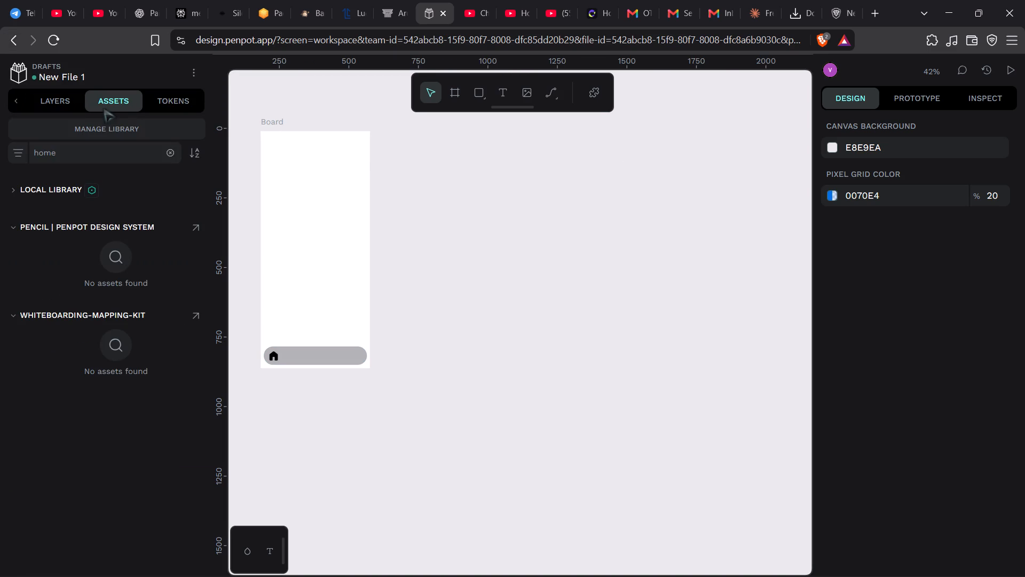
click(86, 155)
key(BackSpace)
key(BackSpace)
key(BackSpace)
key(BackSpace)
key(BackSpace)
key(BackSpace)
key(BackSpace)
key(BackSpace)
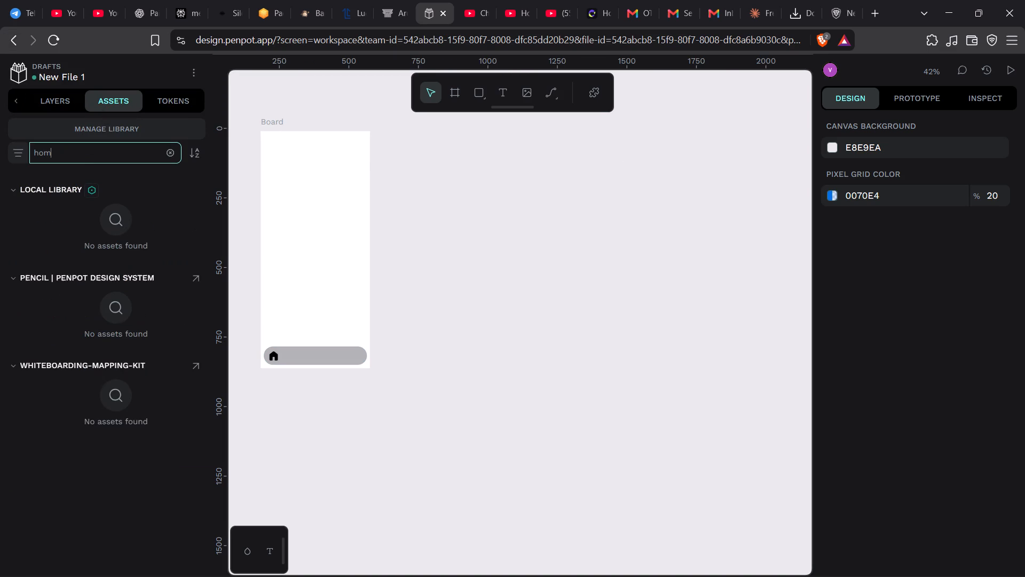
key(BackSpace)
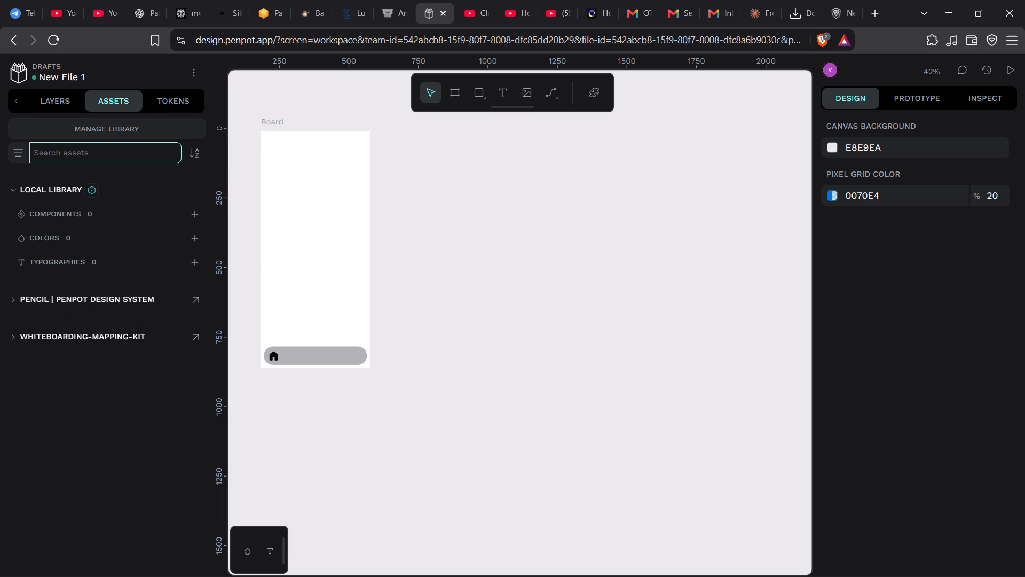
text(plus)
key(BackSpace)
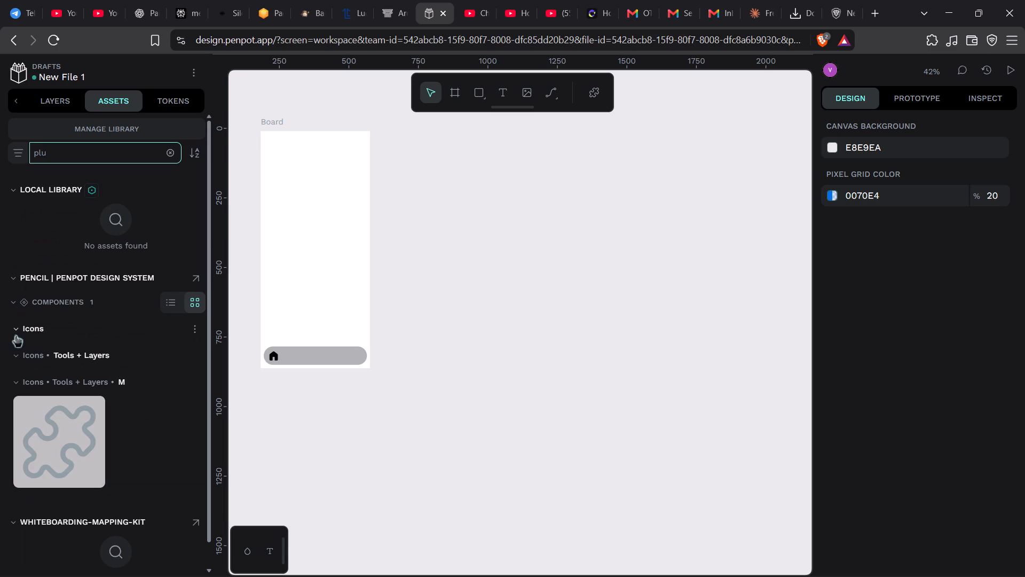
click(13, 357)
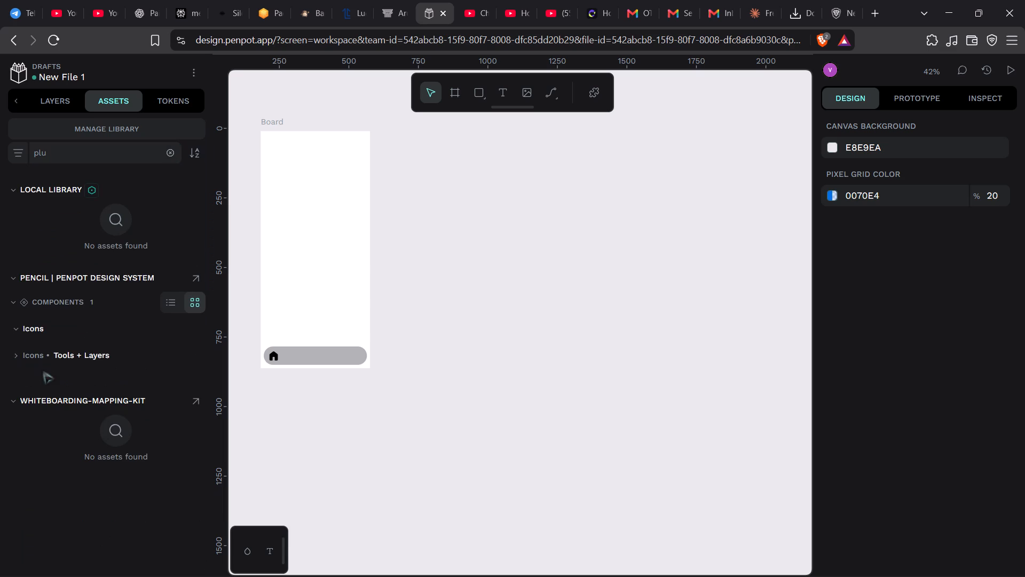
click(43, 357)
click(59, 409)
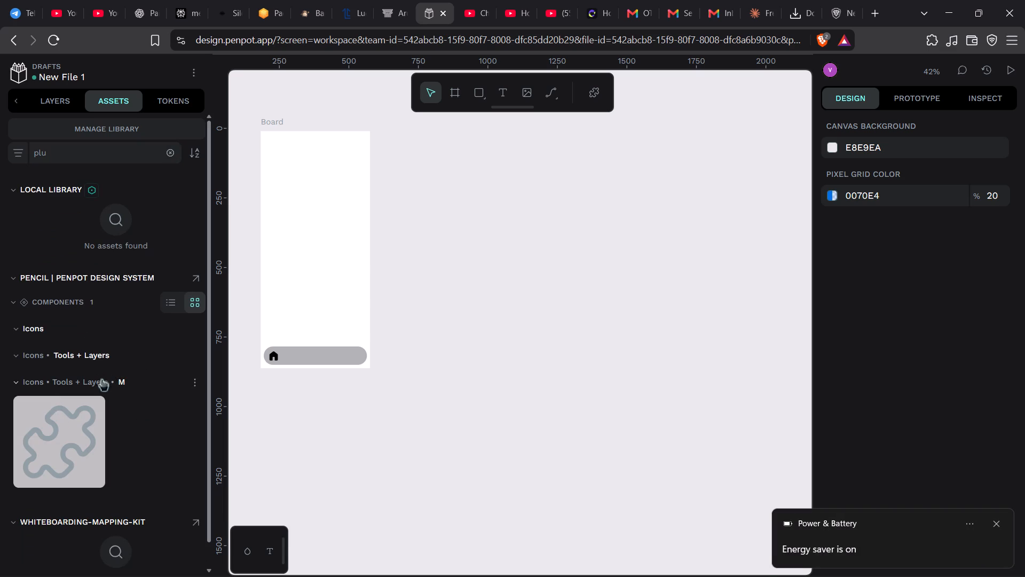
click(997, 521)
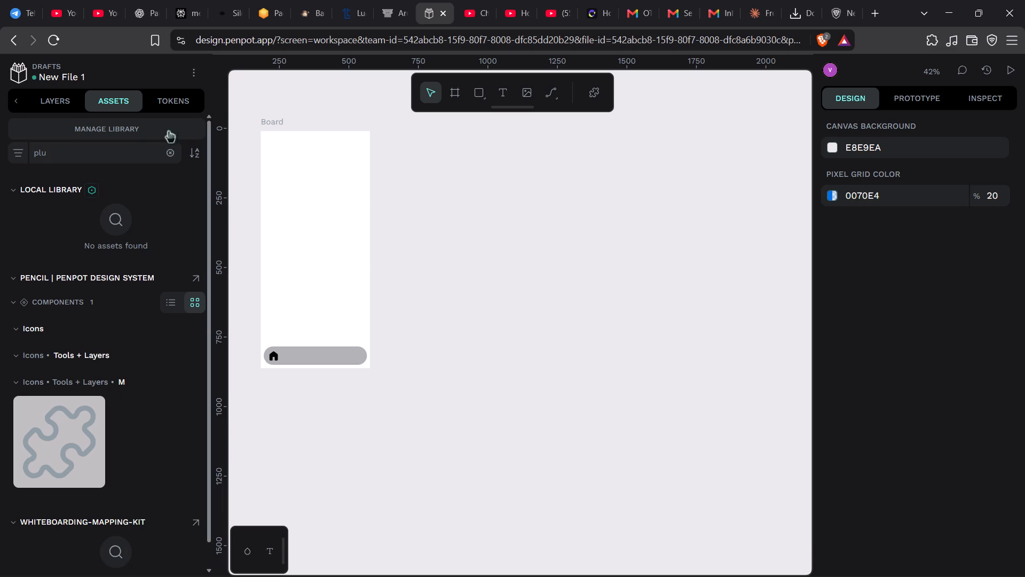
click(14, 102)
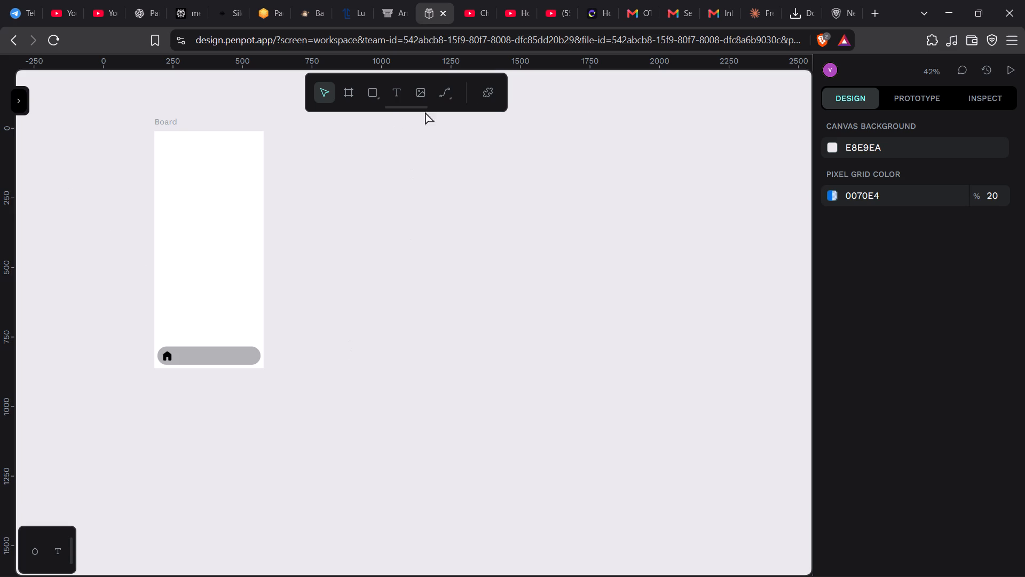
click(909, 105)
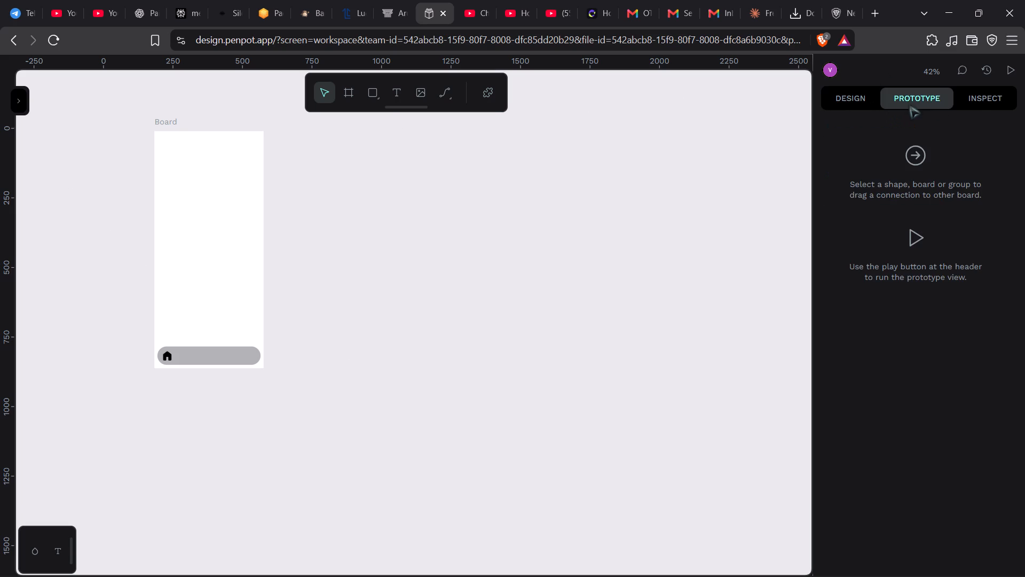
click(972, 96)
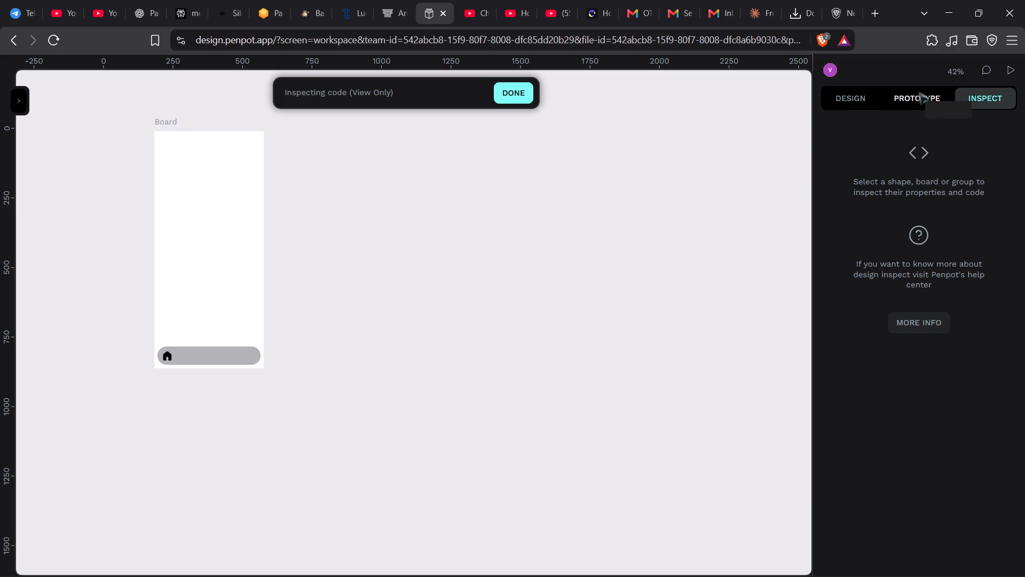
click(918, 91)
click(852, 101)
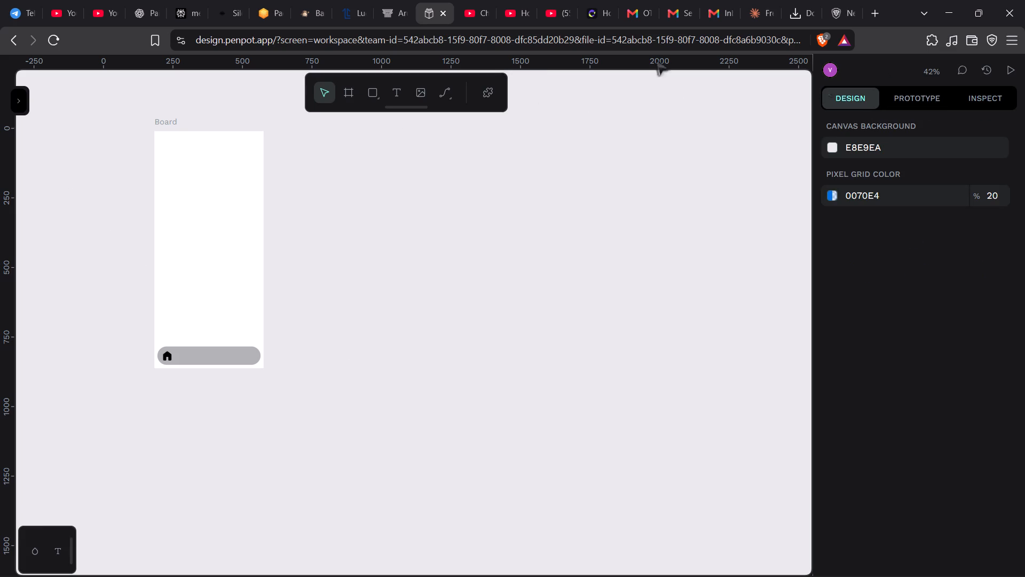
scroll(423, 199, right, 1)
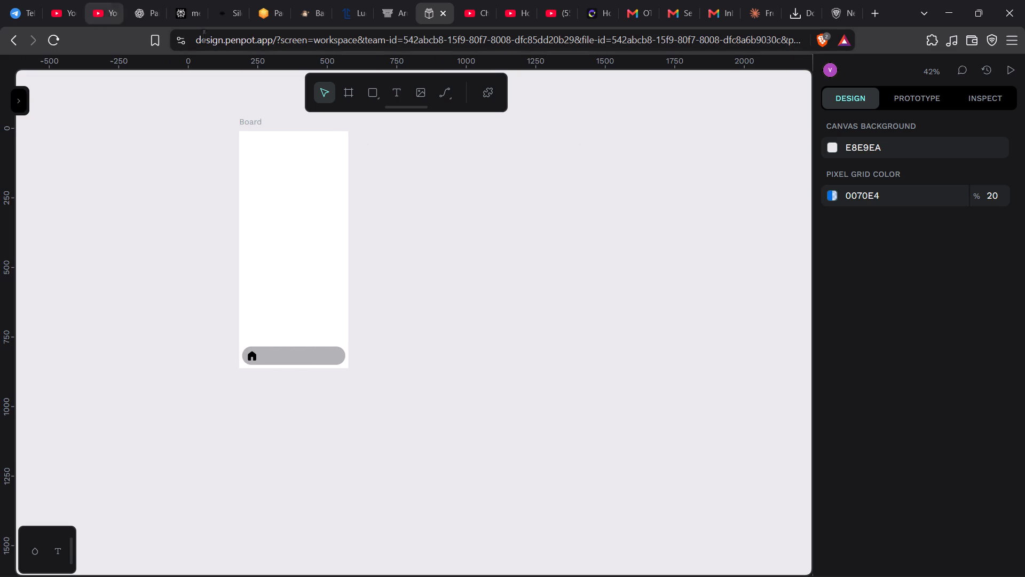
Open the installed Iconify plugin and search its icons for "plus".
click(482, 99)
click(436, 360)
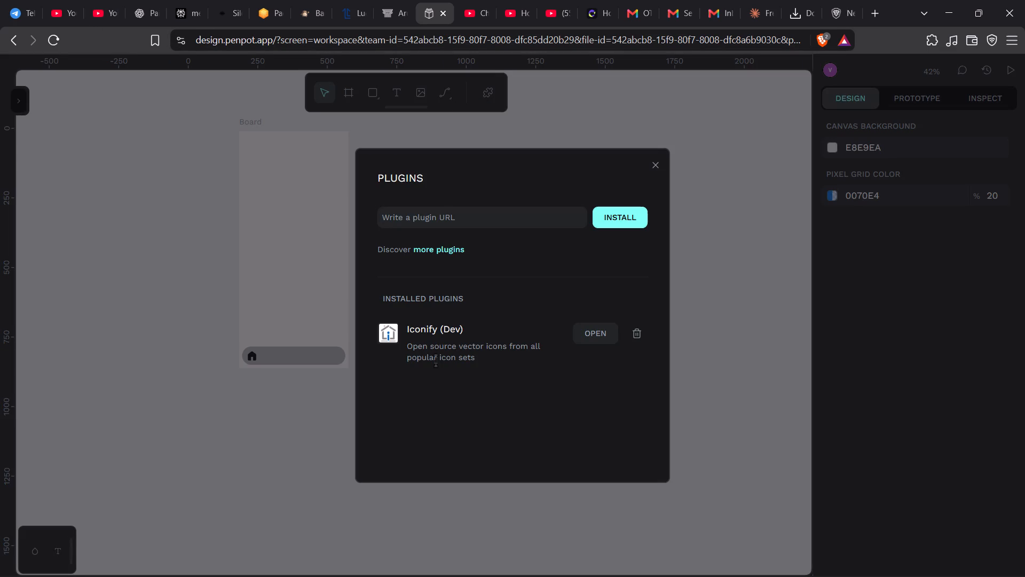
click(590, 329)
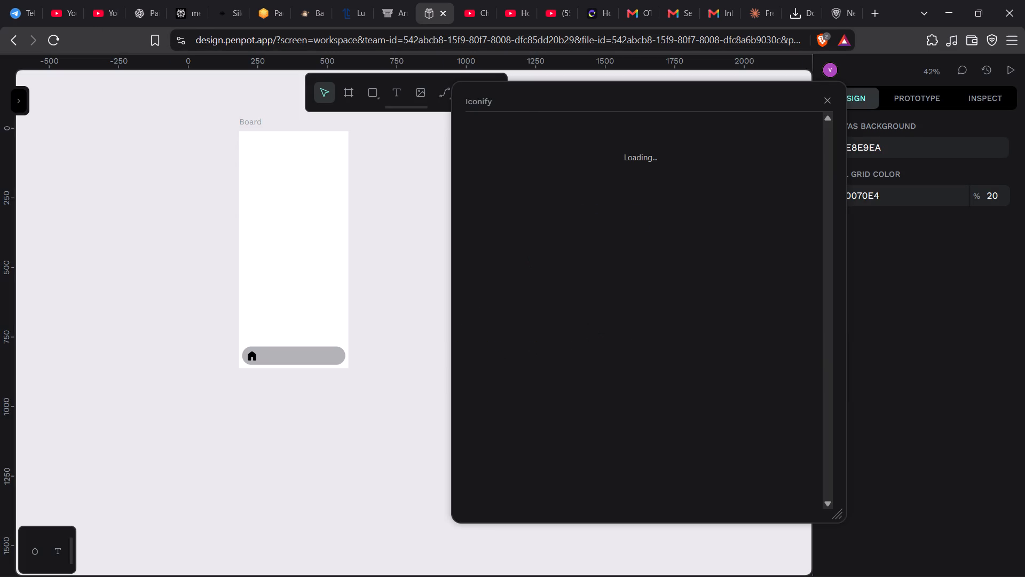
click(565, 128)
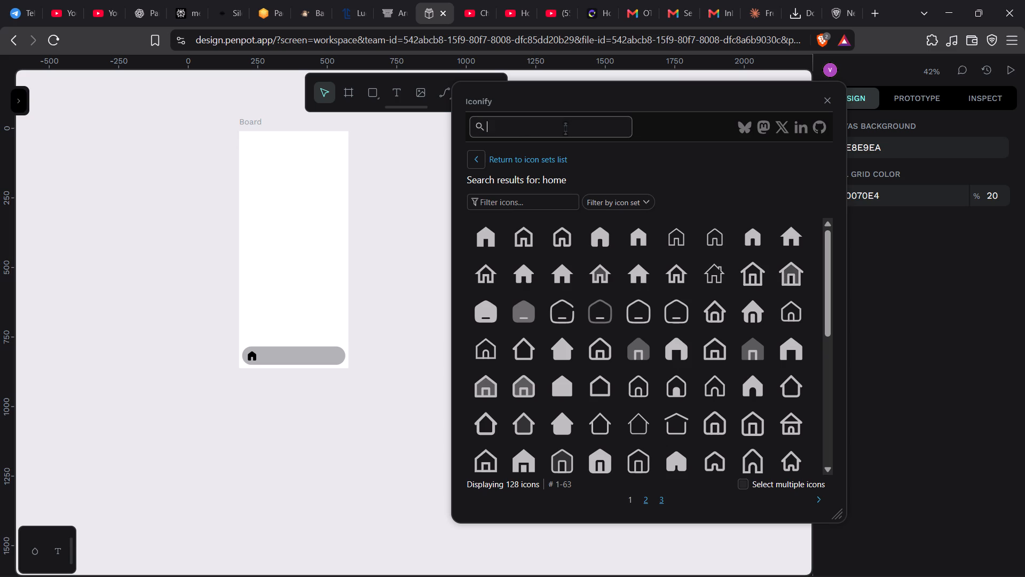
text(plus)
key(Return)
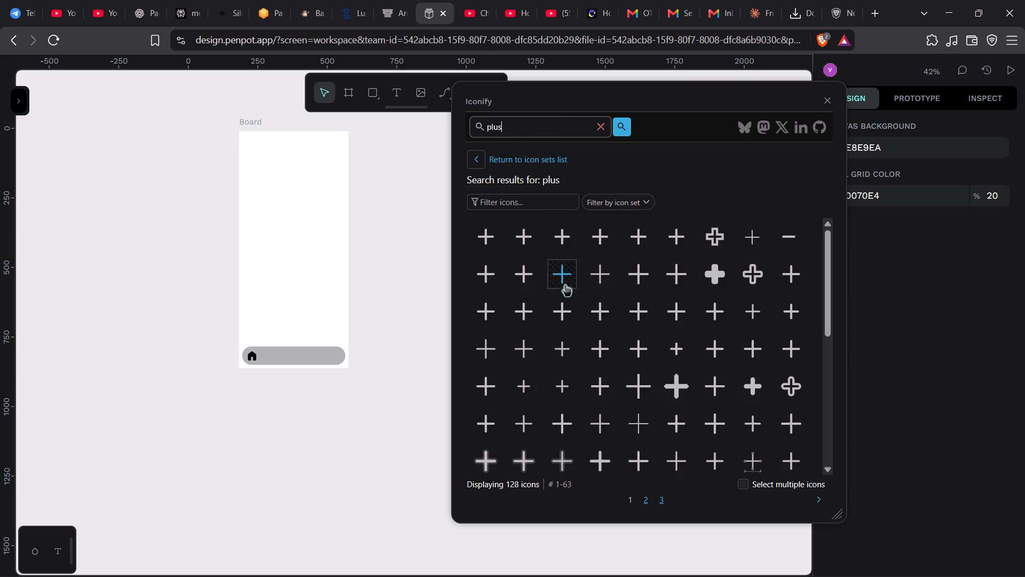
Import the first plus icon (ic:baseline-plus) and move it into the navigation bar beside the home icon, at about X 121, Y 791.
drag(478, 231, 276, 330)
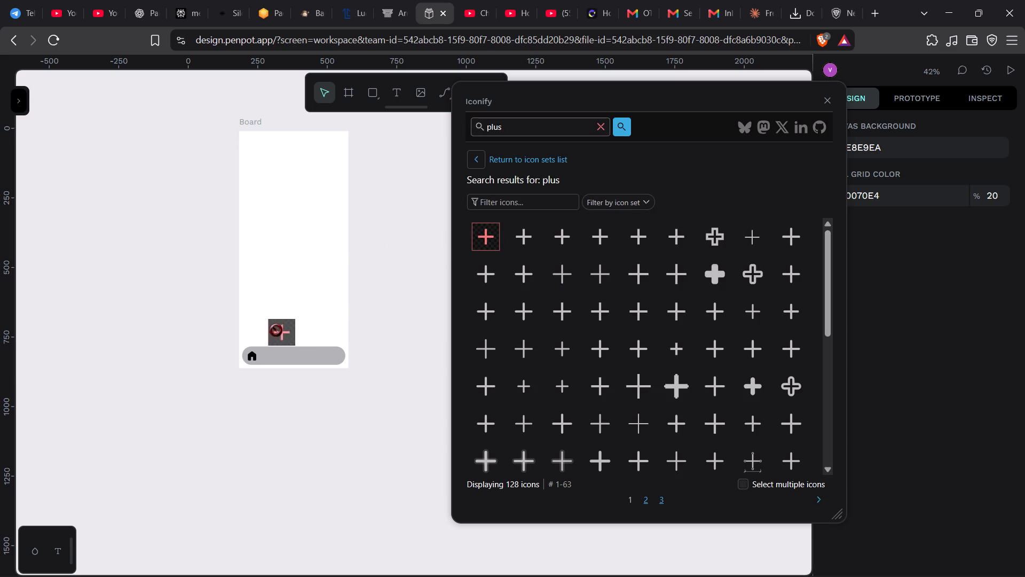
drag(276, 330, 287, 345)
scroll(228, 344, right, 2)
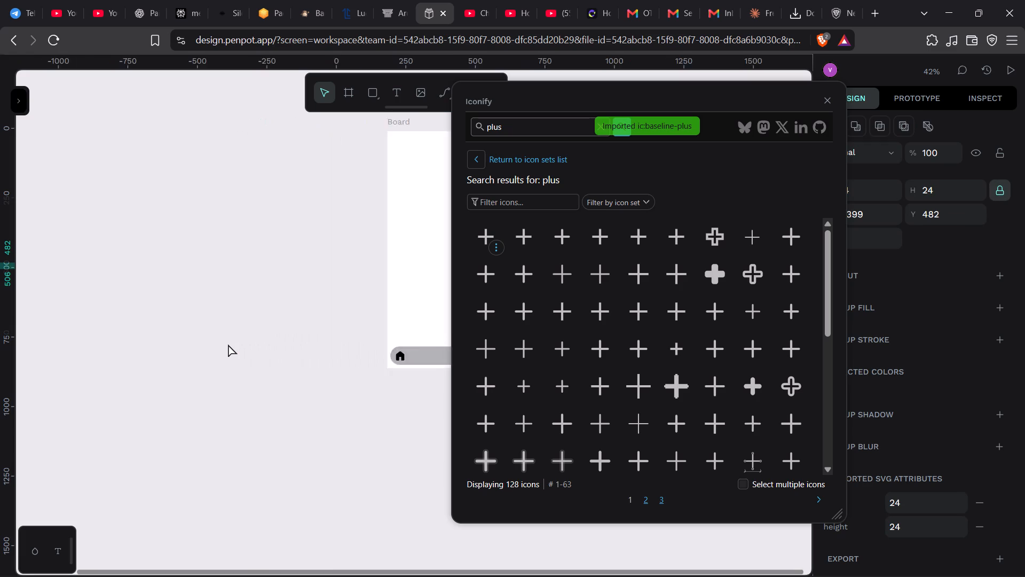
scroll(228, 344, right, 3)
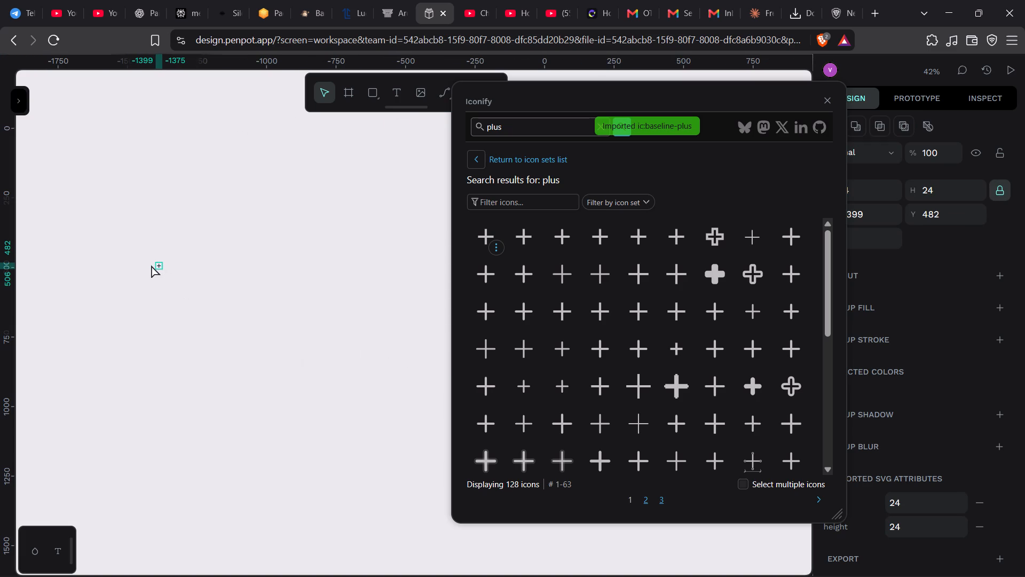
drag(159, 266, 398, 332)
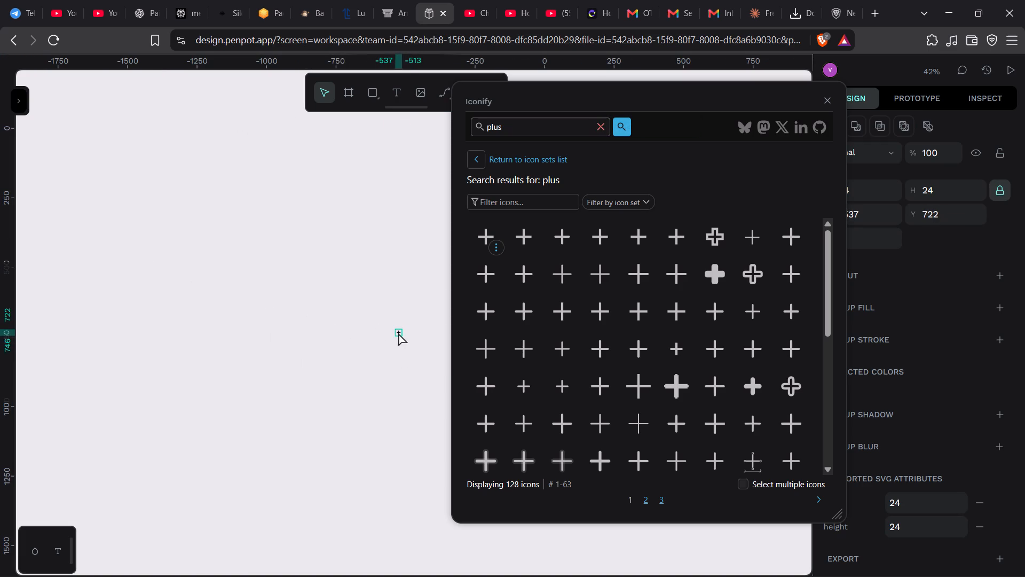
scroll(357, 355, left, 6)
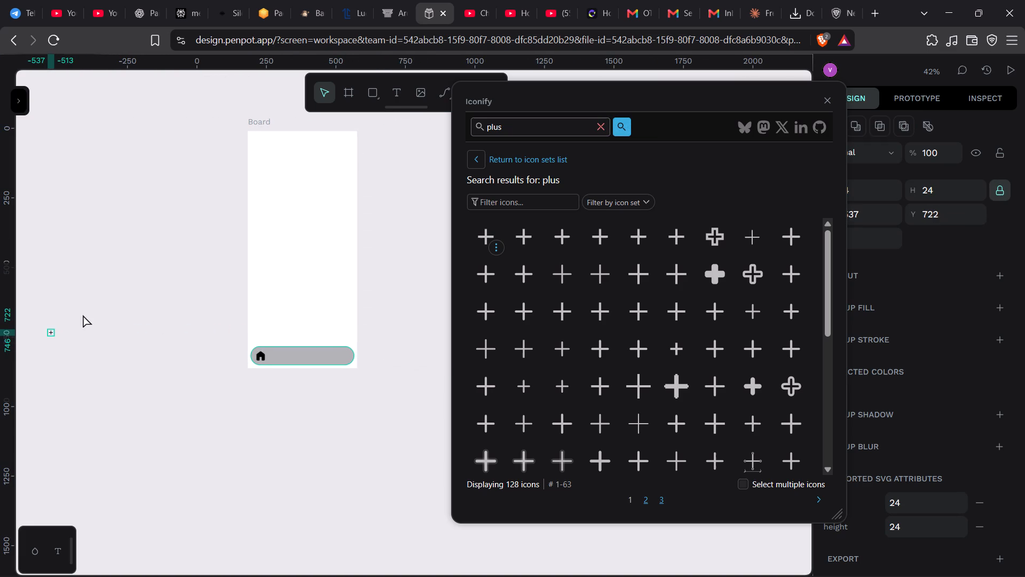
drag(51, 331, 281, 344)
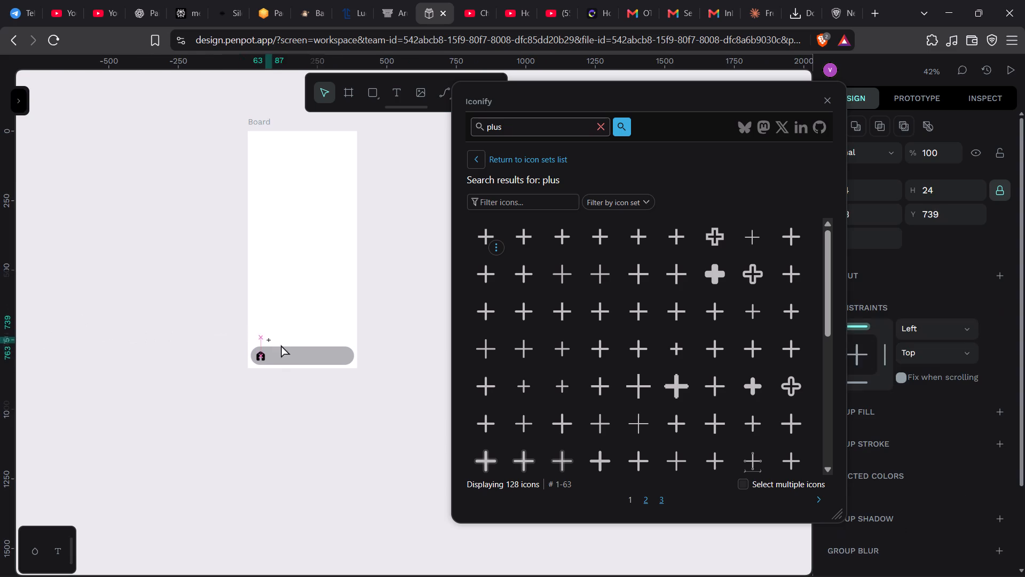
drag(281, 344, 285, 353)
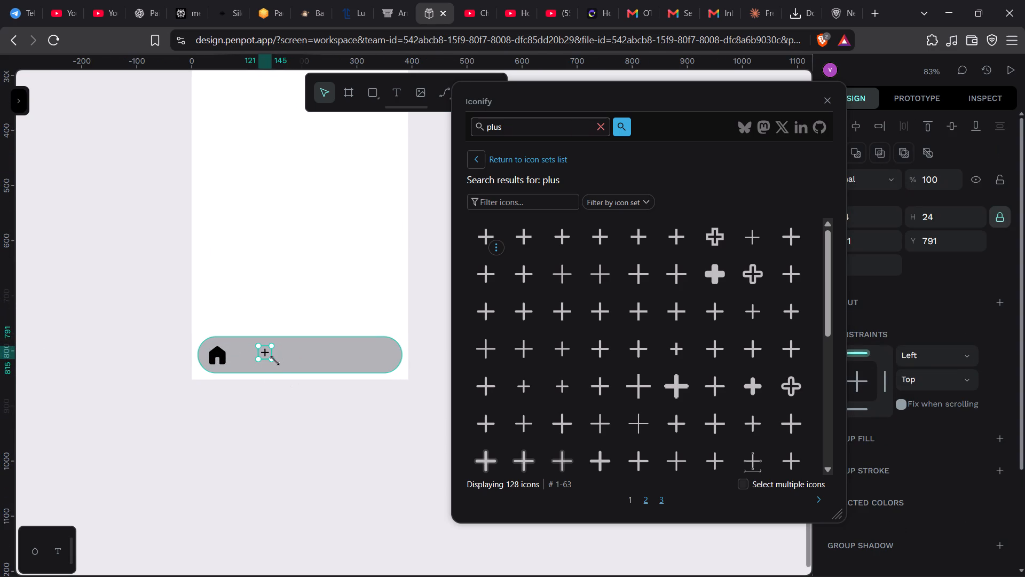
Enlarge the plus icon to about 60 × 60, place it at about X 121, Y 780 in the navigation bar, and deselect it.
drag(277, 362, 295, 373)
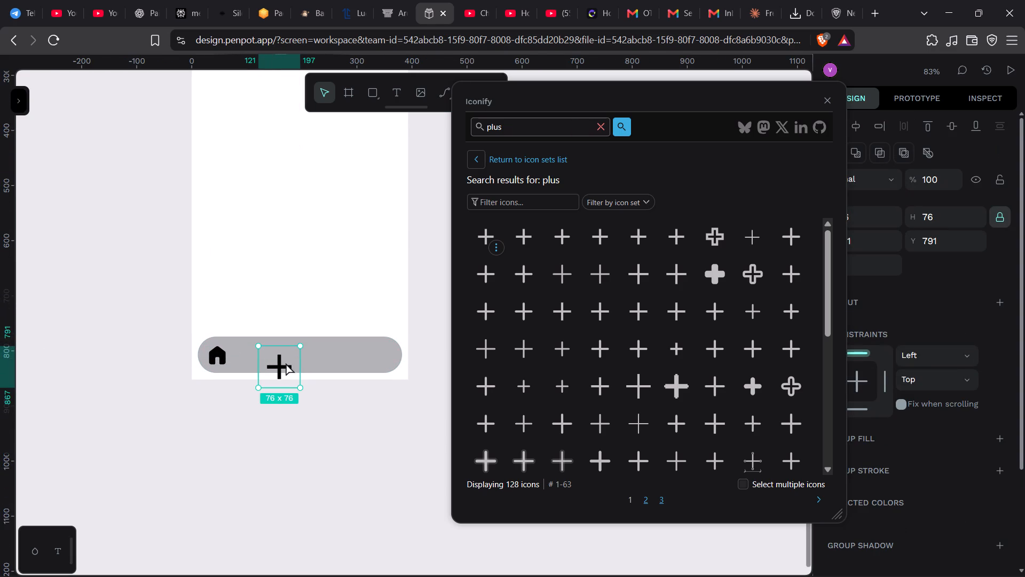
drag(285, 361, 283, 348)
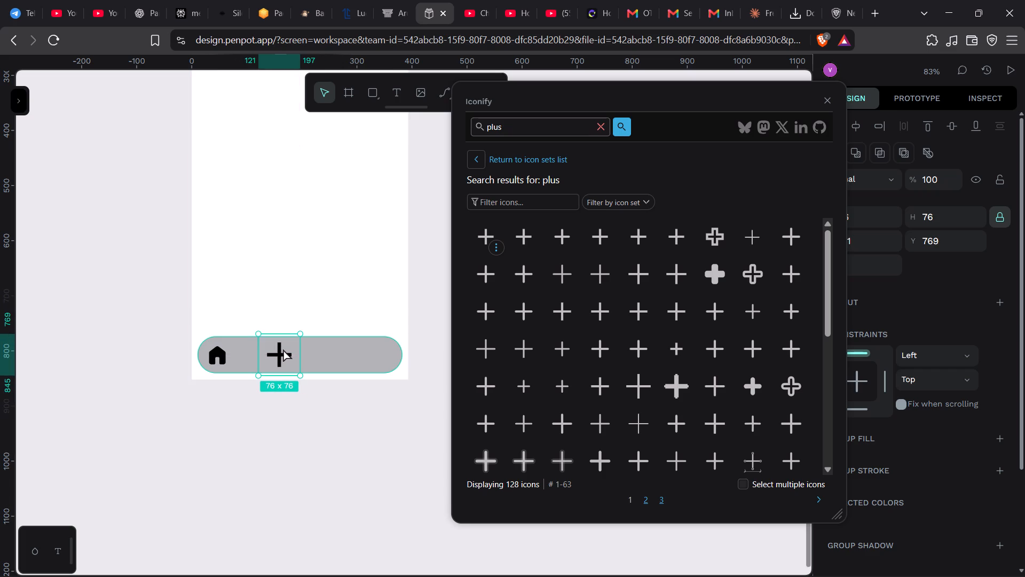
drag(298, 373, 290, 367)
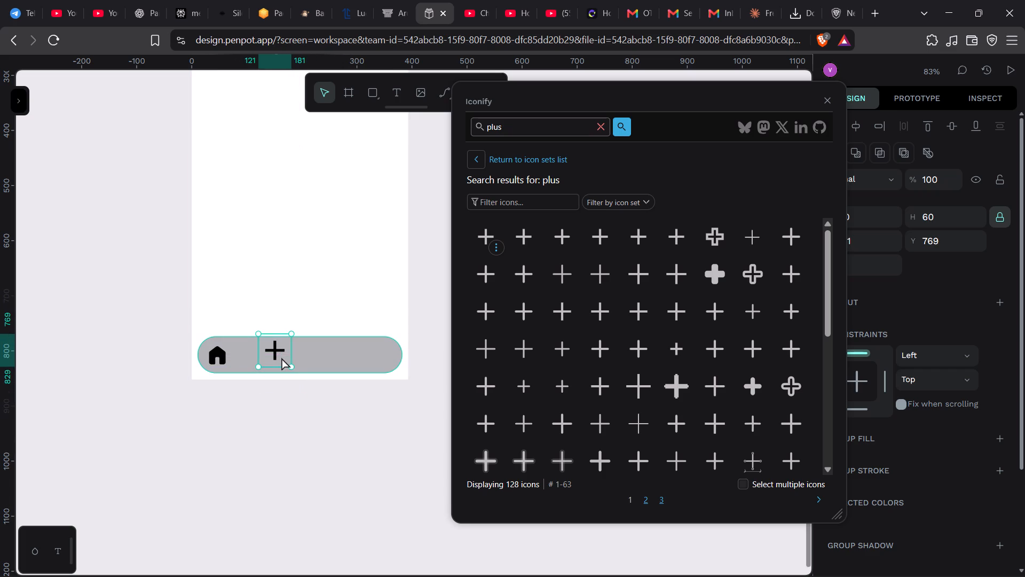
drag(276, 349, 275, 355)
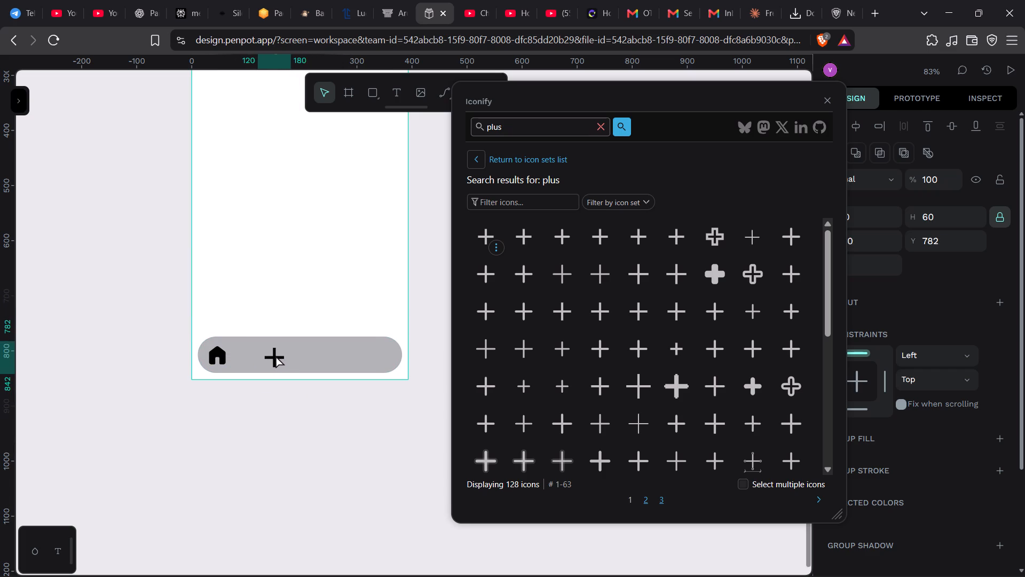
drag(275, 355, 274, 355)
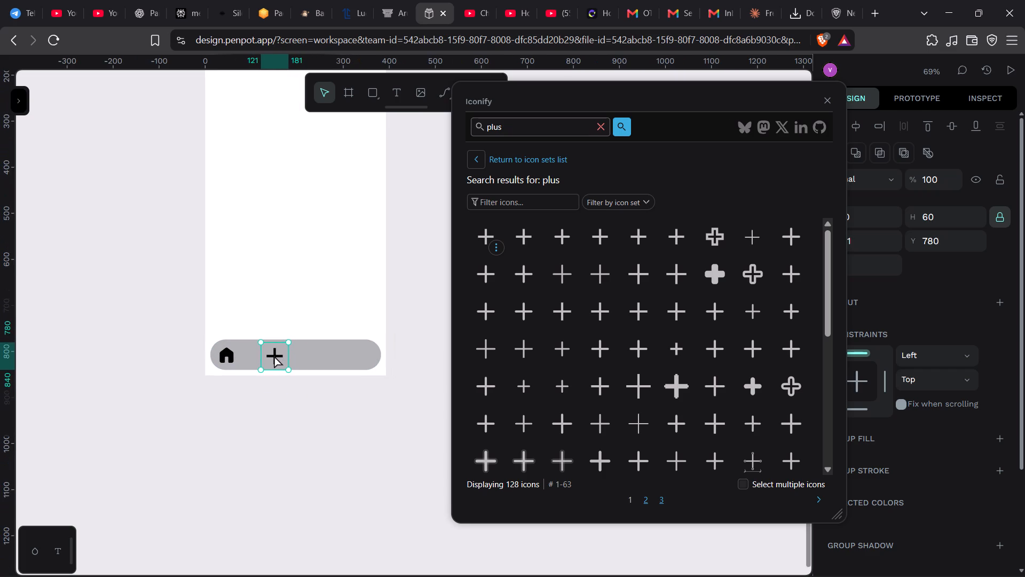
click(248, 402)
Dismiss the MyASUS battery notification and replace the Iconify query with a search for "short".
scroll(248, 402, down, 1)
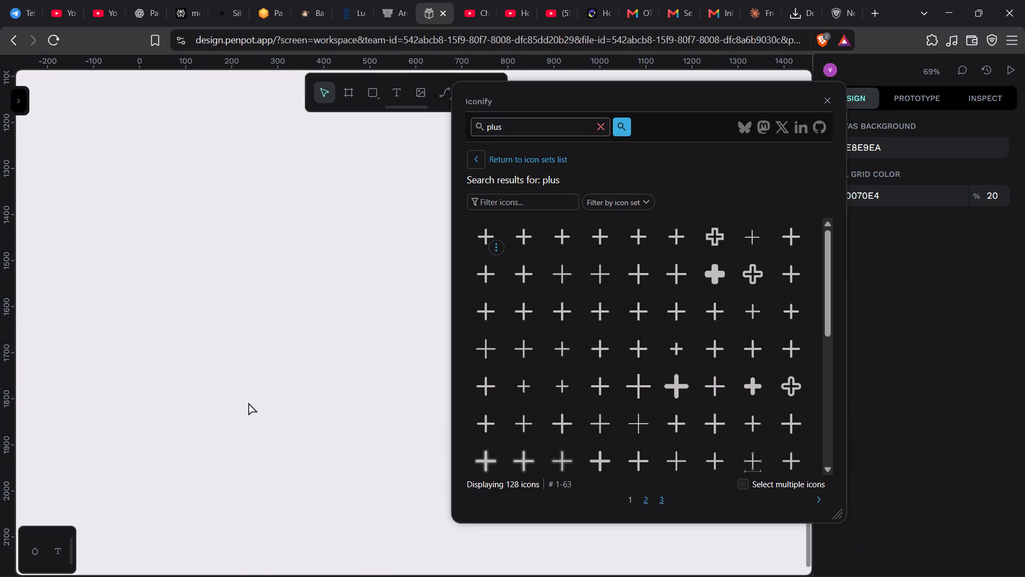
scroll(246, 435, up, 4)
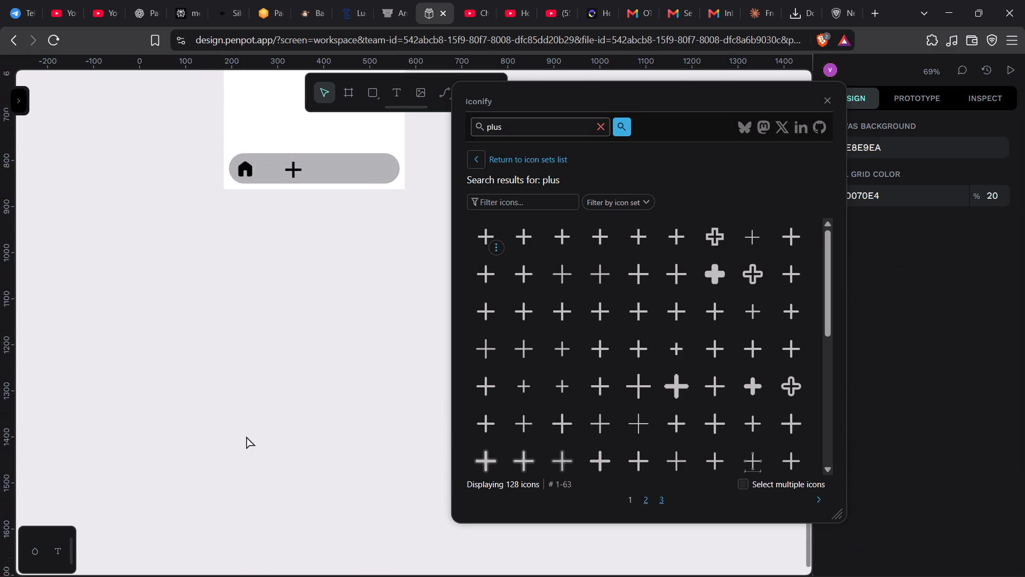
scroll(260, 402, up, 1)
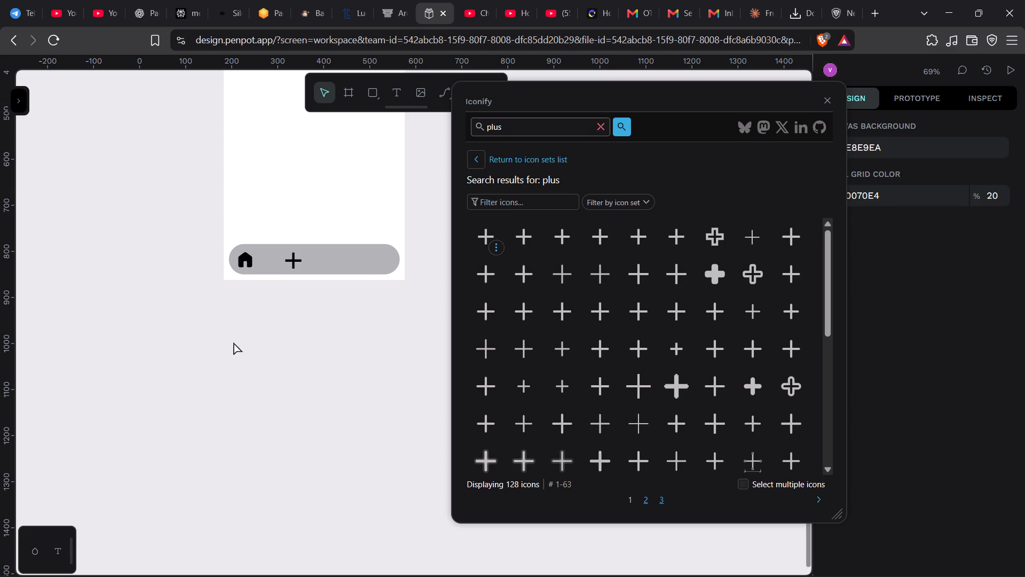
click(605, 126)
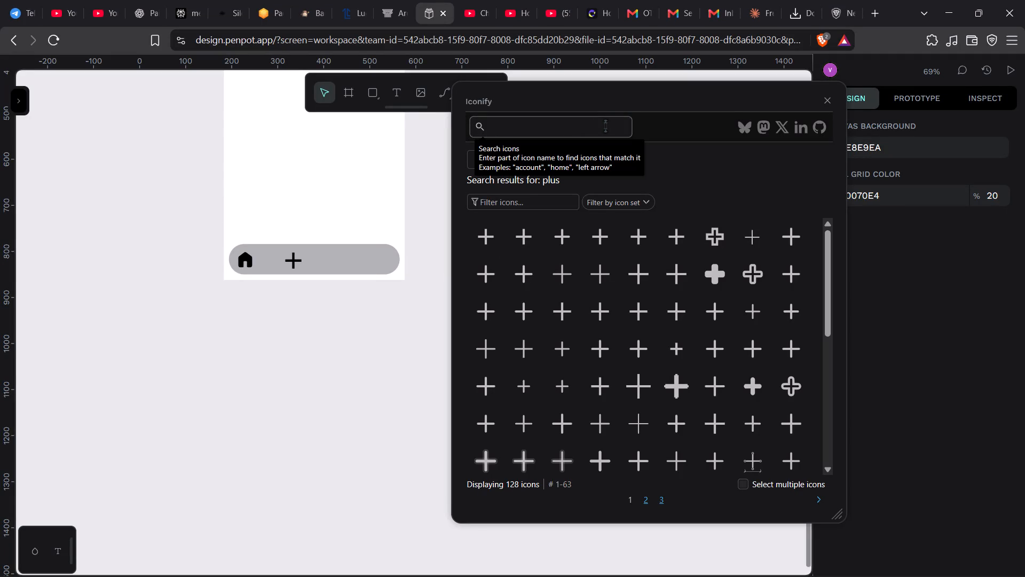
drag(597, 123, 537, 118)
right_drag(581, 119, 0, 284)
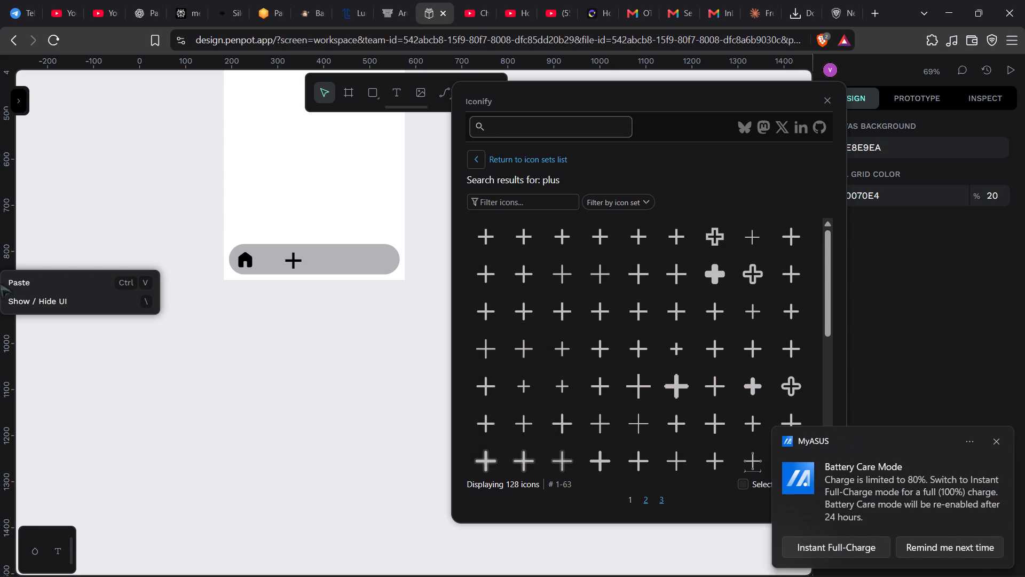
right_click(0, 284)
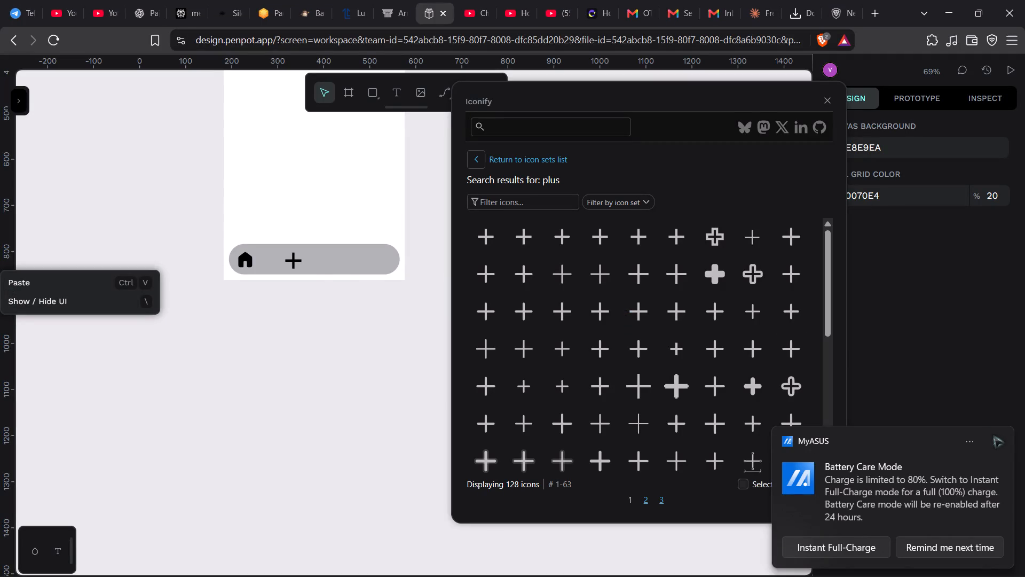
drag(993, 434, 993, 442)
click(993, 442)
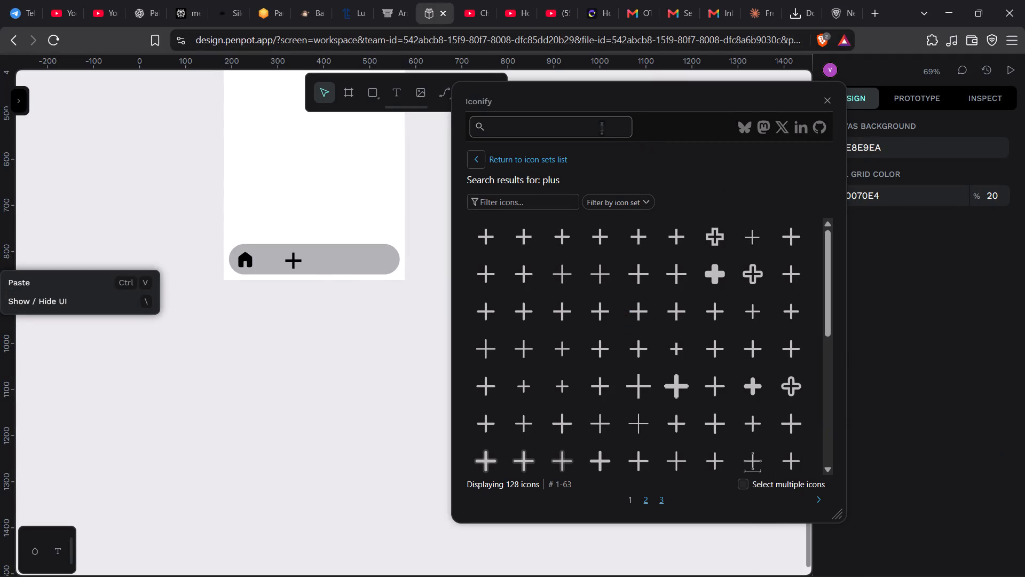
click(602, 128)
click(602, 128)
key(s)
text(hort)
key(Return)
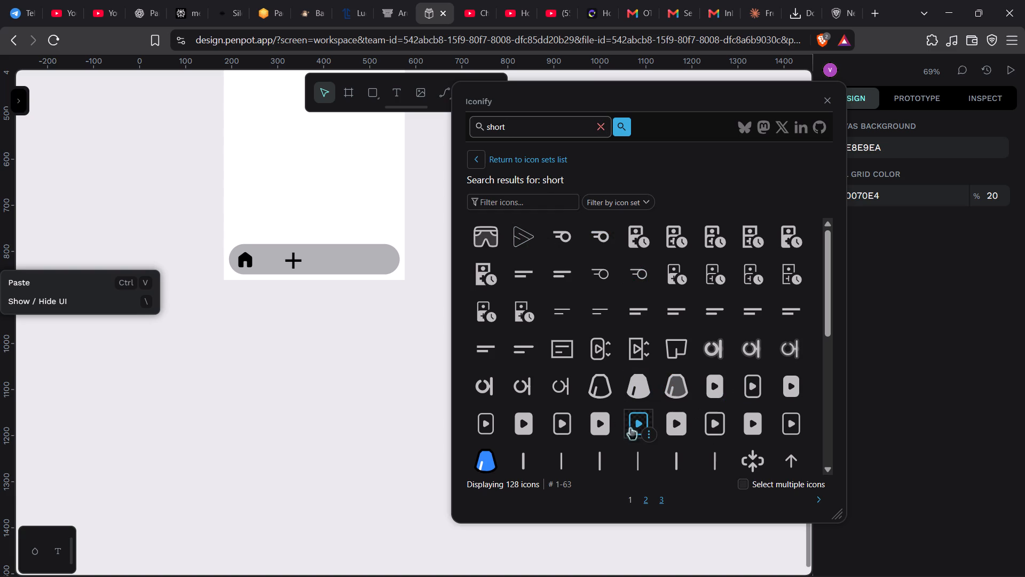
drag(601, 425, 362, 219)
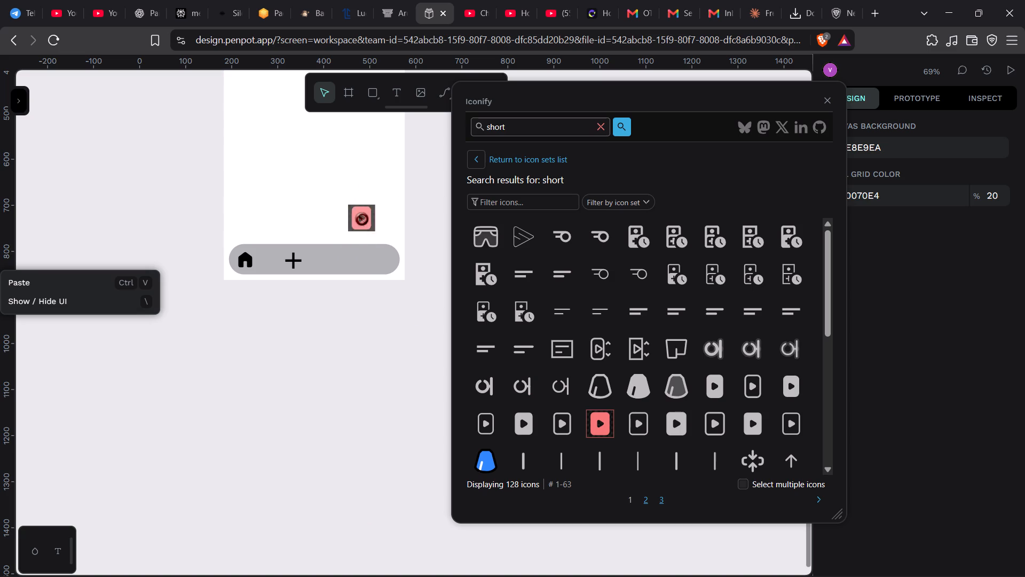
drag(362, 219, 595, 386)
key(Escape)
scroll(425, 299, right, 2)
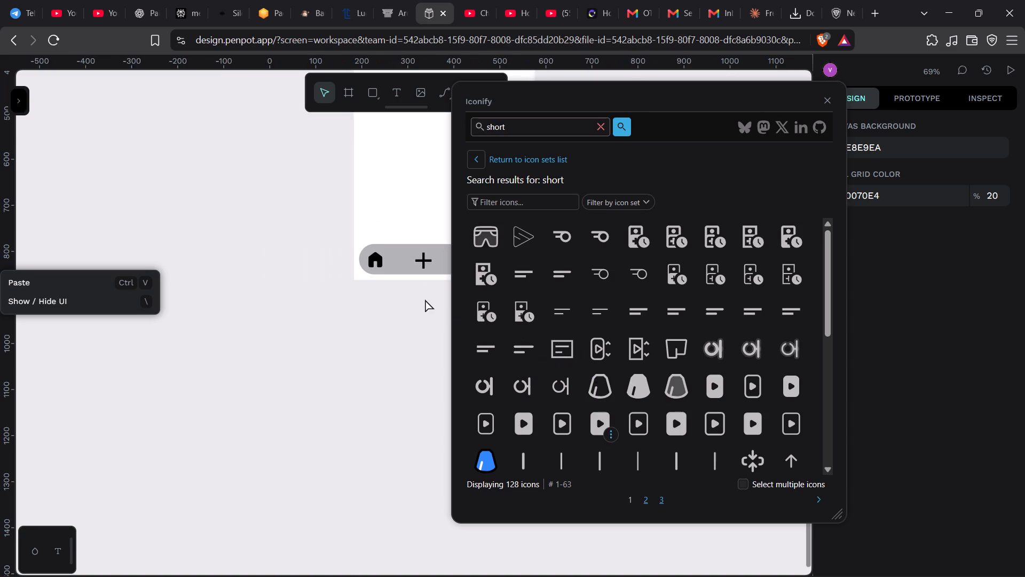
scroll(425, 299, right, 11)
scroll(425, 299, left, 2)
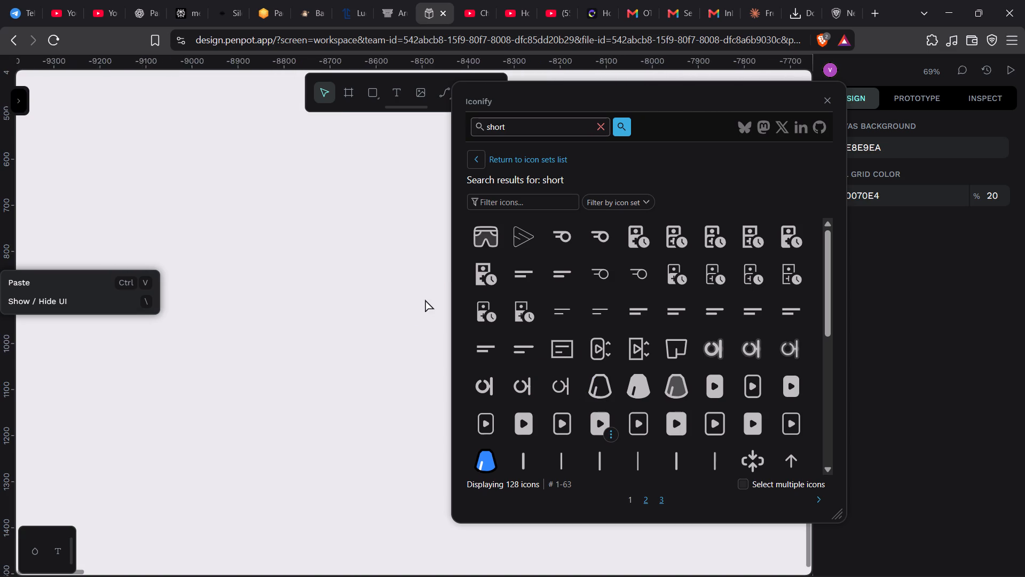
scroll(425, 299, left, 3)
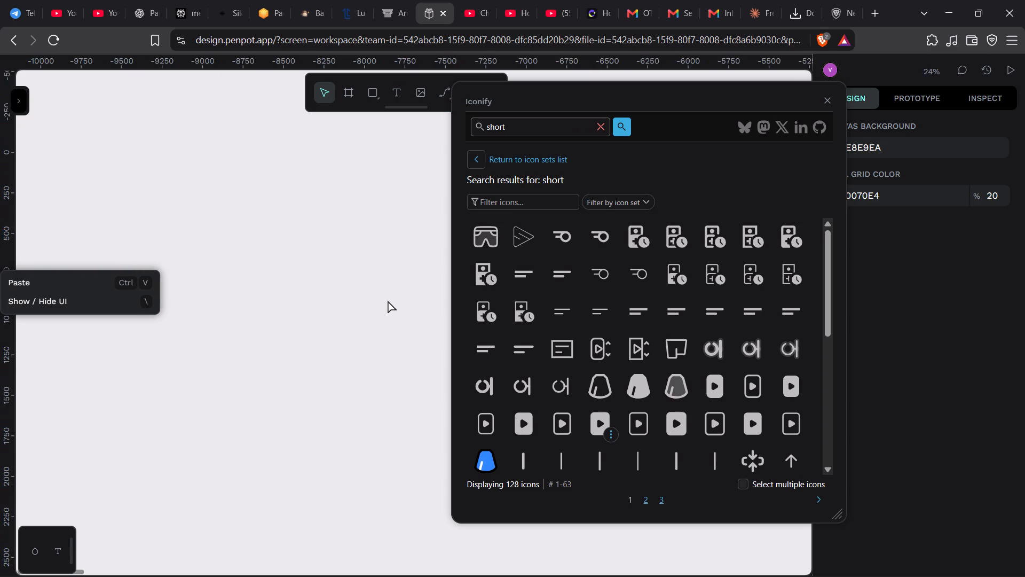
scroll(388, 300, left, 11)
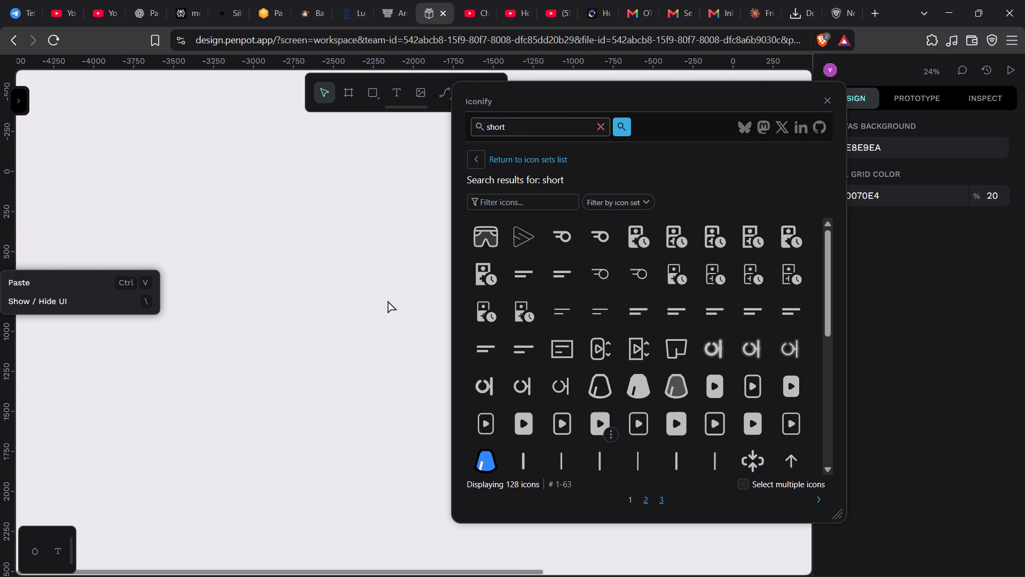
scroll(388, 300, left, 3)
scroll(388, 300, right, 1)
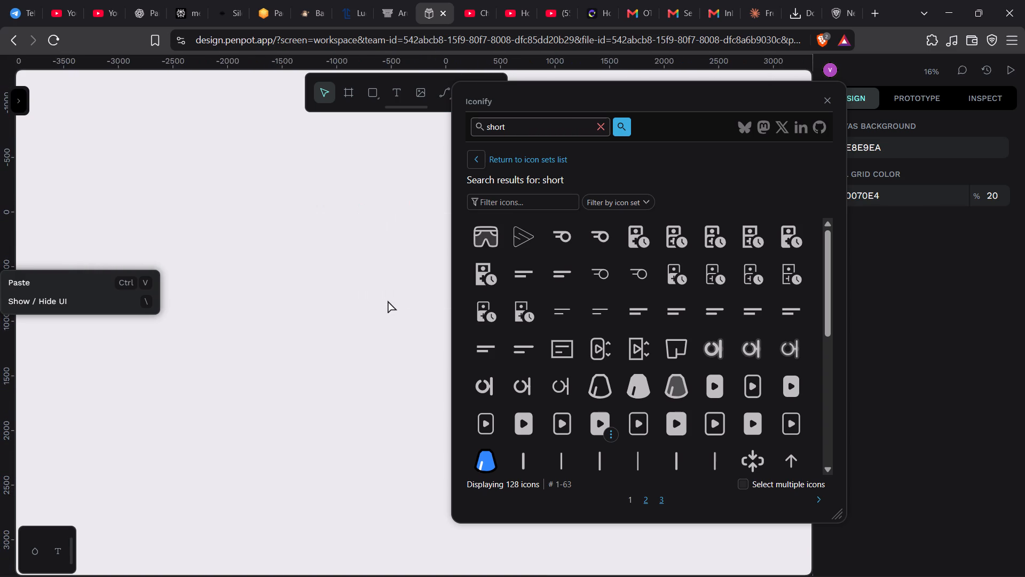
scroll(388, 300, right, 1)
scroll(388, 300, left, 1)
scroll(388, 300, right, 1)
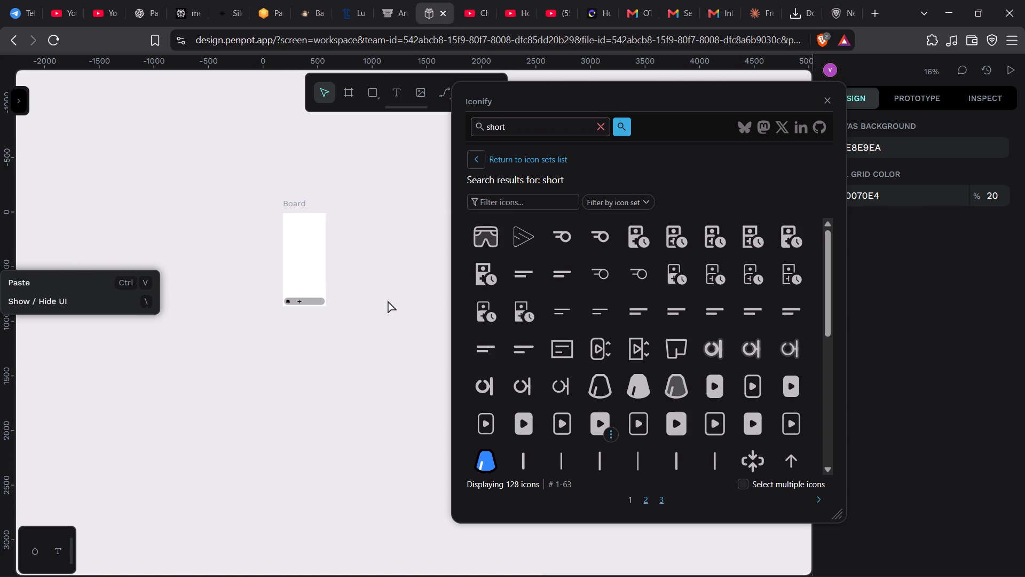
Import the filled rounded-rectangle play icon in black at size auto (24) onto the canvas beside the board.
click(570, 421)
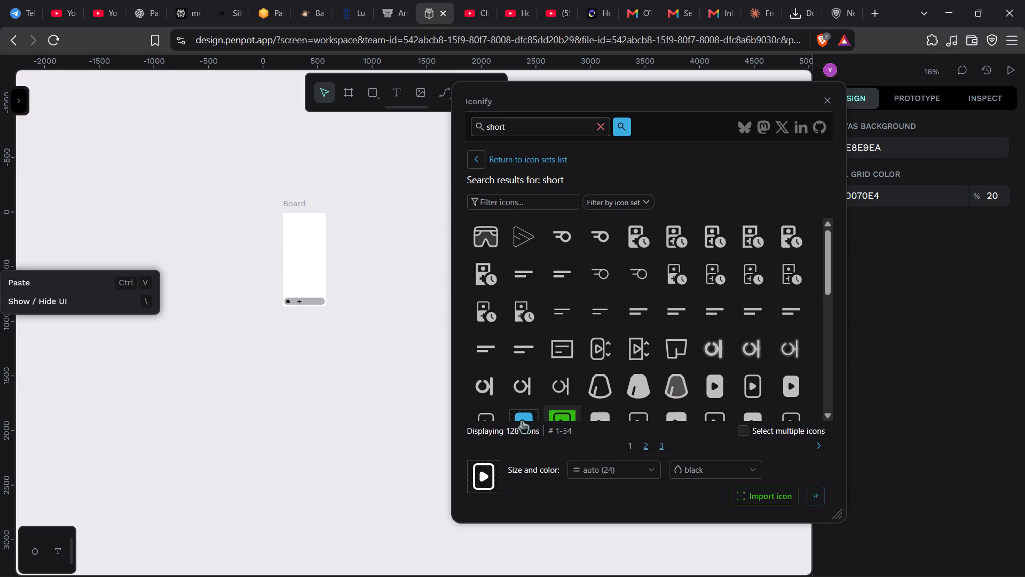
click(522, 421)
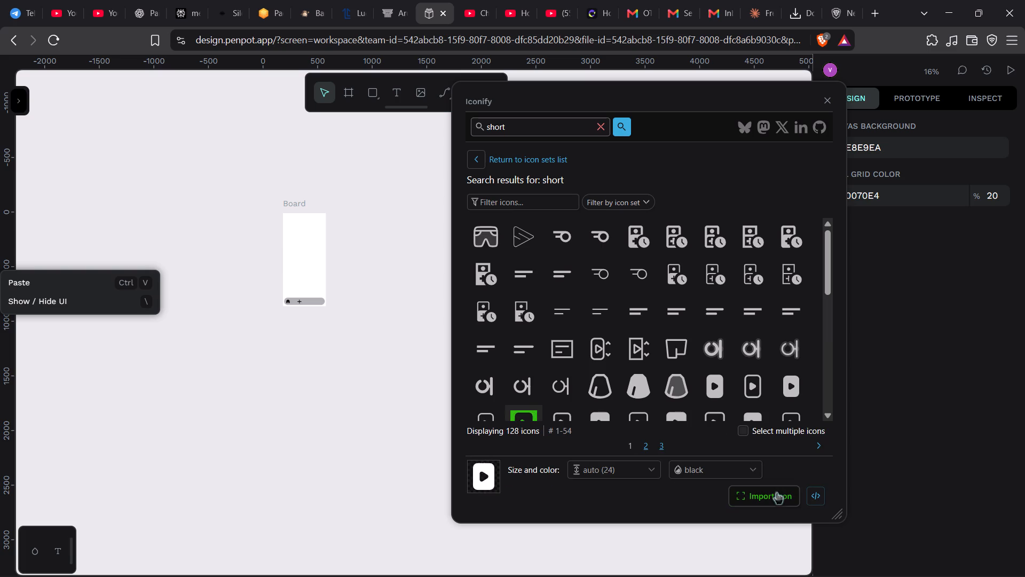
click(776, 492)
drag(407, 314, 376, 319)
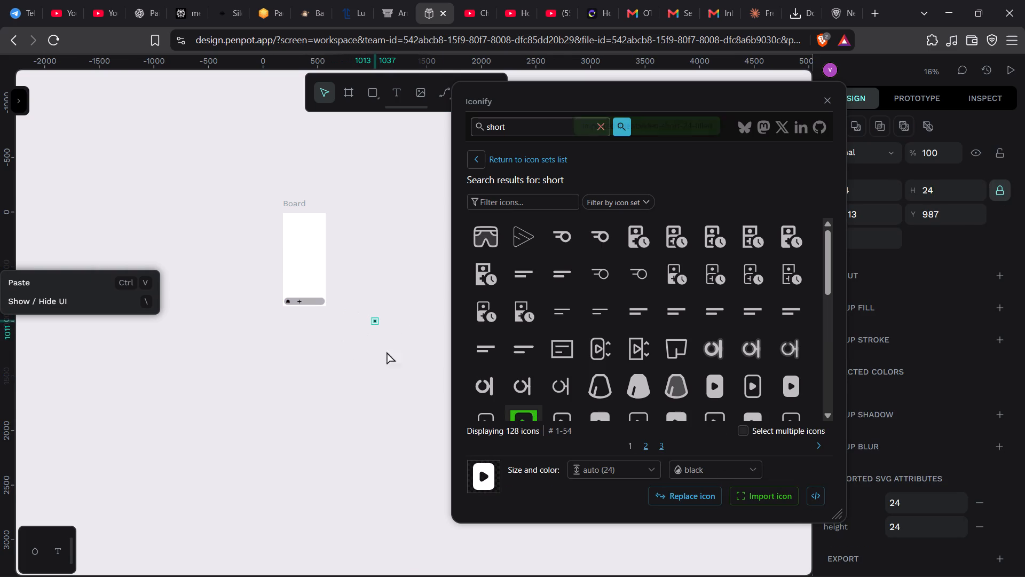
Set the Iconify import size to 48, keeping the icon color black.
click(616, 474)
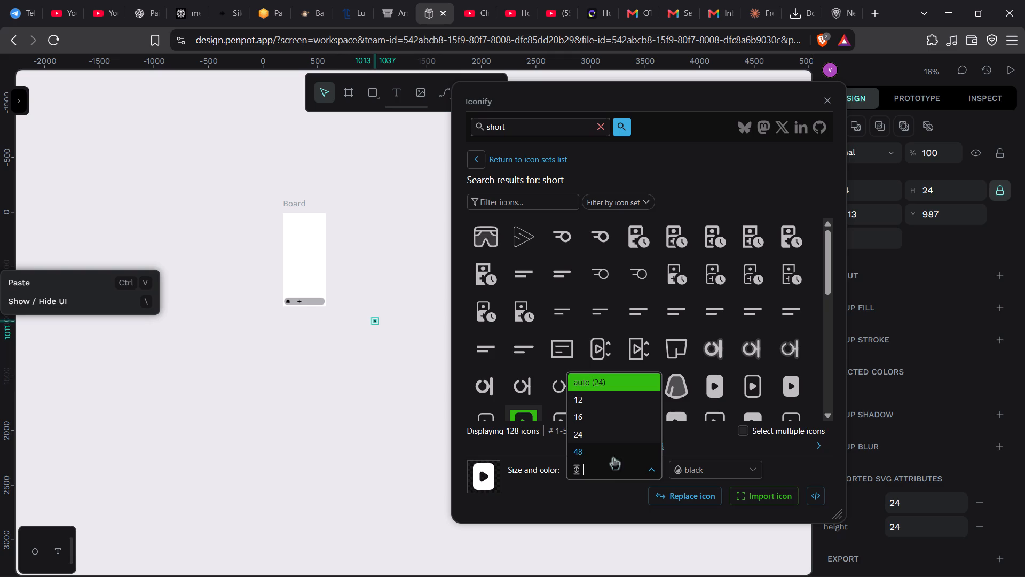
click(613, 457)
scroll(607, 426, down, 2)
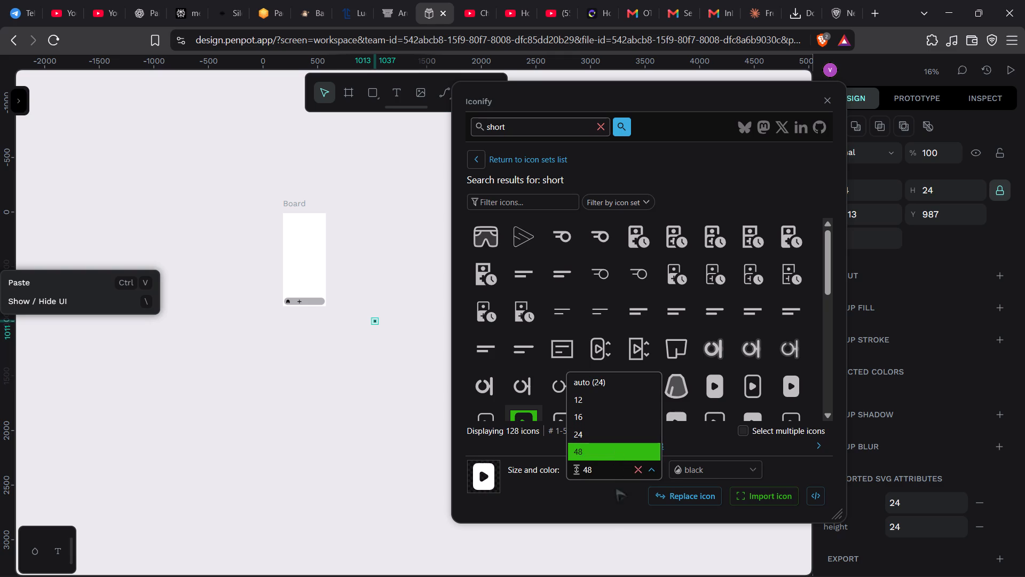
click(609, 495)
click(602, 468)
scroll(598, 443, down, 3)
click(368, 401)
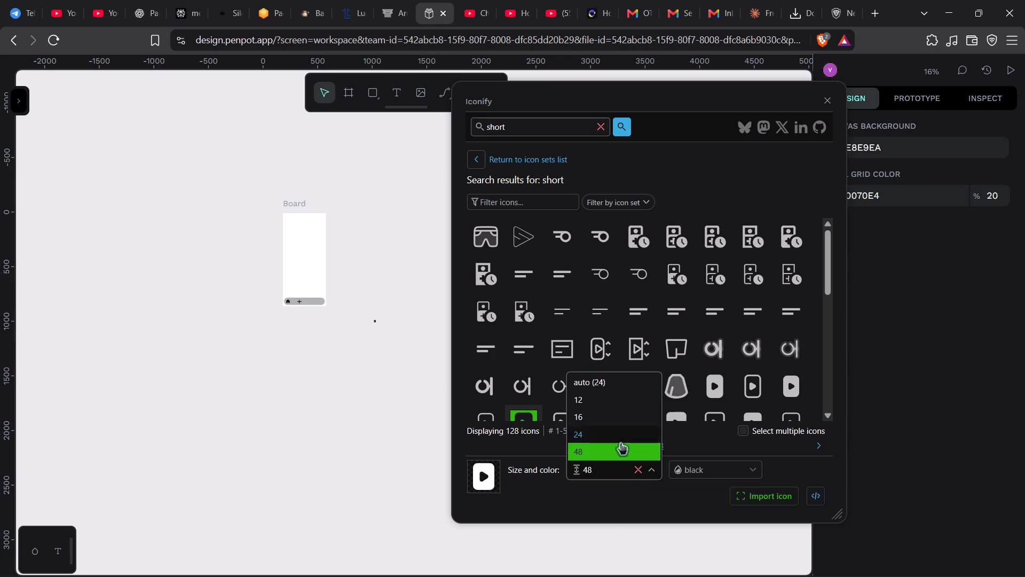
click(646, 472)
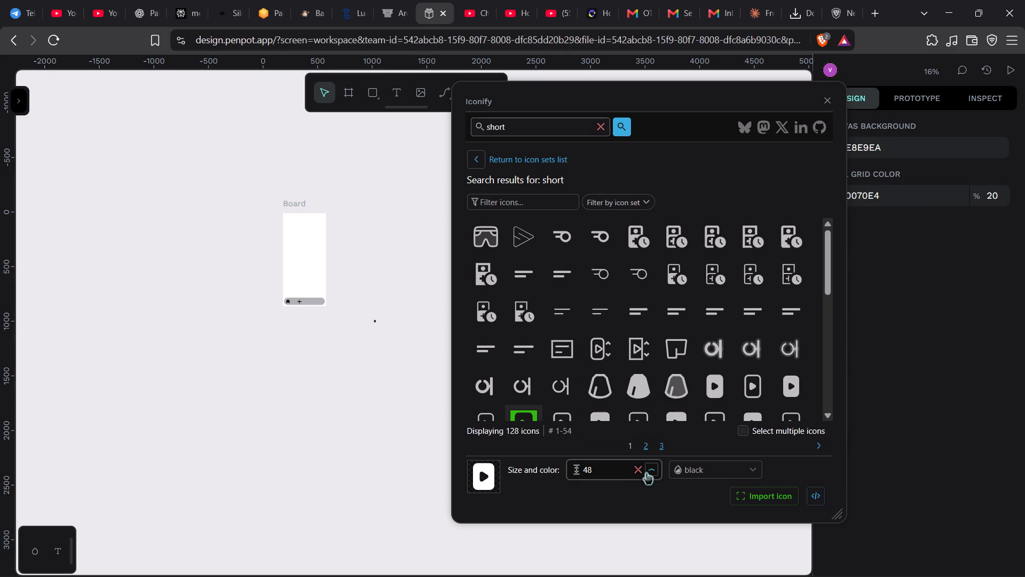
click(655, 466)
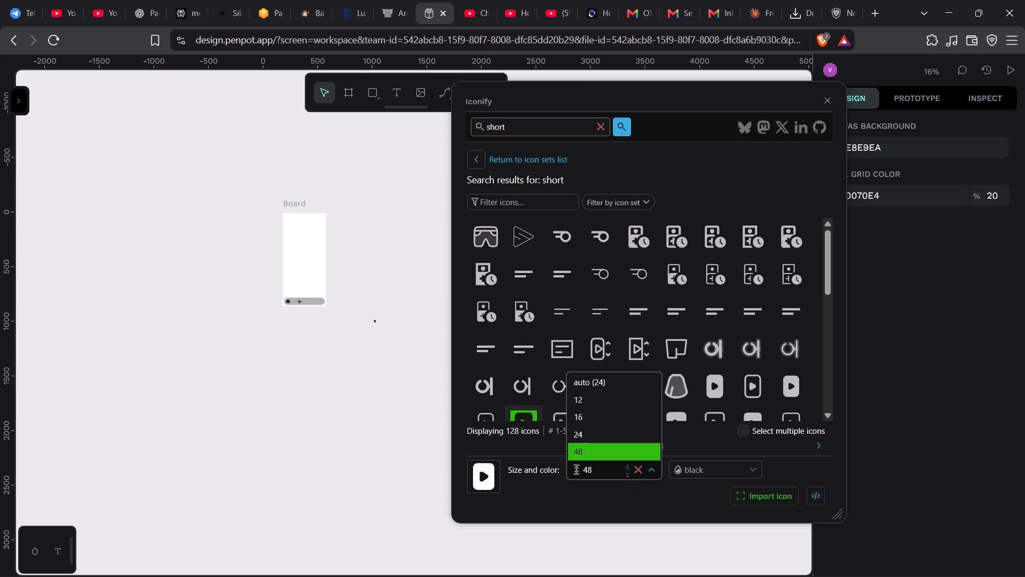
click(618, 467)
key(Return)
click(579, 474)
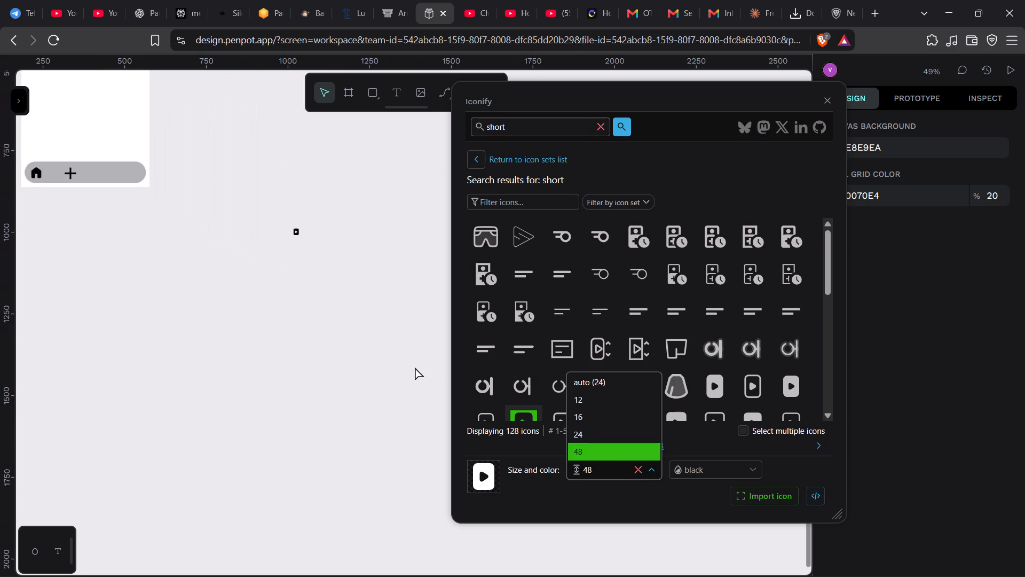
Enlarge the play icon to about 73 × 73 and move it into the navigation bar beside the plus icon, at about X 231, Y 765.
click(296, 234)
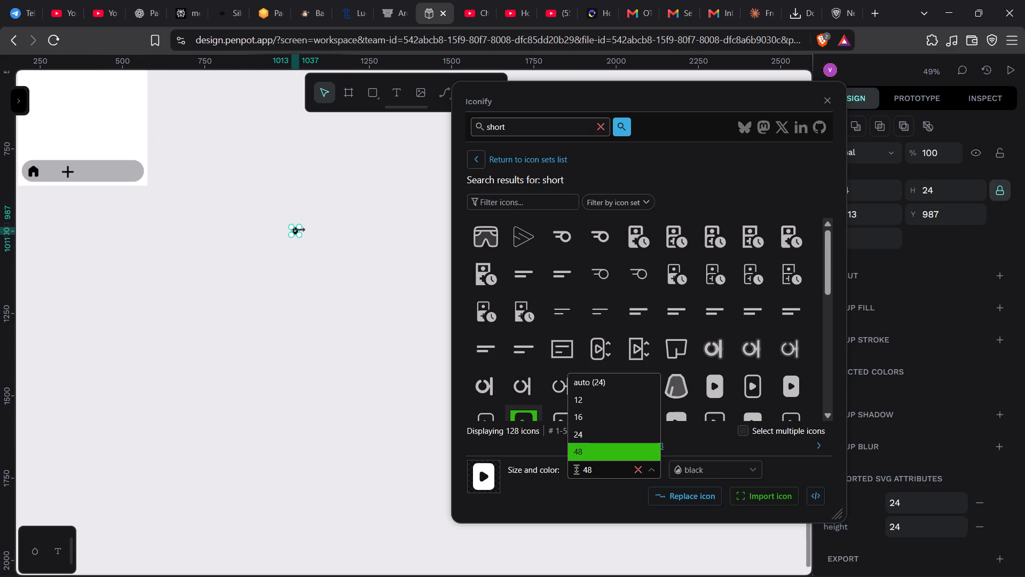
drag(298, 235, 299, 240)
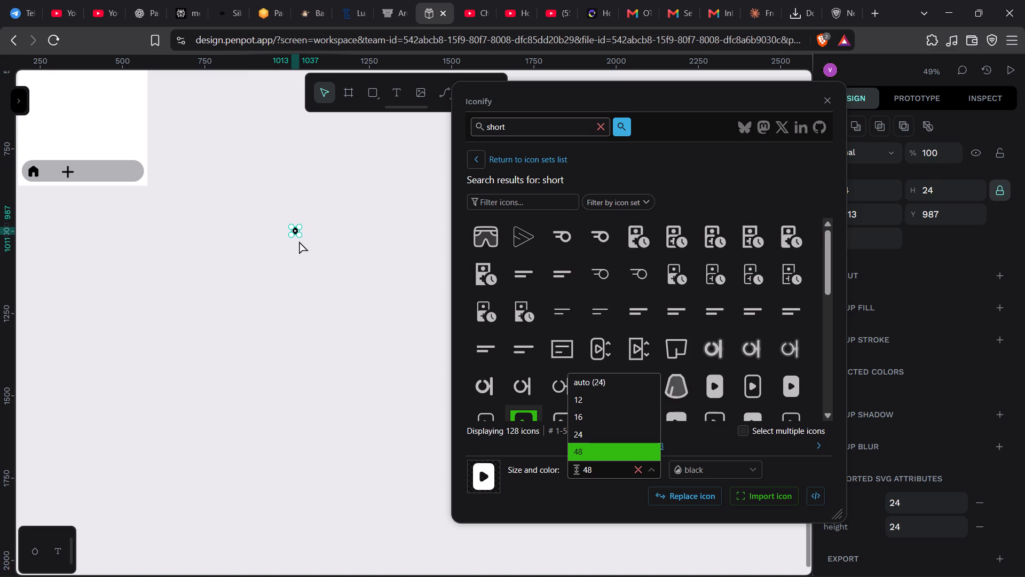
drag(299, 240, 299, 230)
click(299, 230)
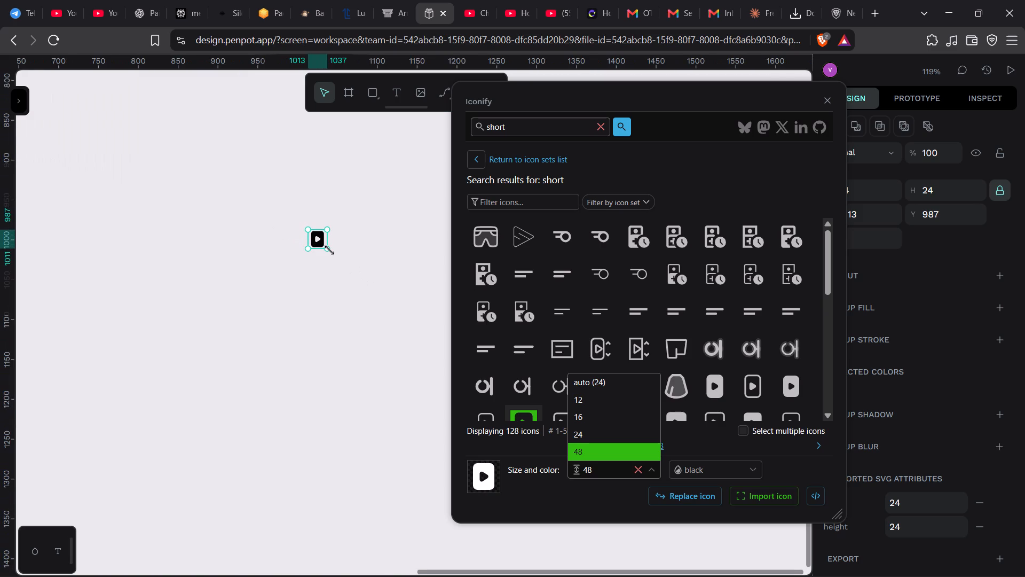
drag(331, 251, 363, 289)
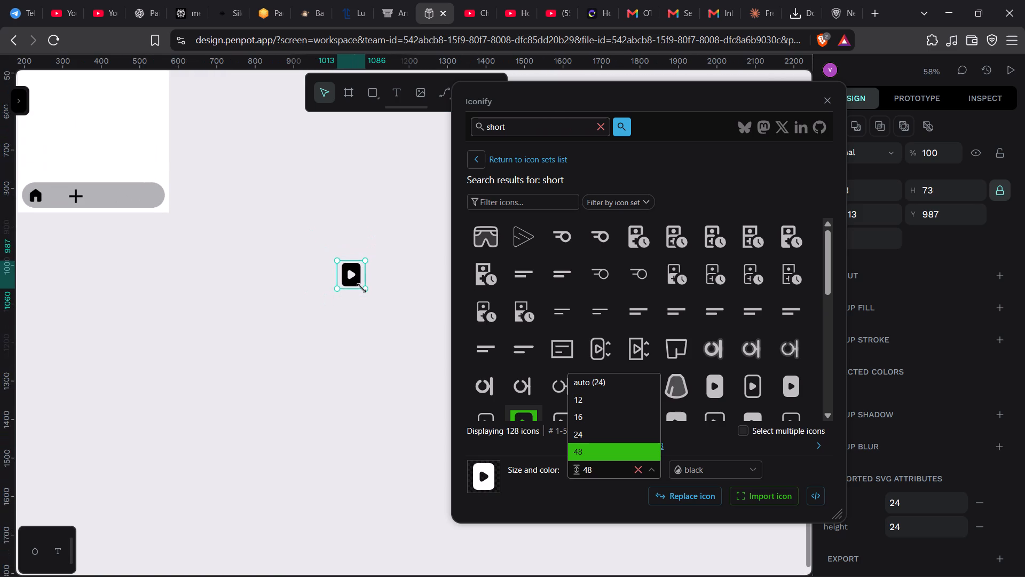
drag(350, 275, 94, 175)
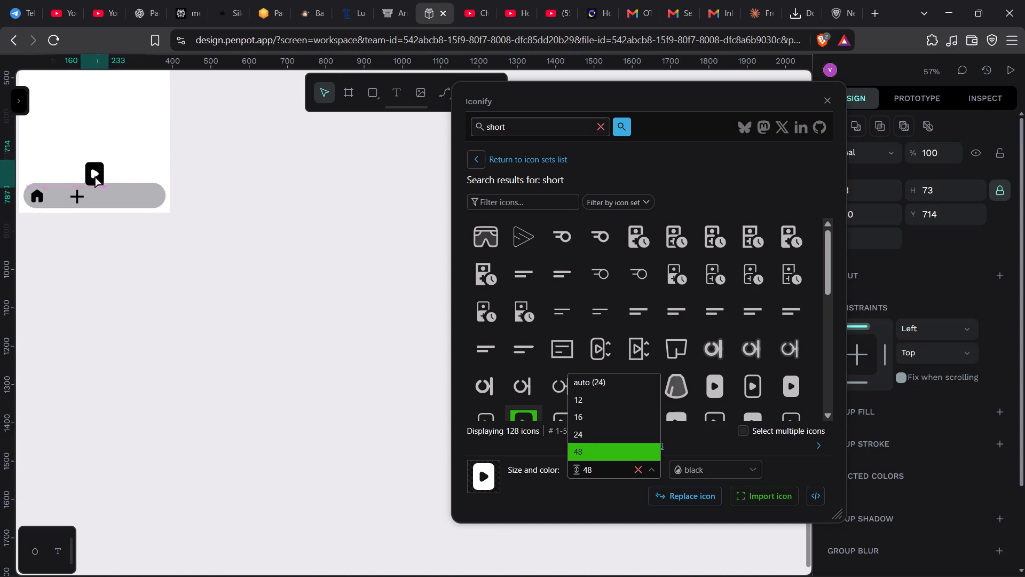
drag(94, 175, 120, 193)
scroll(120, 193, right, 2)
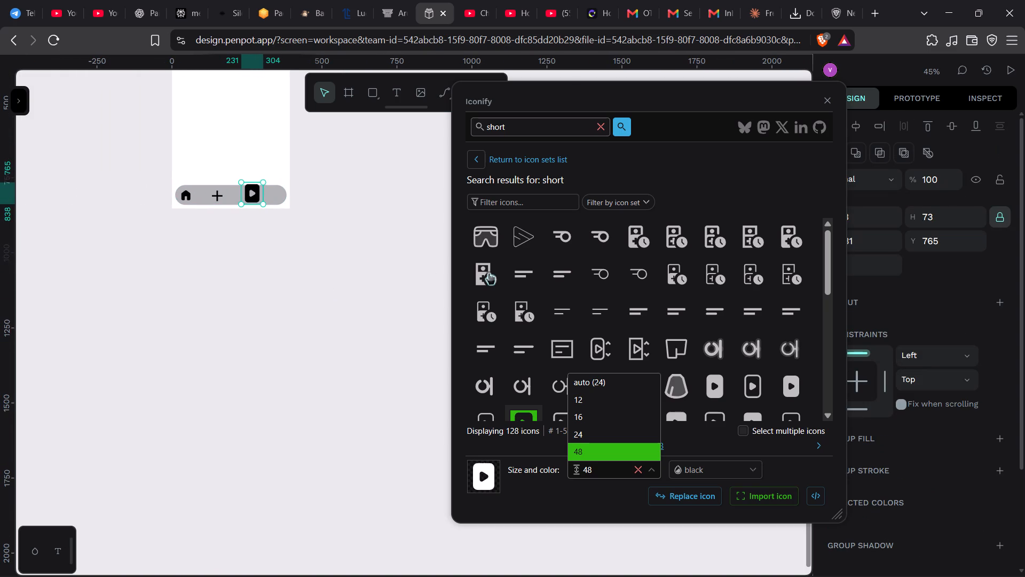
Search Iconify for "profile" and import the filled profile icon (iconamoon:profile-fill) at size 48 in black.
click(596, 128)
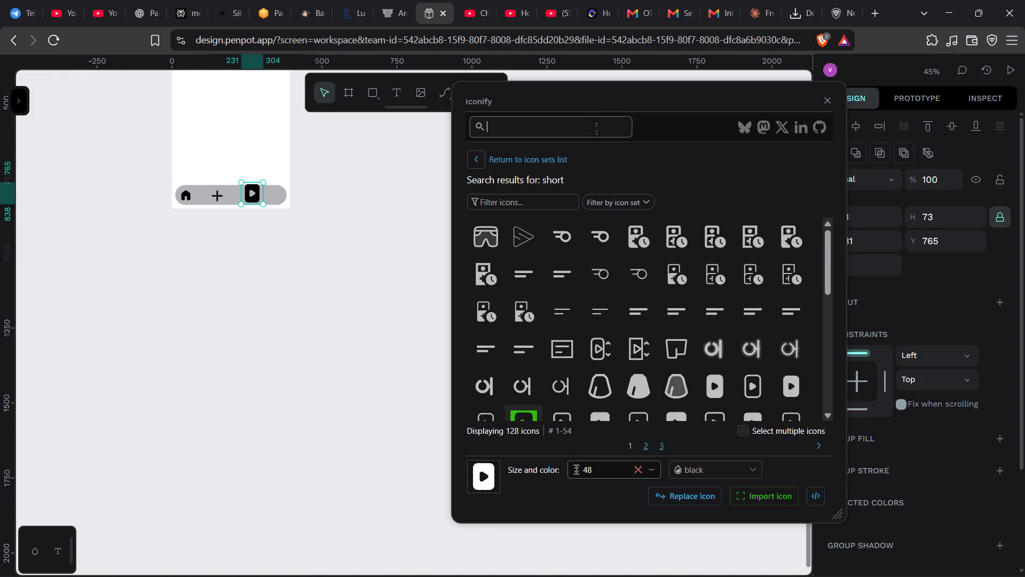
text(profile)
key(Return)
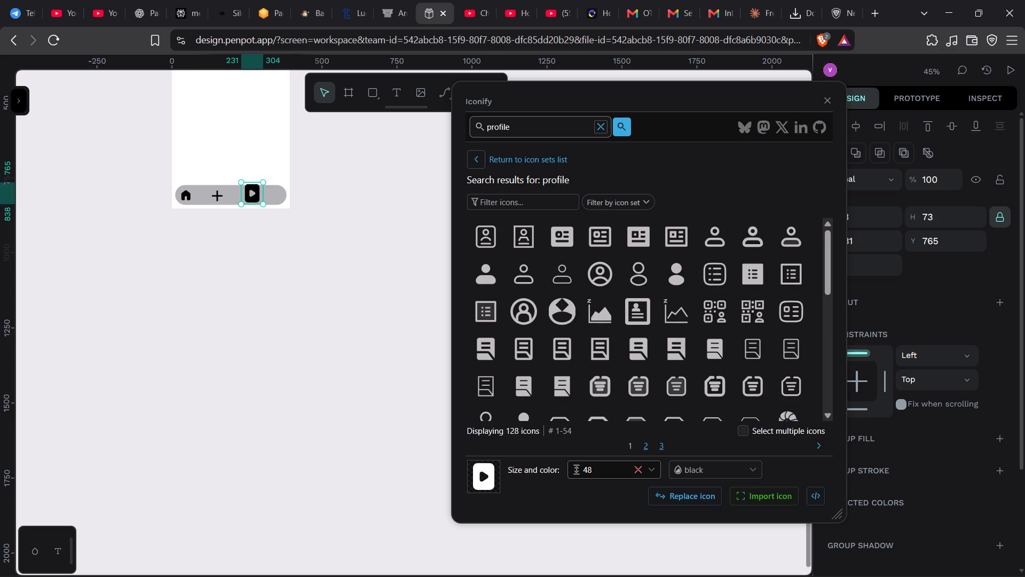
drag(483, 267, 354, 230)
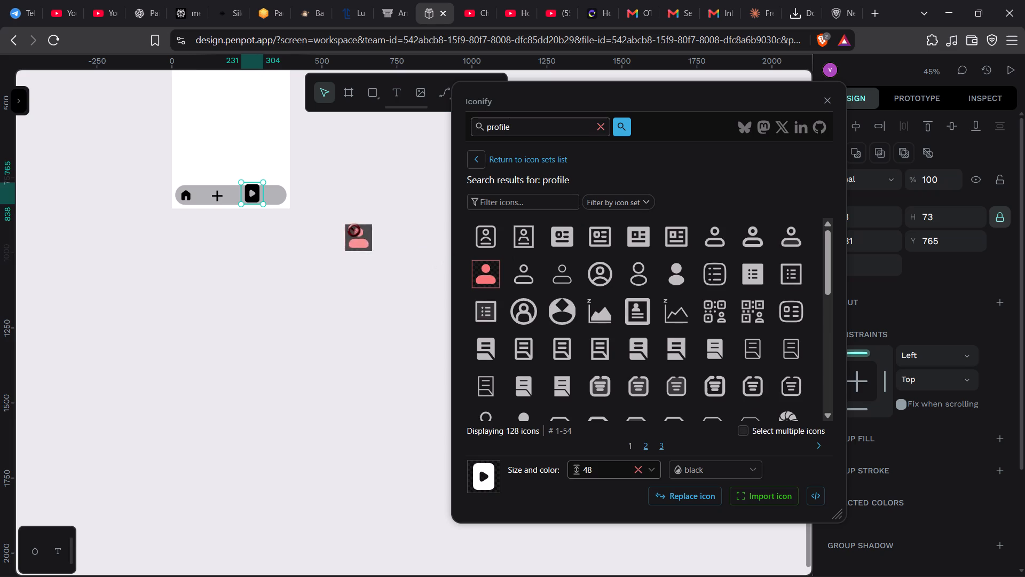
drag(354, 230, 299, 192)
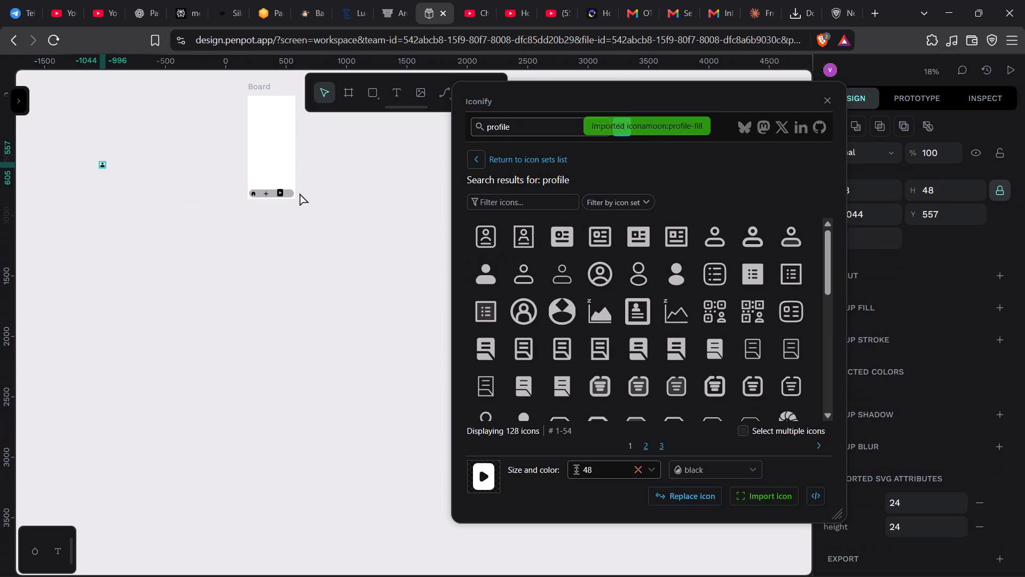
Move the profile icon into the navigation bar next to the play icon, at about X 281, Y 771, and close Iconify.
drag(104, 164, 240, 202)
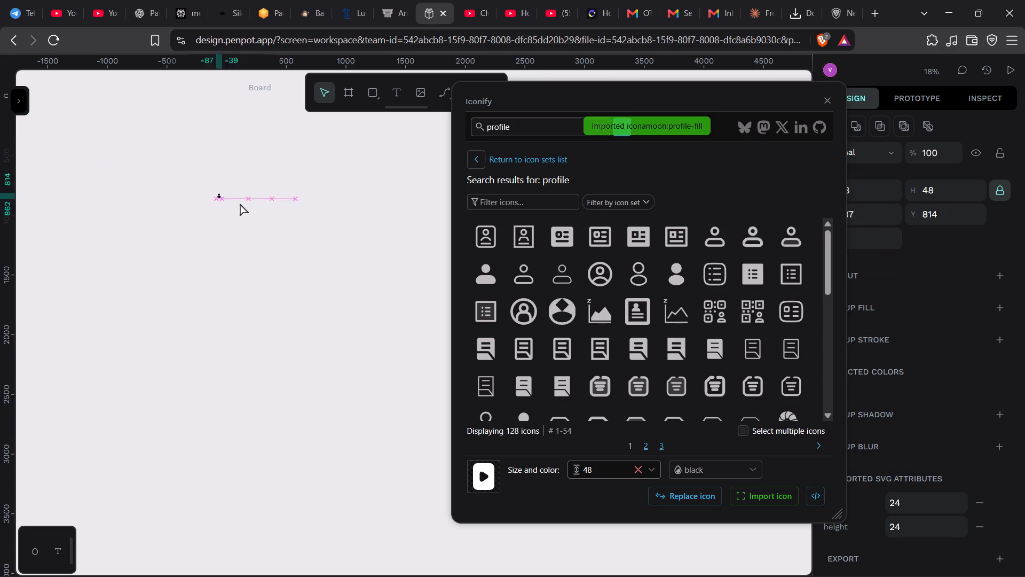
drag(240, 202, 288, 192)
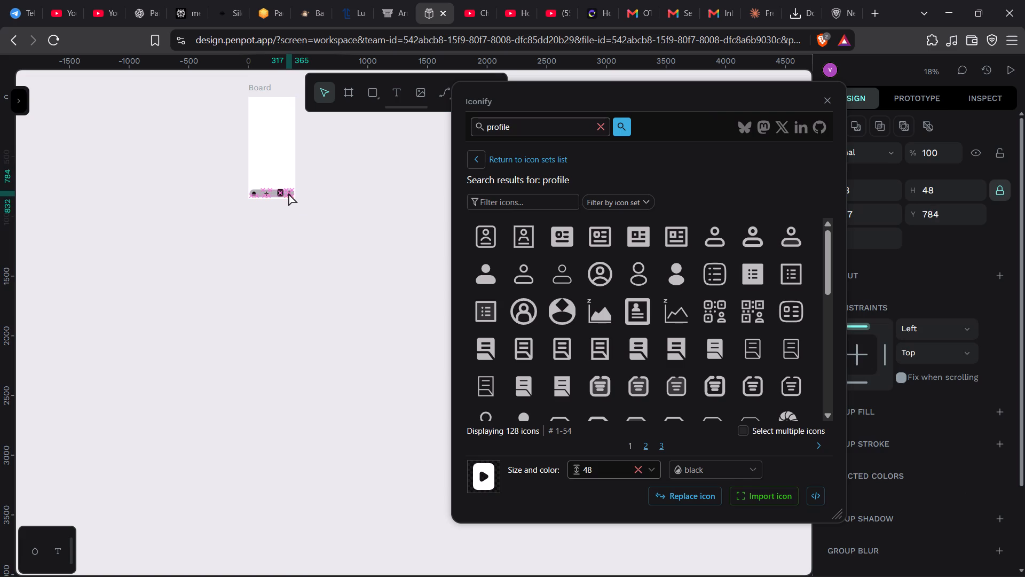
drag(288, 192, 284, 191)
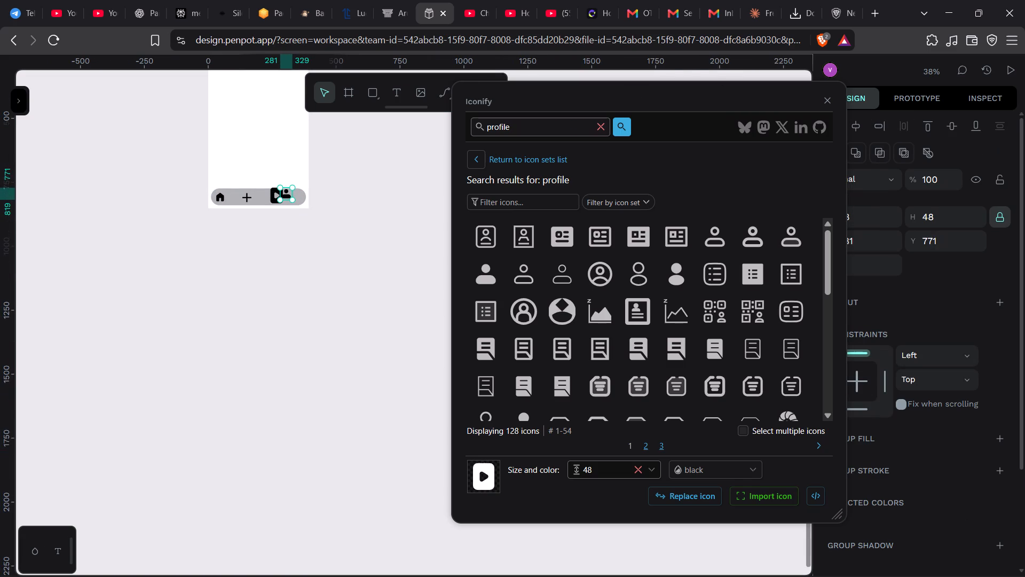
click(829, 104)
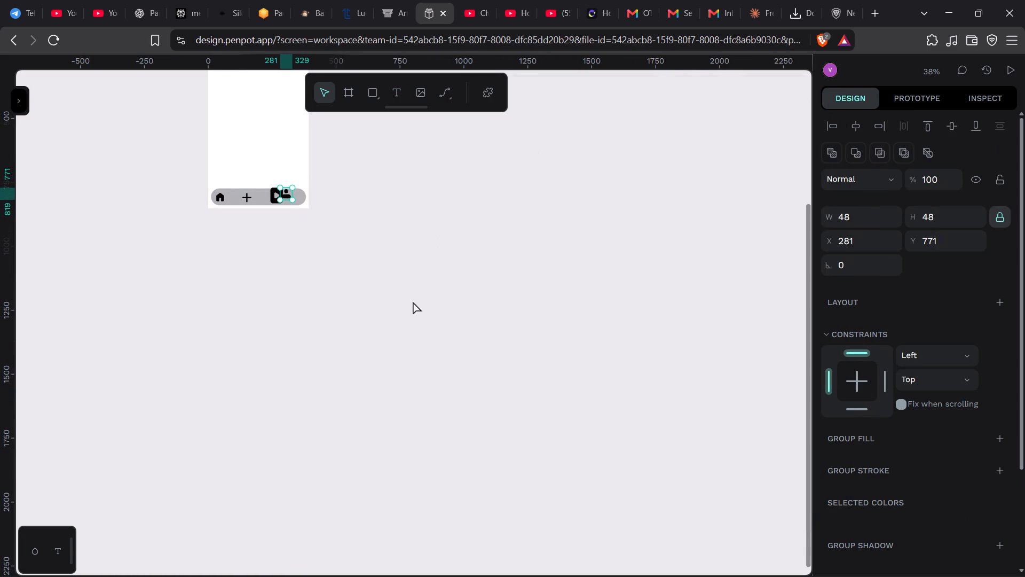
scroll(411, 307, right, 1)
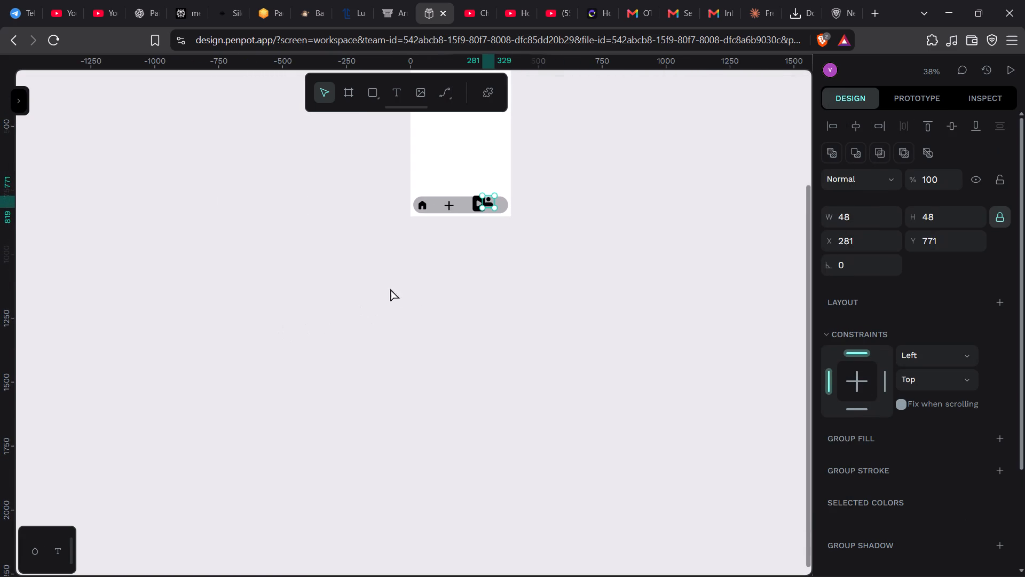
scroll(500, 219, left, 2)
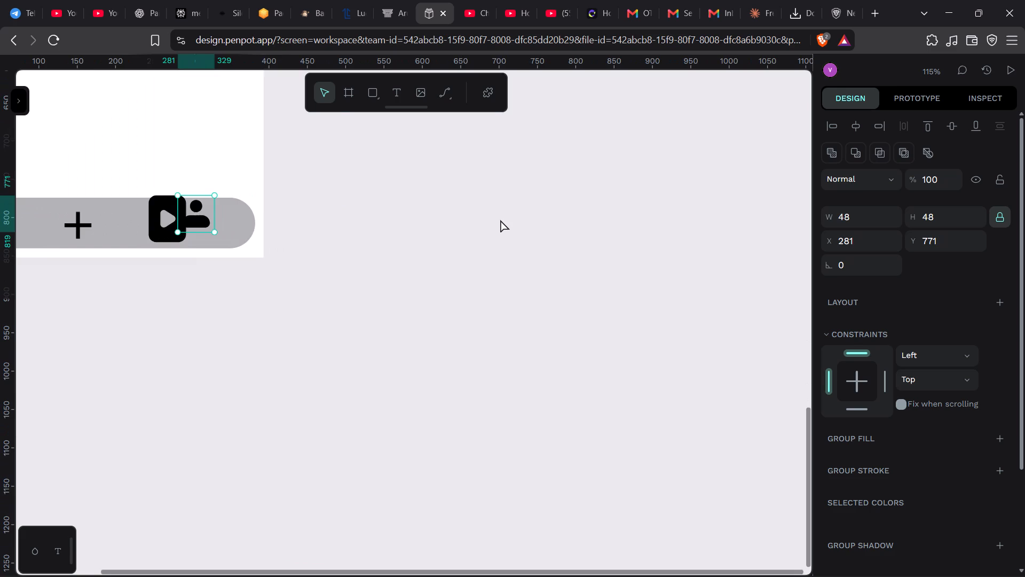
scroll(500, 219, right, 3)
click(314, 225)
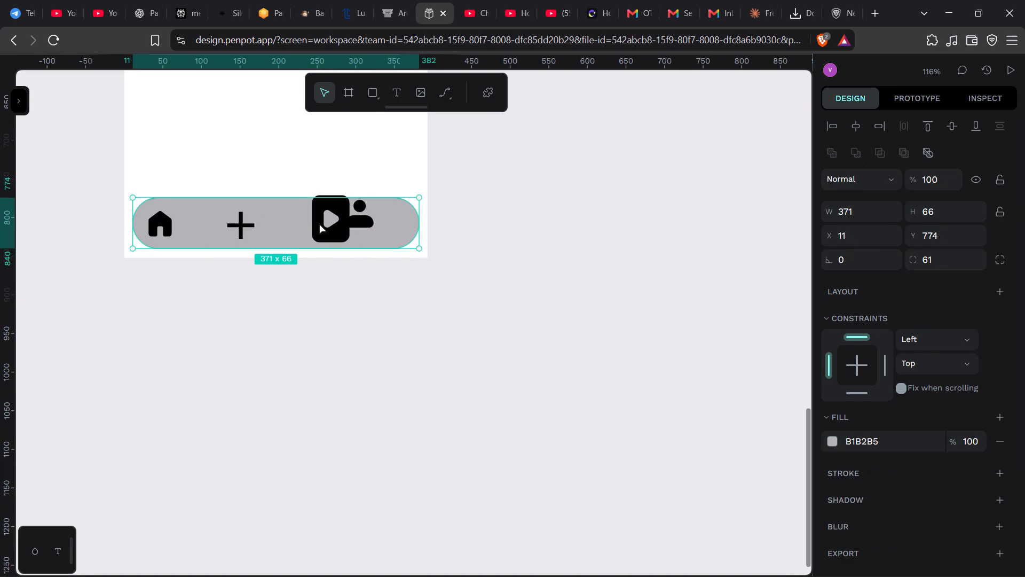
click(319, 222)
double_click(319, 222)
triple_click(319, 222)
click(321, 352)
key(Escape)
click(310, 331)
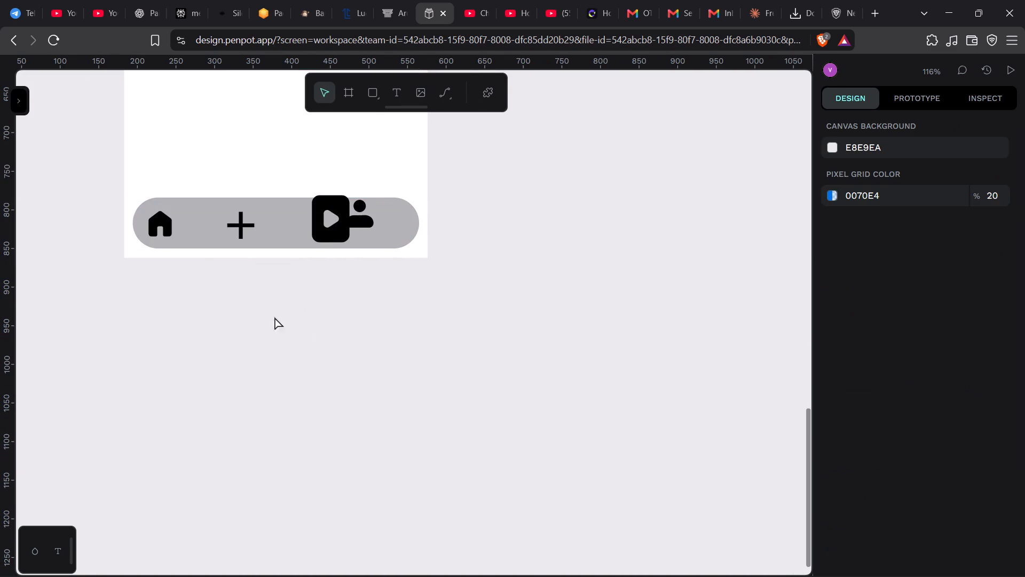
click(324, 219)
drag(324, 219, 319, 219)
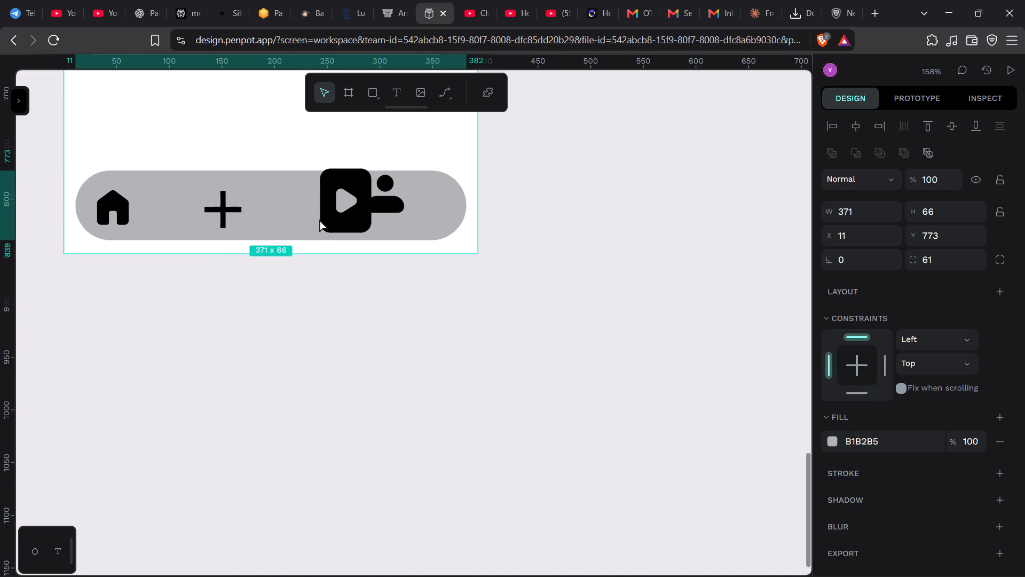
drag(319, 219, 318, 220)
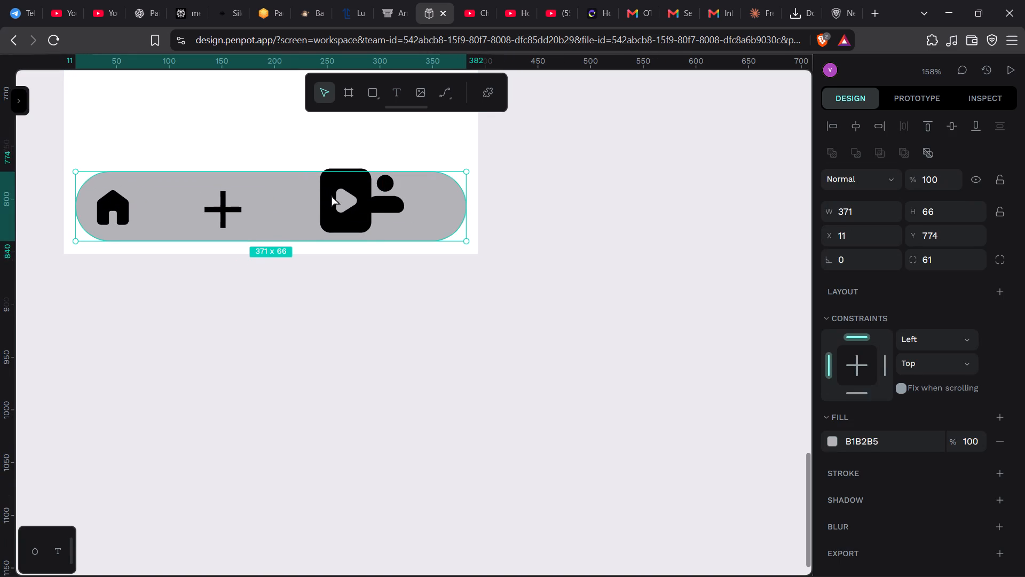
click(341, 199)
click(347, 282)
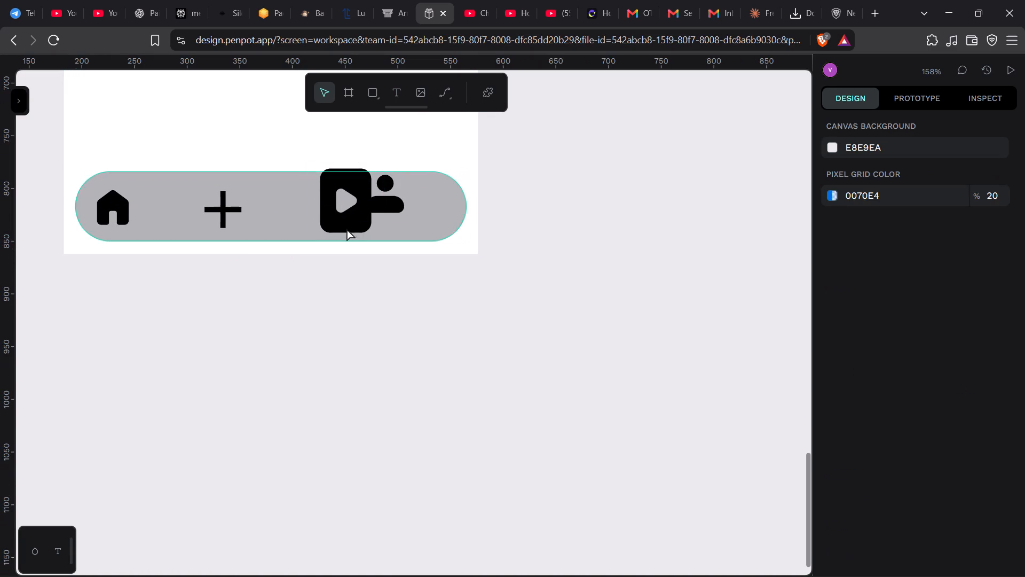
Move the play icon away from the overlapping profile icon, to about X 203, Y 774 in the navigation bar.
click(341, 166)
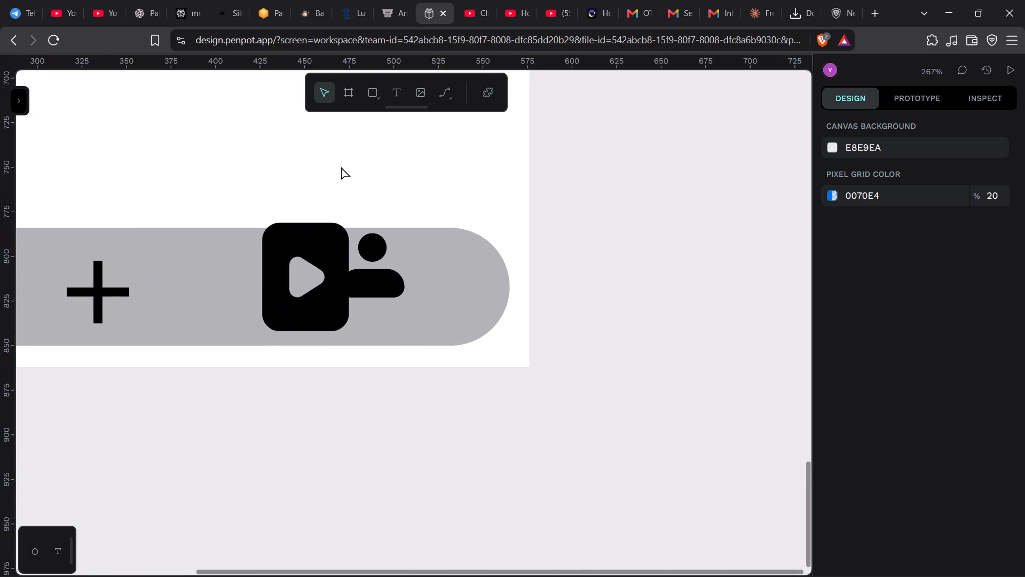
scroll(341, 166, right, 1)
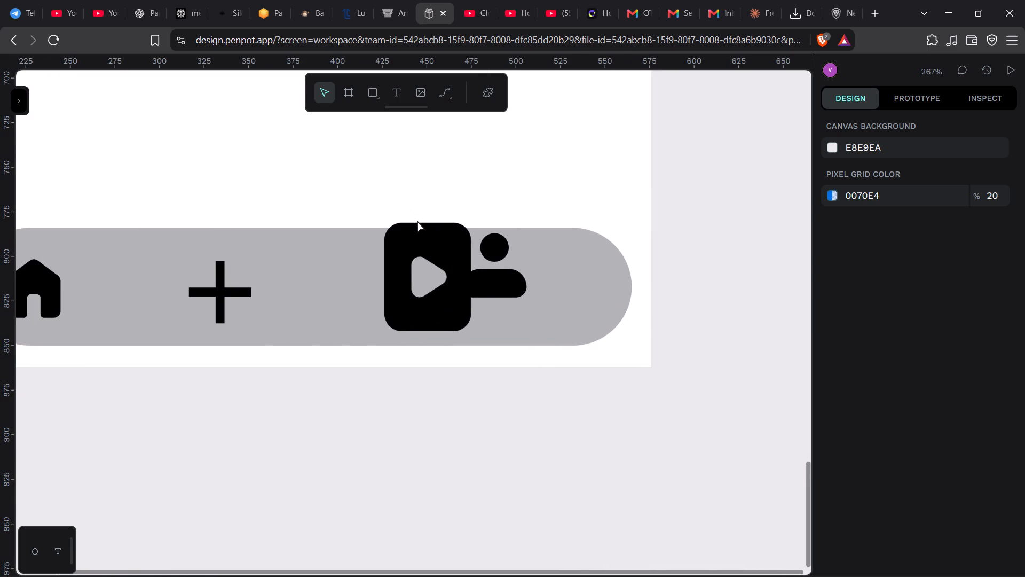
click(417, 220)
click(418, 225)
click(412, 279)
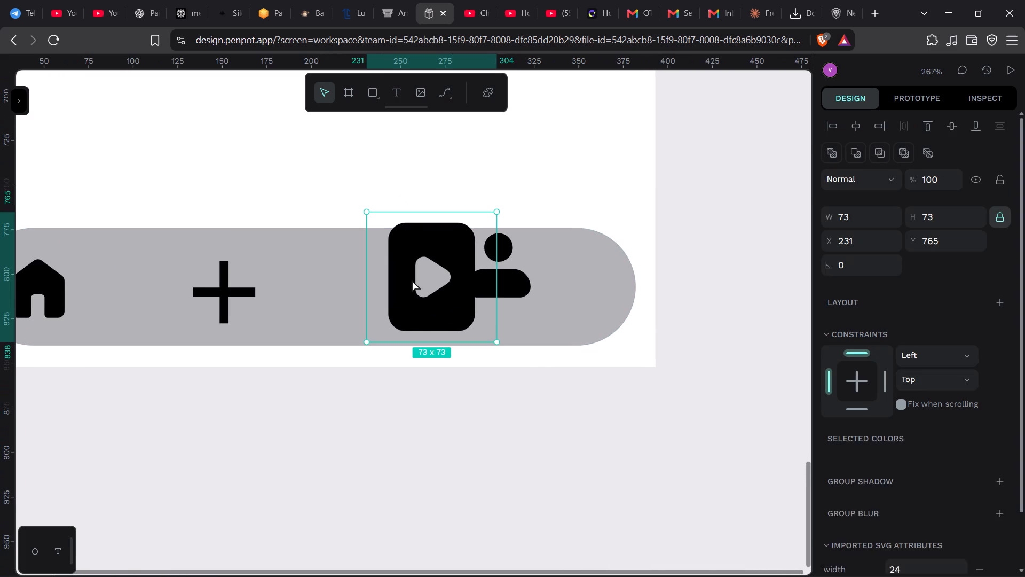
drag(407, 255, 367, 260)
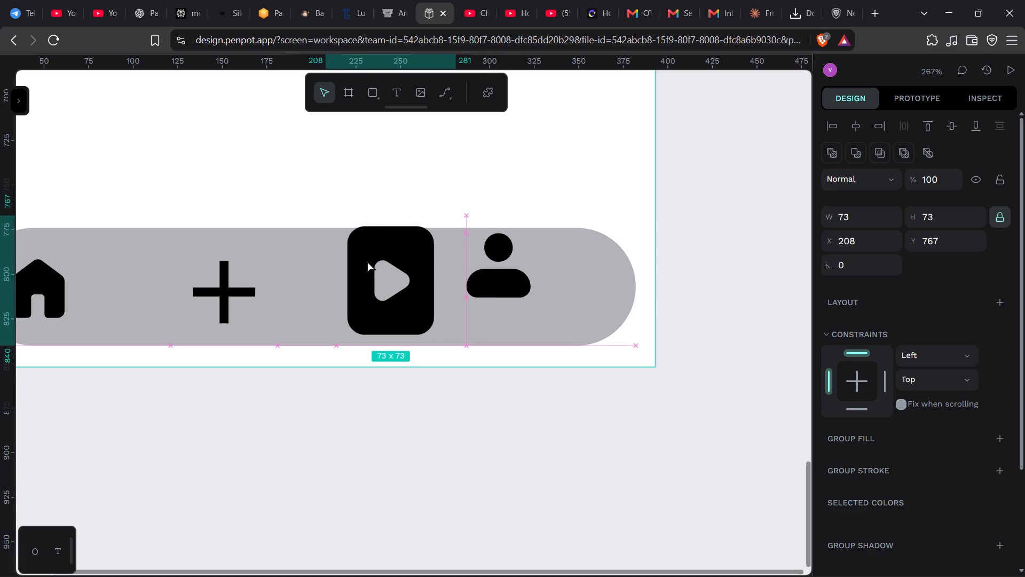
drag(367, 260, 357, 272)
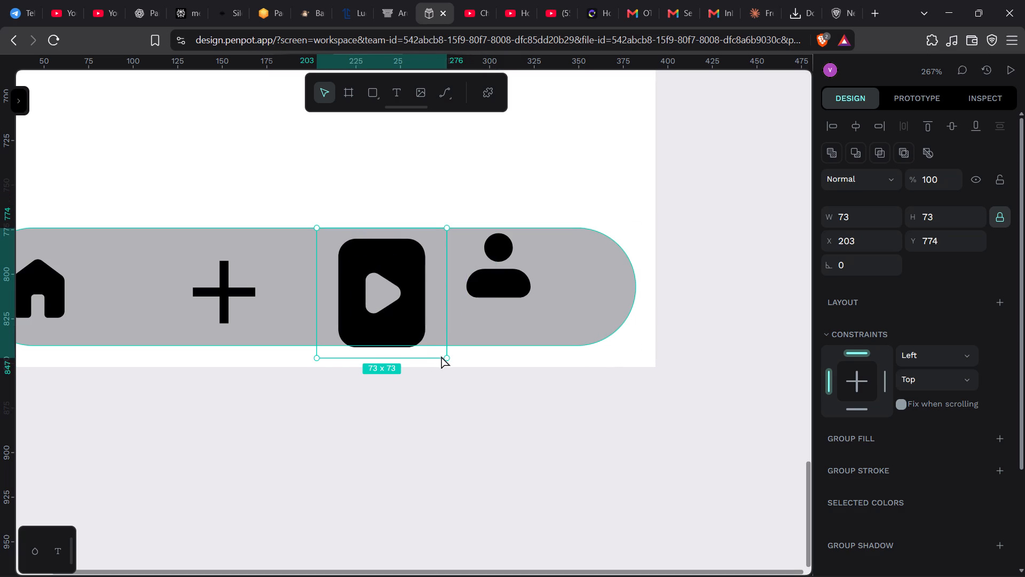
Shrink the play icon to about 50 × 50 and centre it vertically in the navigation bar.
drag(446, 354, 403, 315)
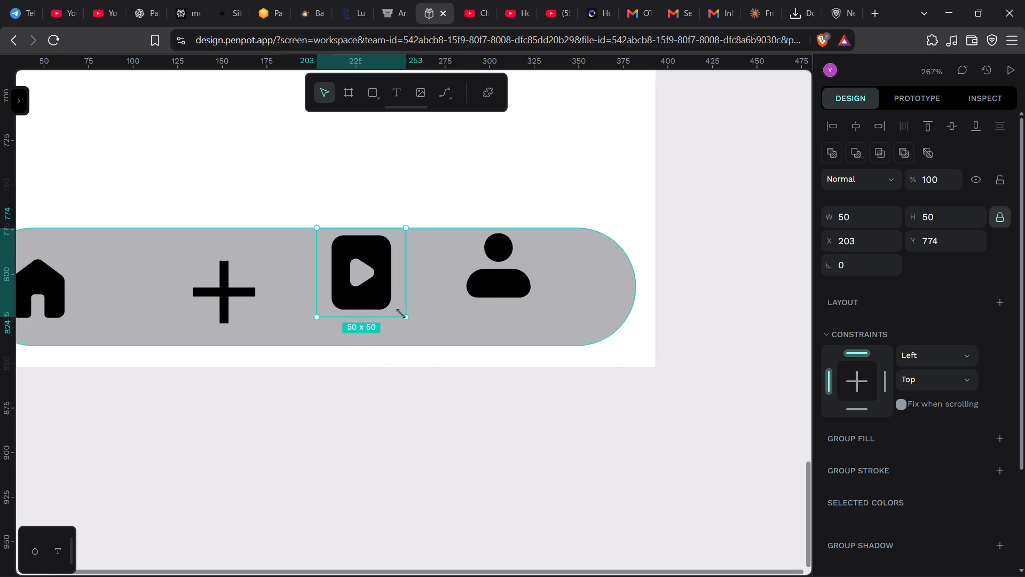
drag(365, 274, 377, 288)
Move the profile icon toward the rounded end of the navigation bar, to about X 315, Y 783.
click(497, 285)
click(497, 285)
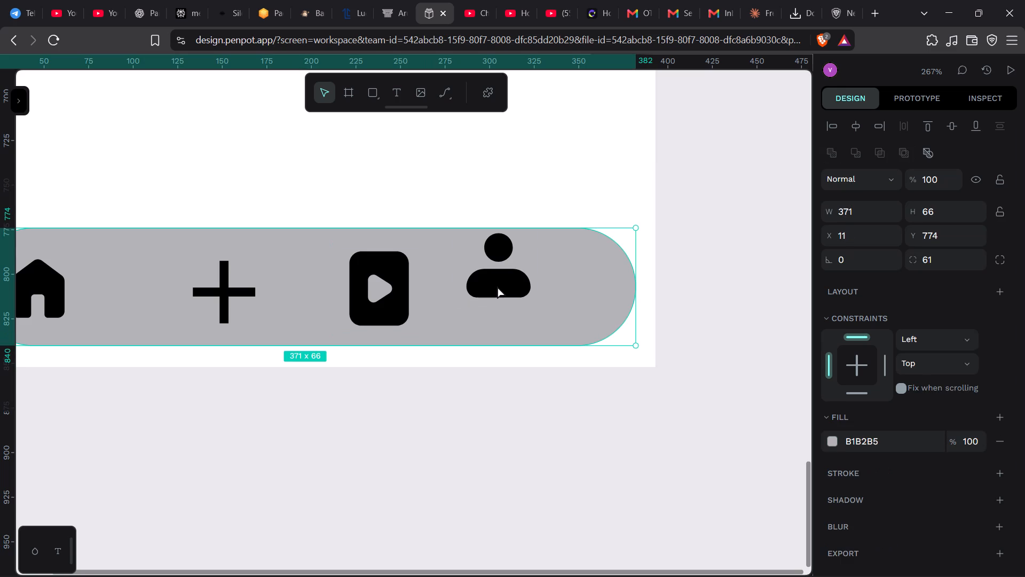
click(501, 254)
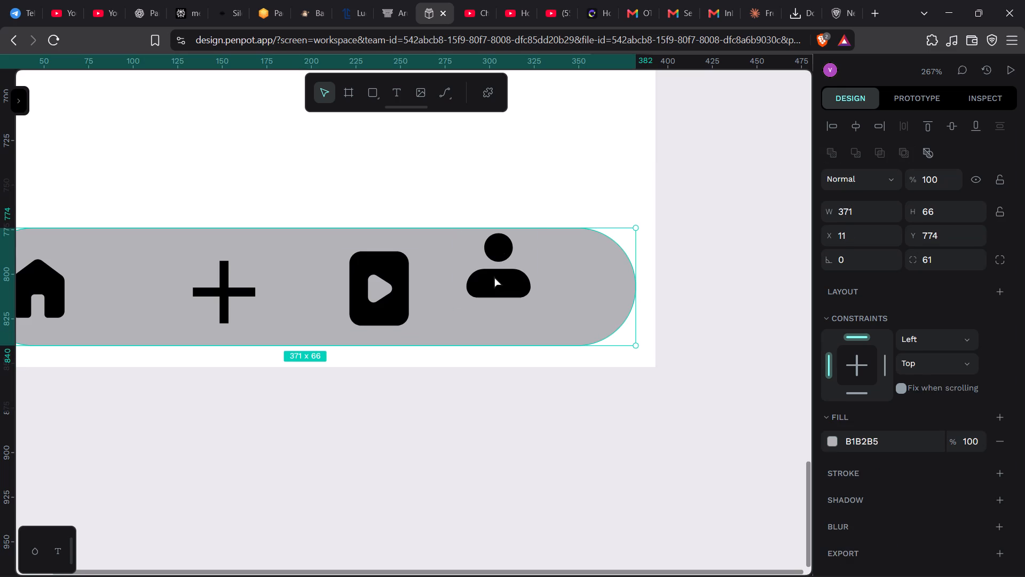
click(493, 263)
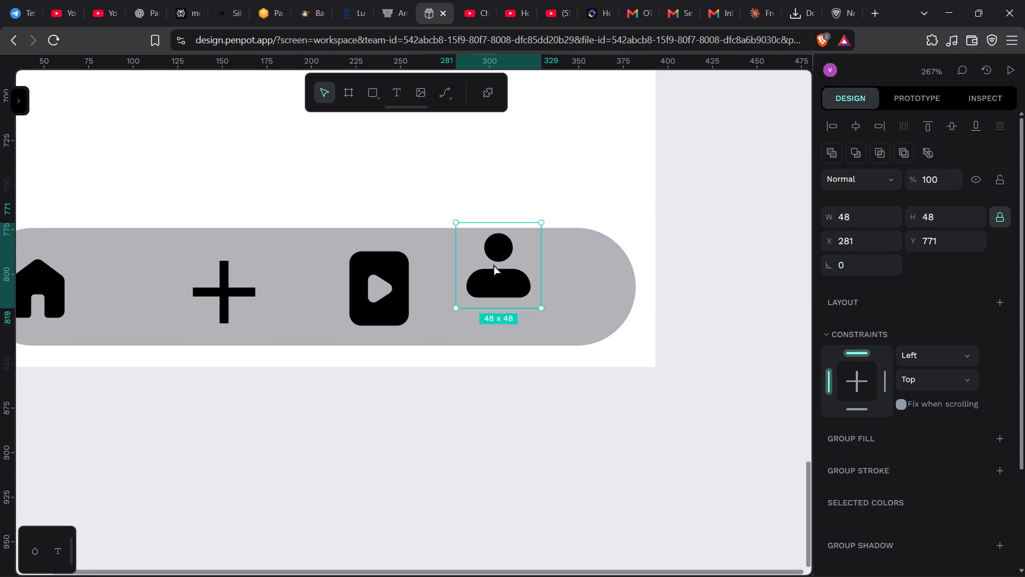
drag(493, 263, 546, 274)
Reposition the play icon between the plus and profile icons, to about X 223, Y 782.
drag(370, 284, 387, 285)
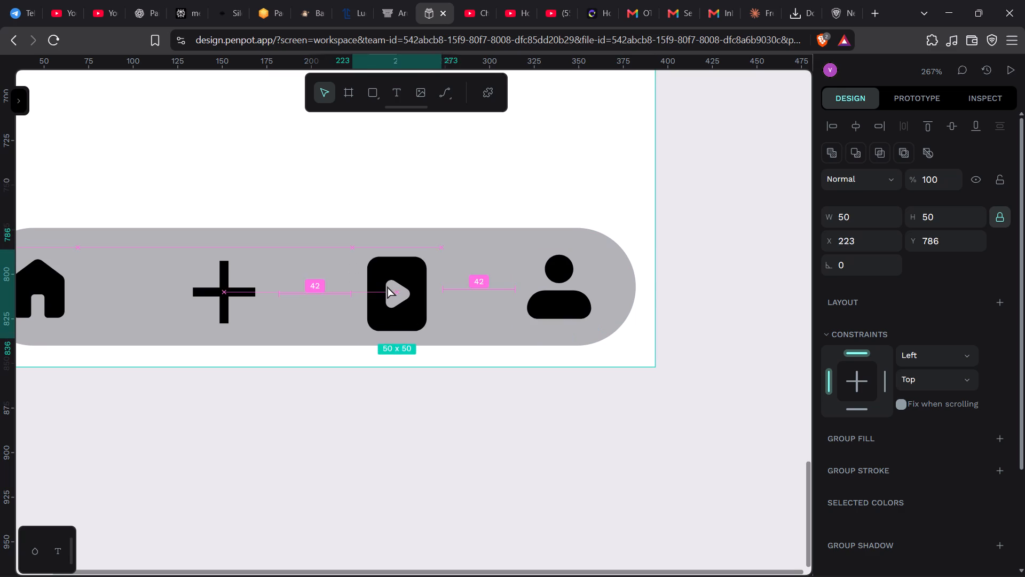
drag(387, 285, 389, 282)
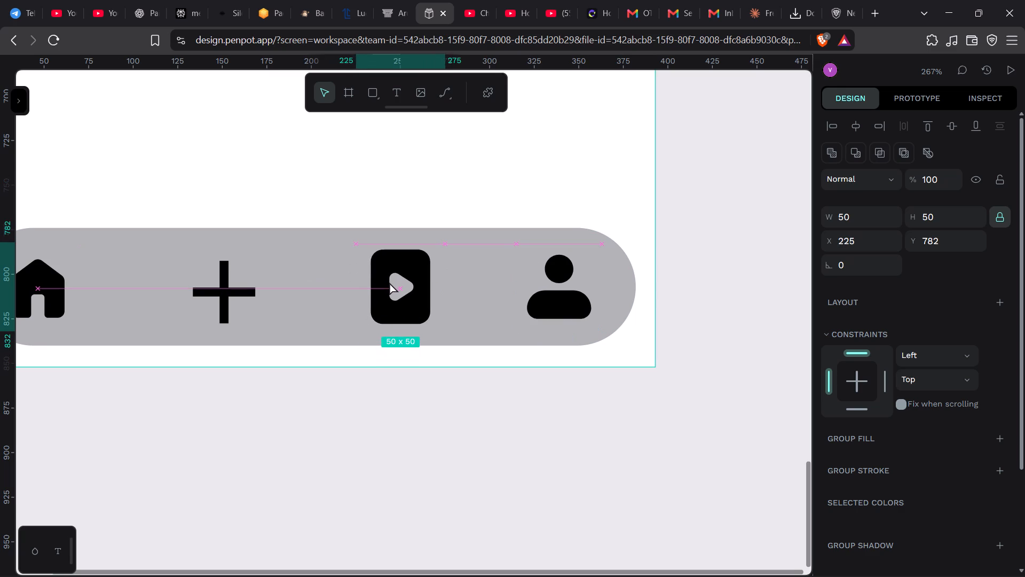
drag(389, 282, 384, 282)
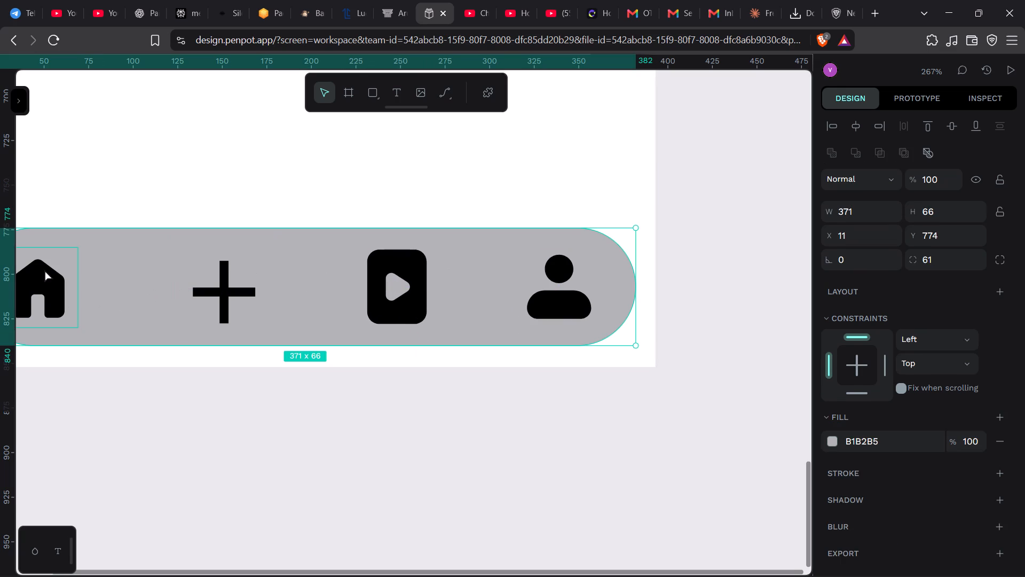
Nudge the home icon inward from the navigation bar's edge to X 35, keeping Y 785.
click(44, 269)
key(Right)
key(Right)
key(Right)
key(Right)
key(Right)
key(Right)
key(Right)
key(Right)
key(Right)
key(Right)
key(Right)
key(Right)
key(Right)
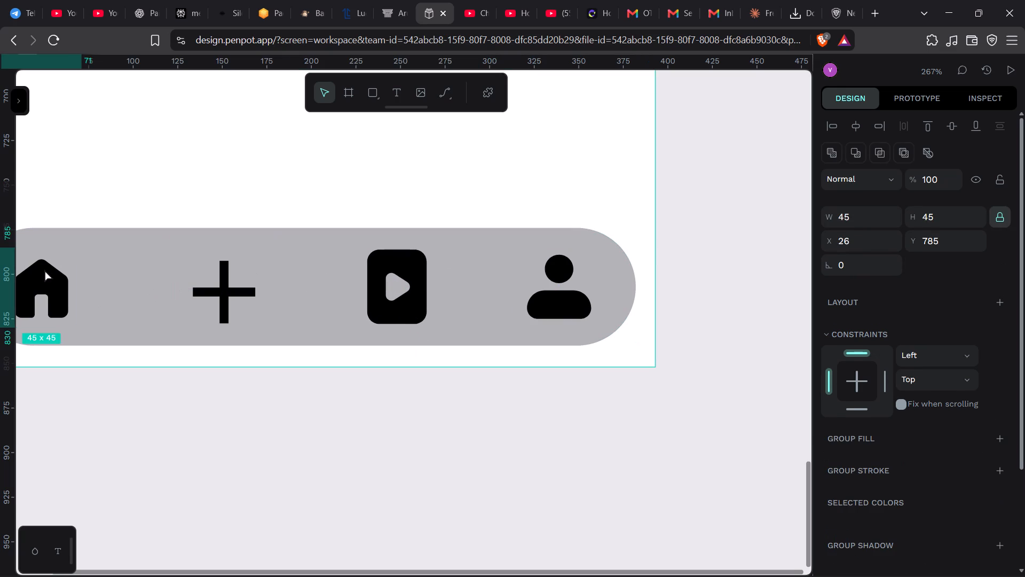
key(Left)
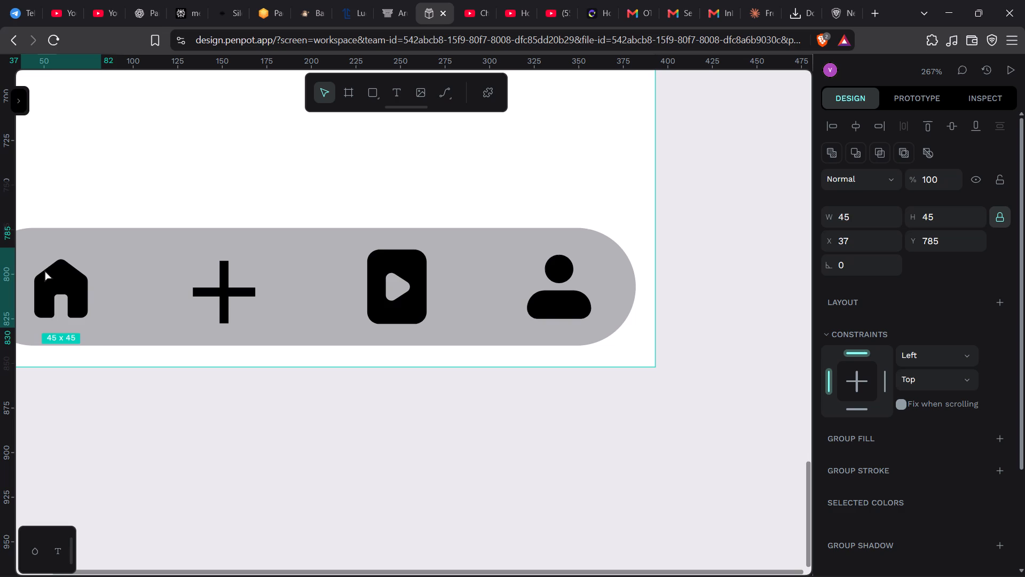
key(Left)
key(Right)
key(Left)
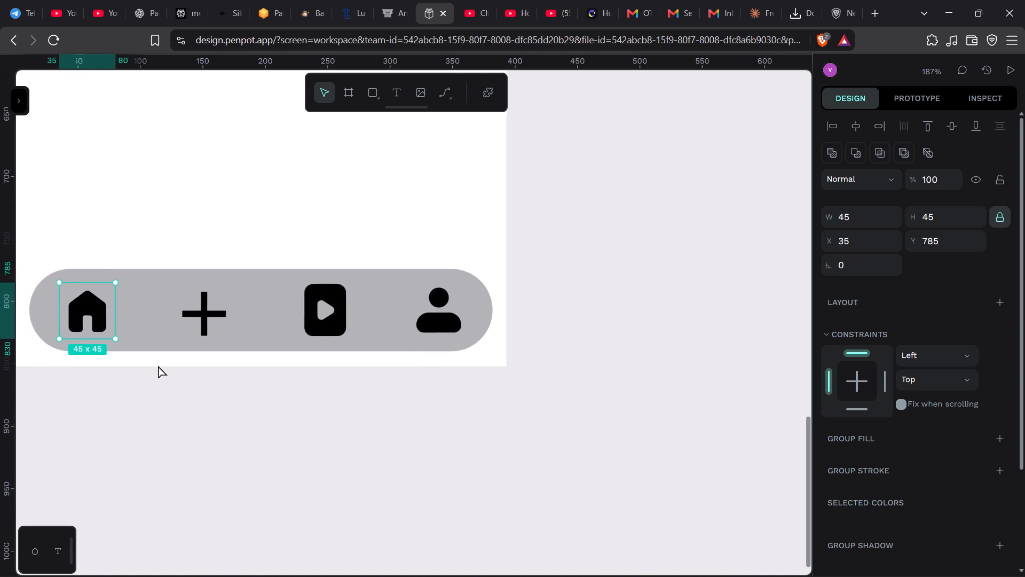
Nudge the navigation bar's grey background to X 17, keeping the icons in place, and deselect it.
scroll(158, 365, right, 2)
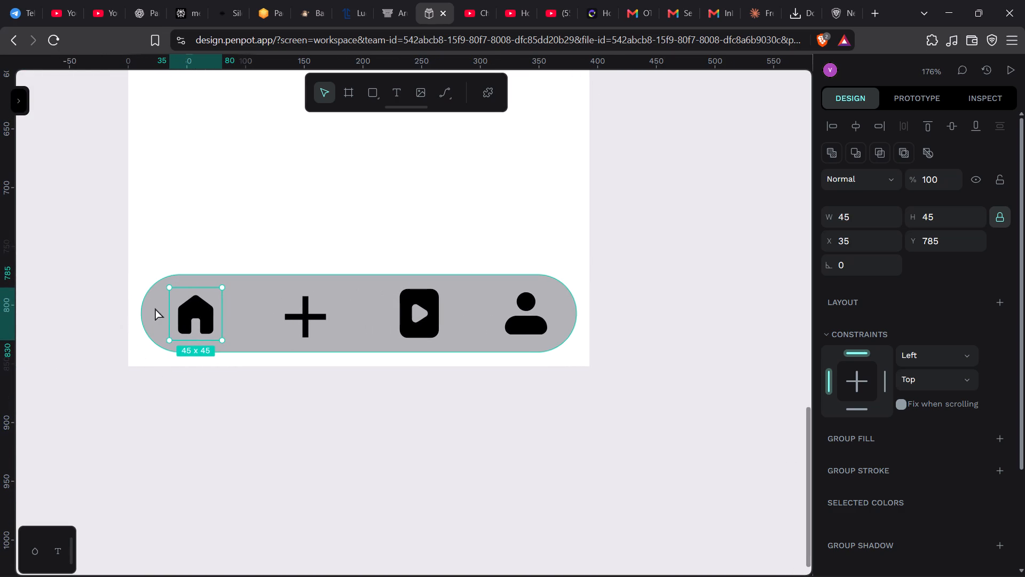
click(161, 306)
key(Right)
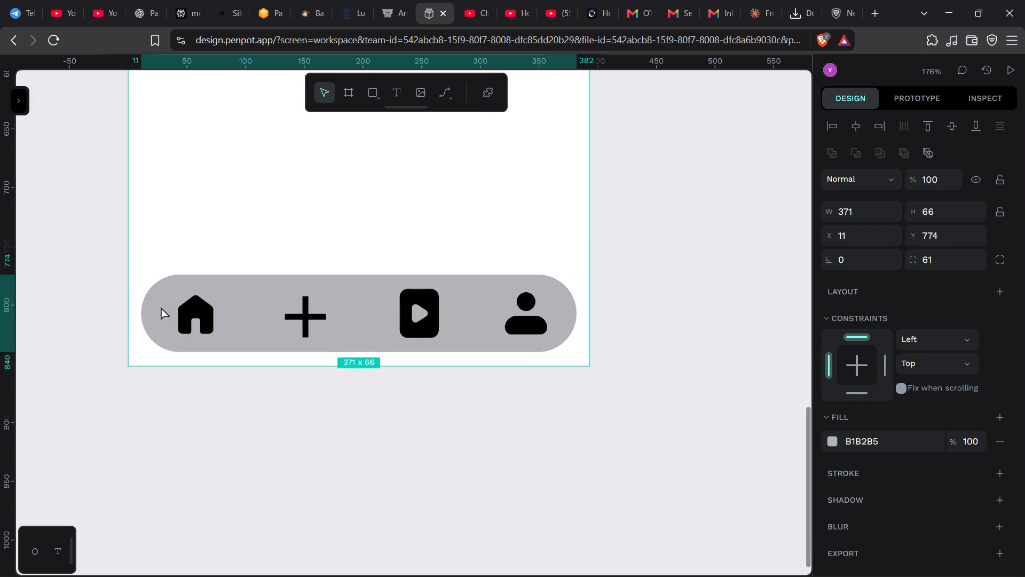
key(Right)
key(Right)
key(Right)
key(Right)
key(Right)
key(Right)
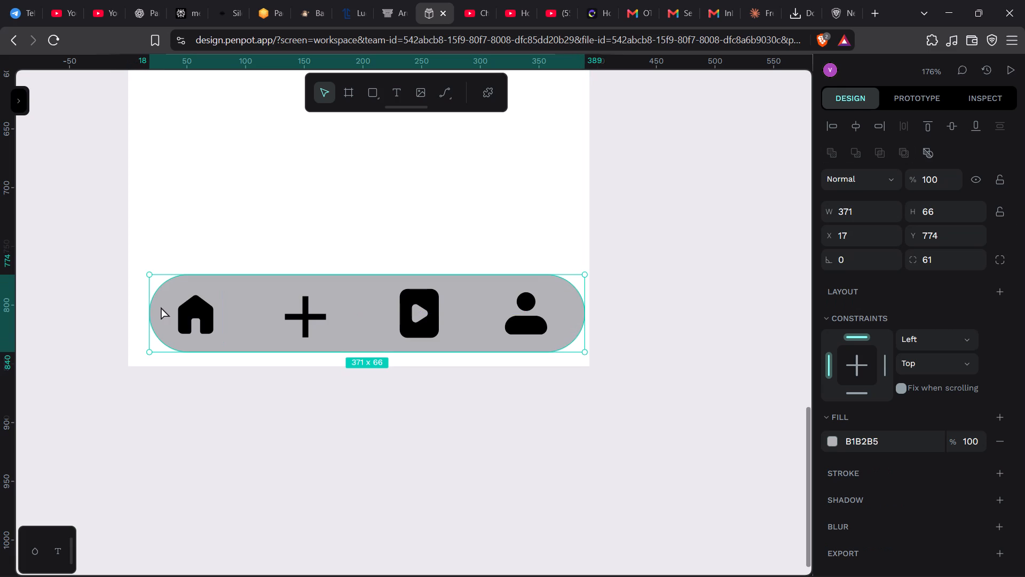
key(Left)
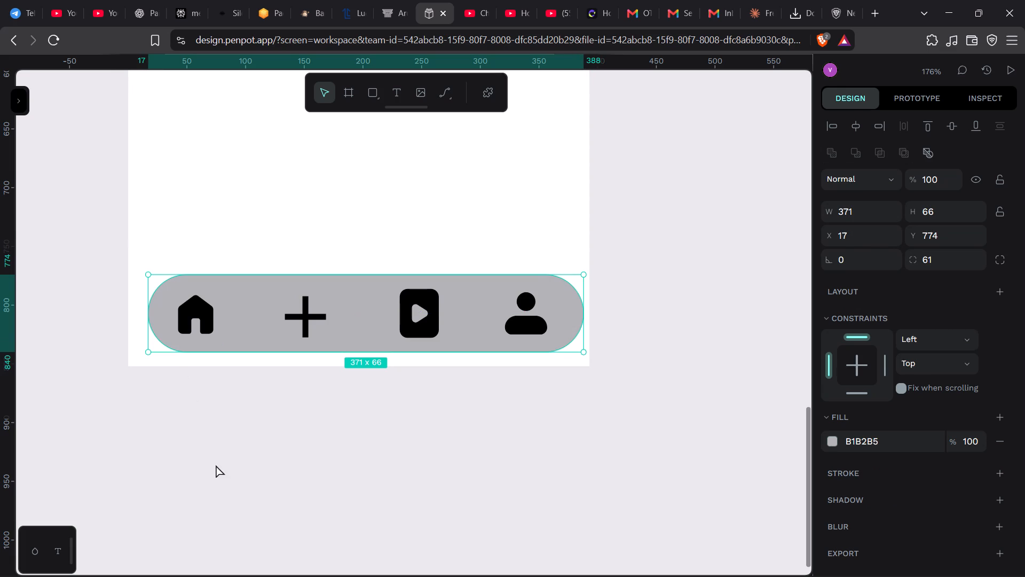
click(216, 464)
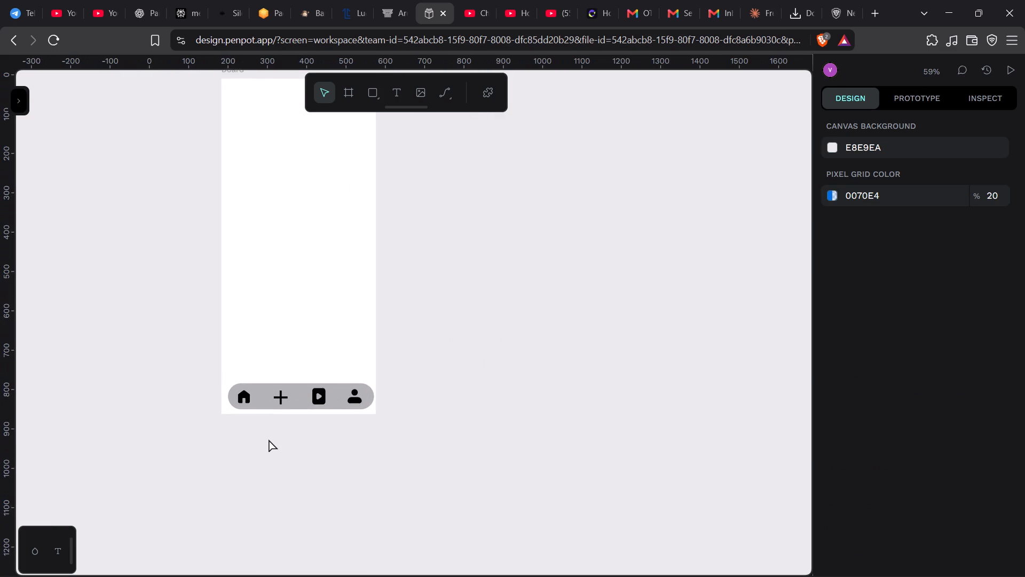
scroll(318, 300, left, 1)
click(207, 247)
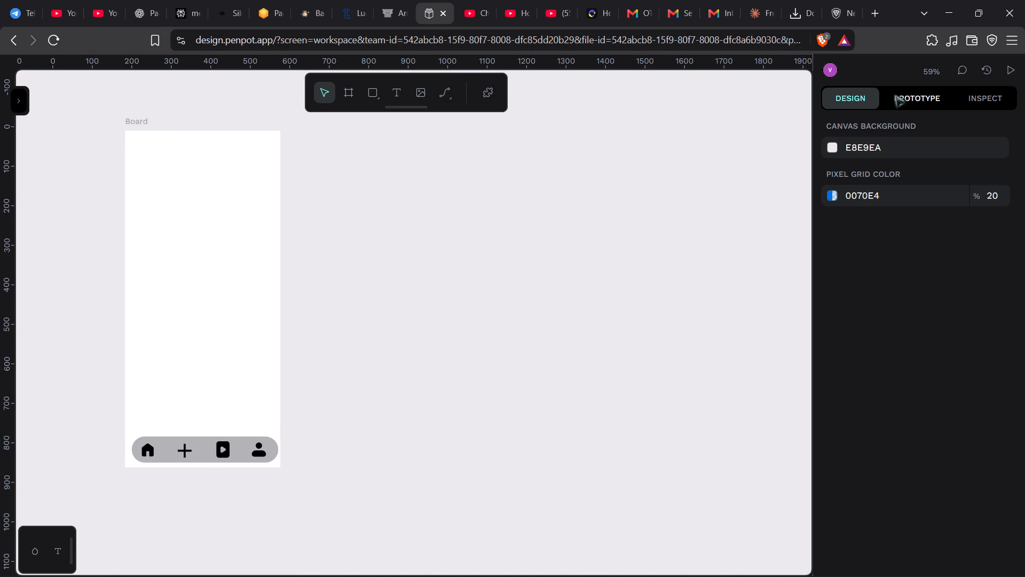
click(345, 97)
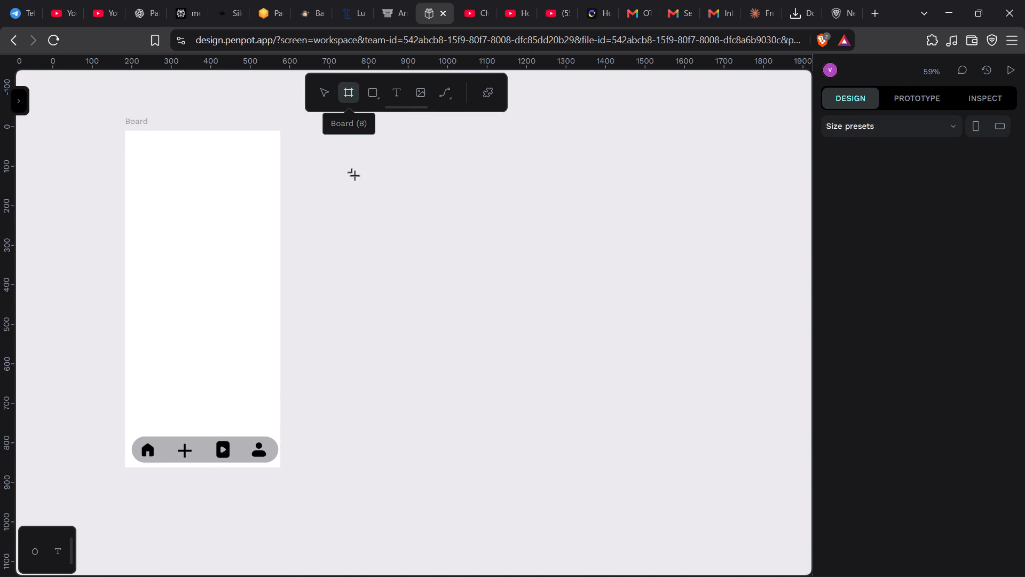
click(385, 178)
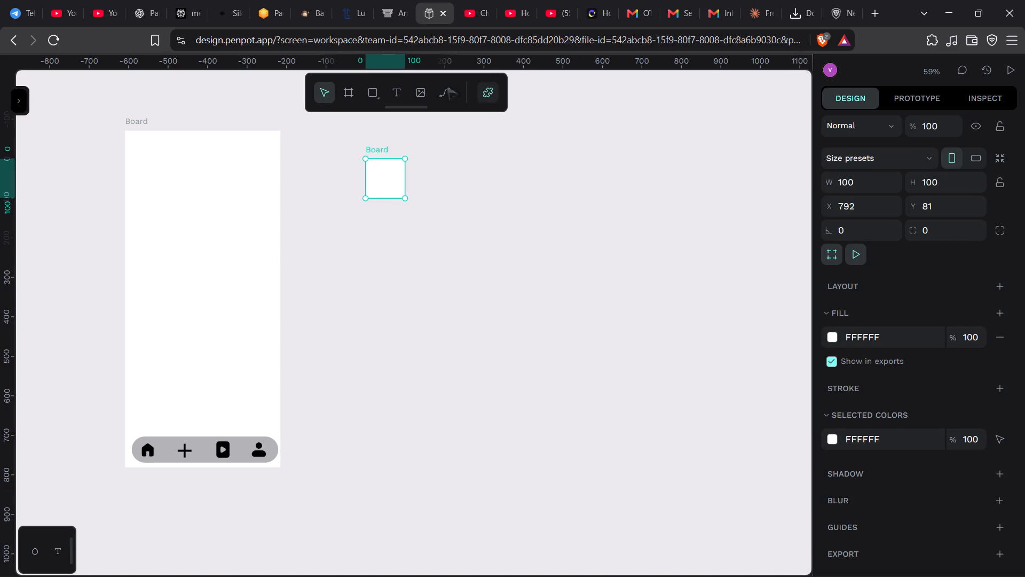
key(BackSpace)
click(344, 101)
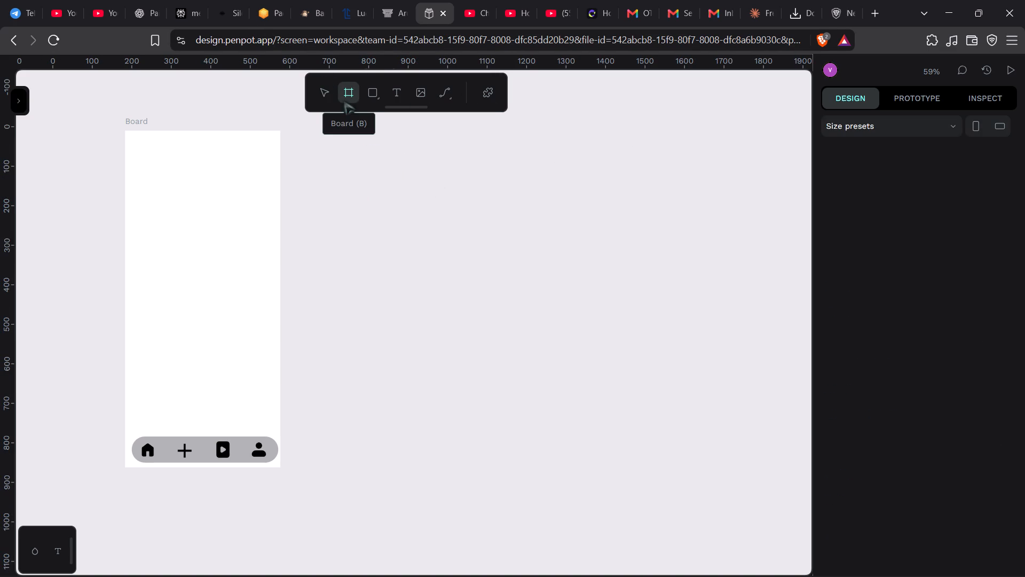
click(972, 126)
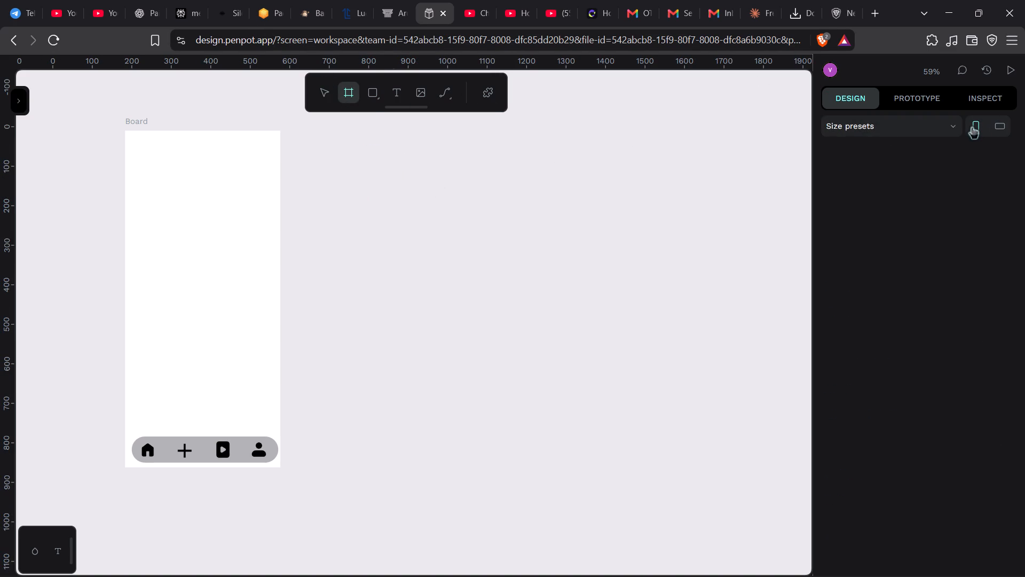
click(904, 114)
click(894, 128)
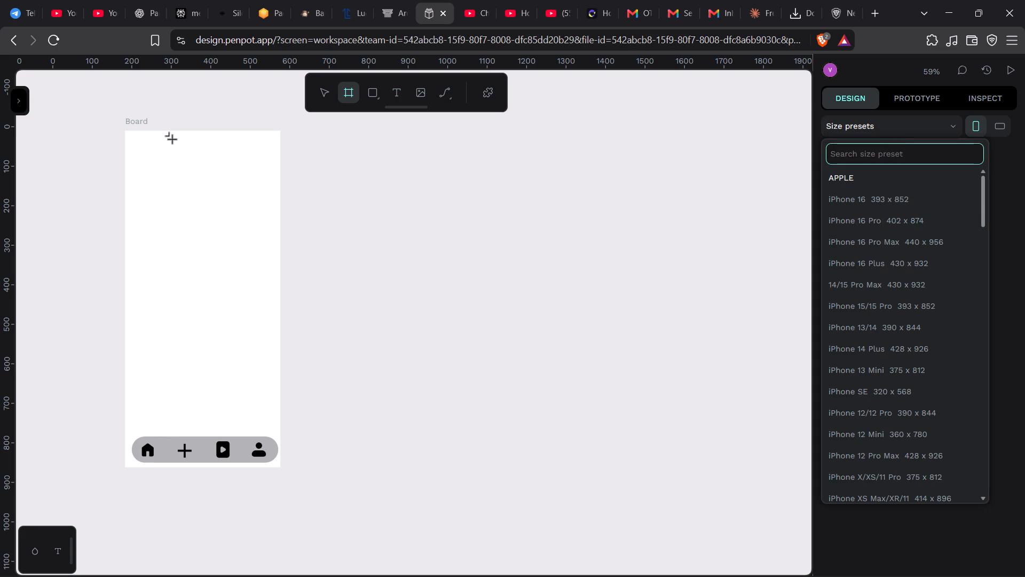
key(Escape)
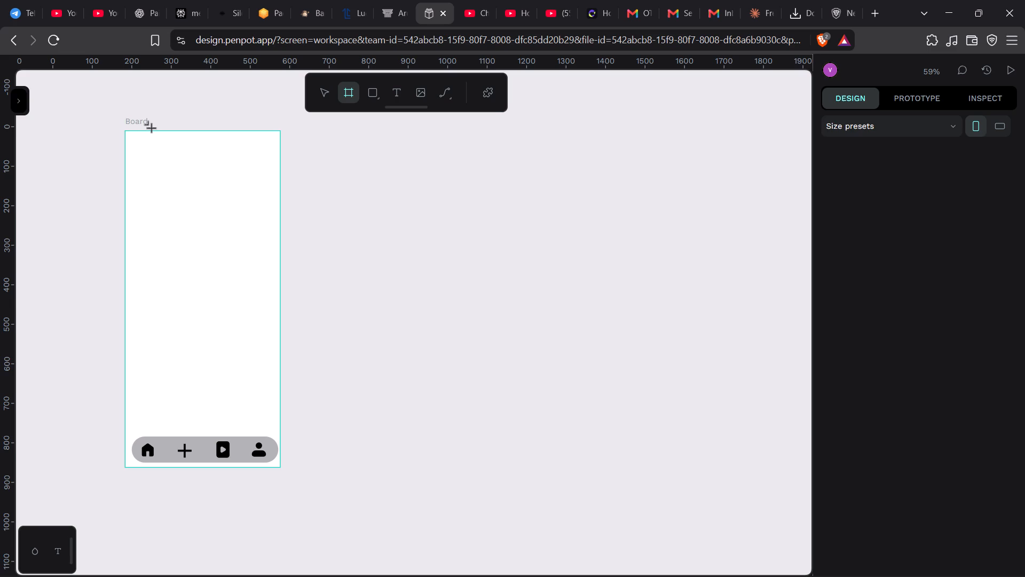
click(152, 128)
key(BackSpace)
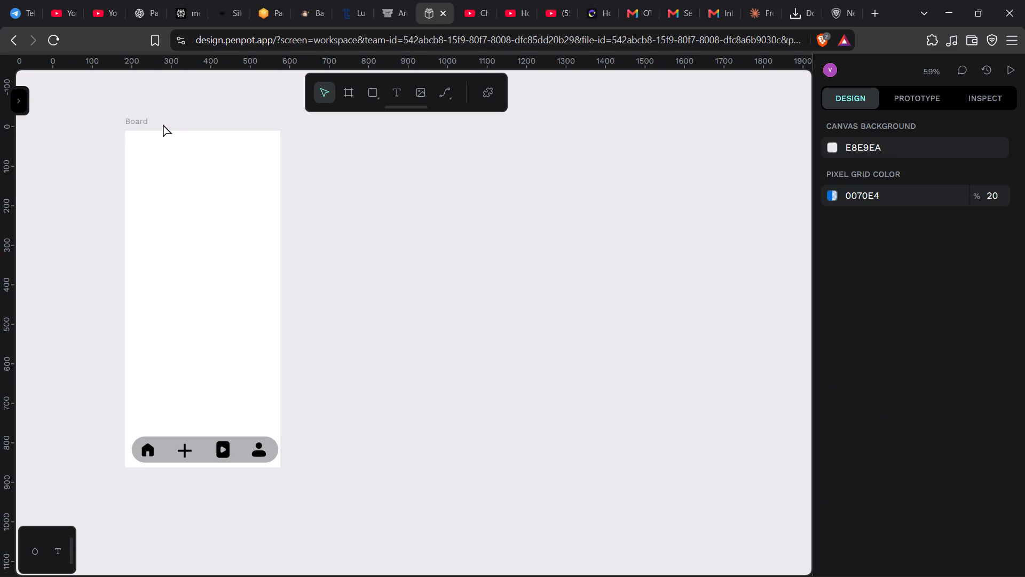
Create a second board from the iPhone 16 preset (393 × 852) and align it beside the first at about X 714, Y 10.
click(142, 120)
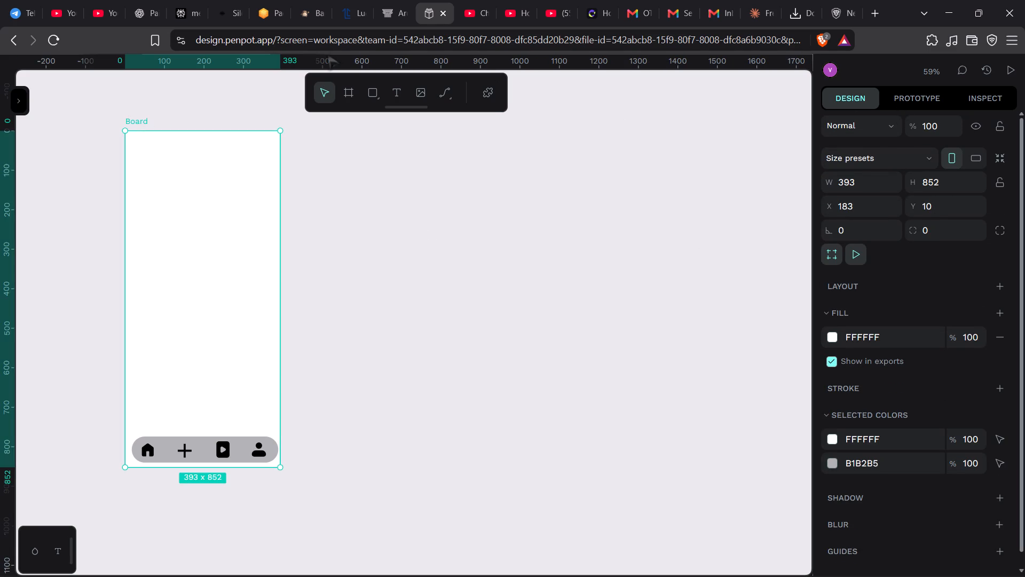
click(350, 92)
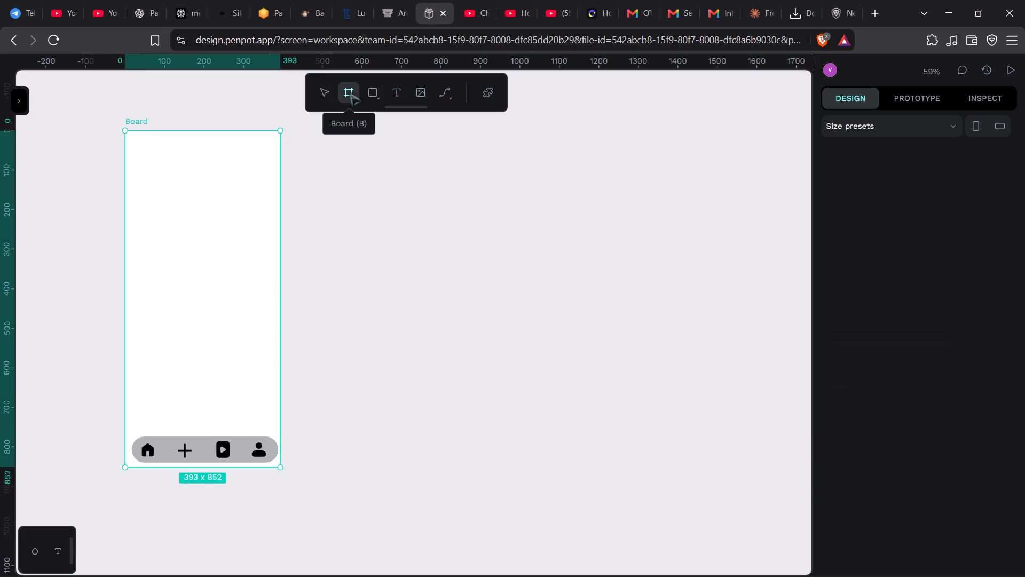
click(888, 116)
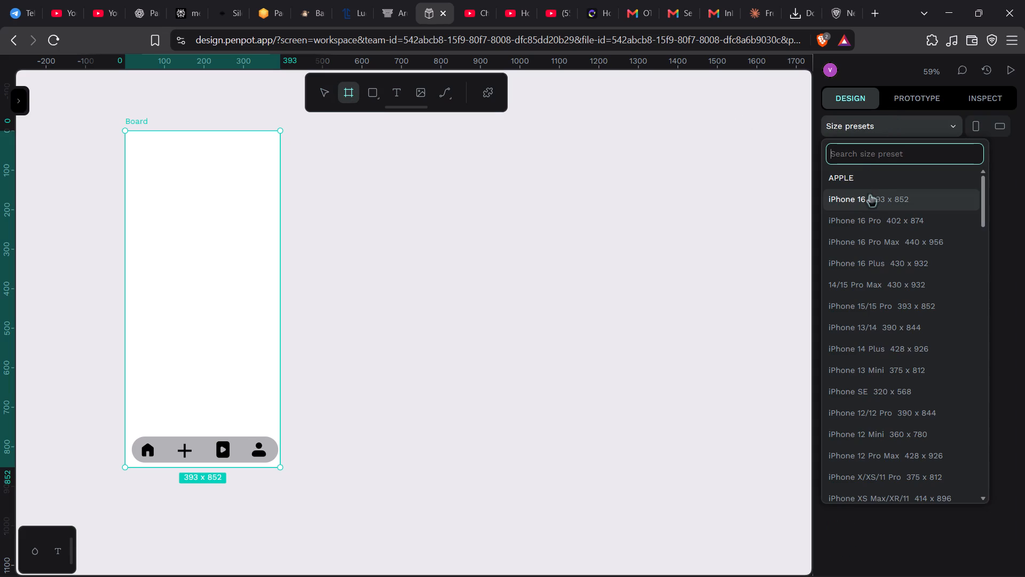
click(870, 194)
click(536, 149)
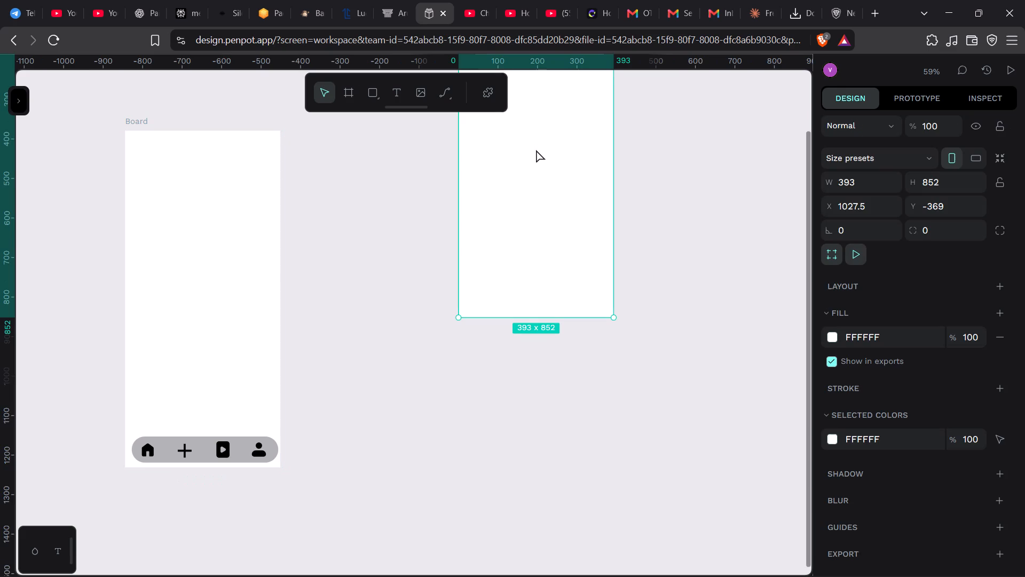
click(536, 149)
drag(536, 149, 425, 314)
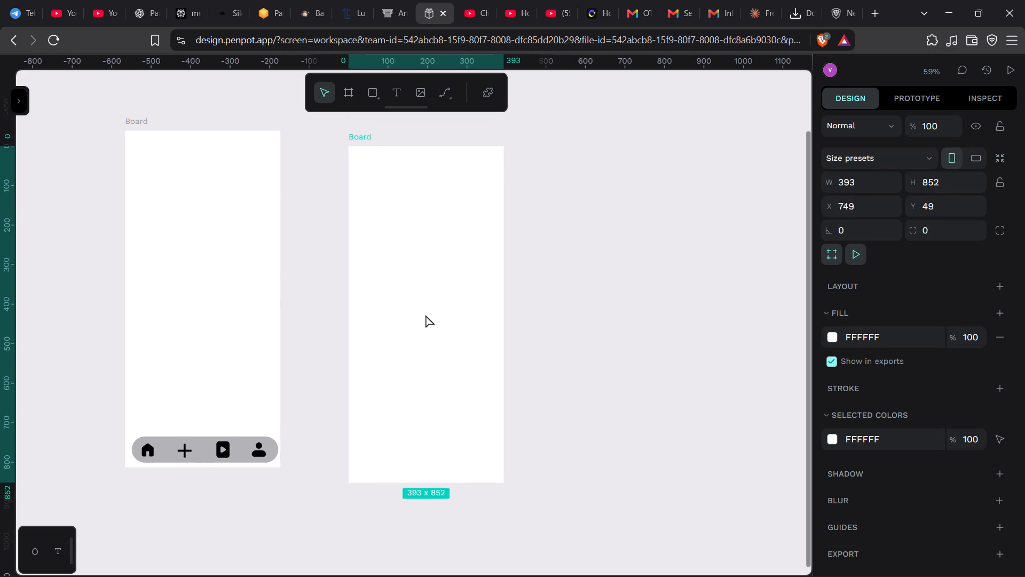
drag(425, 314, 412, 302)
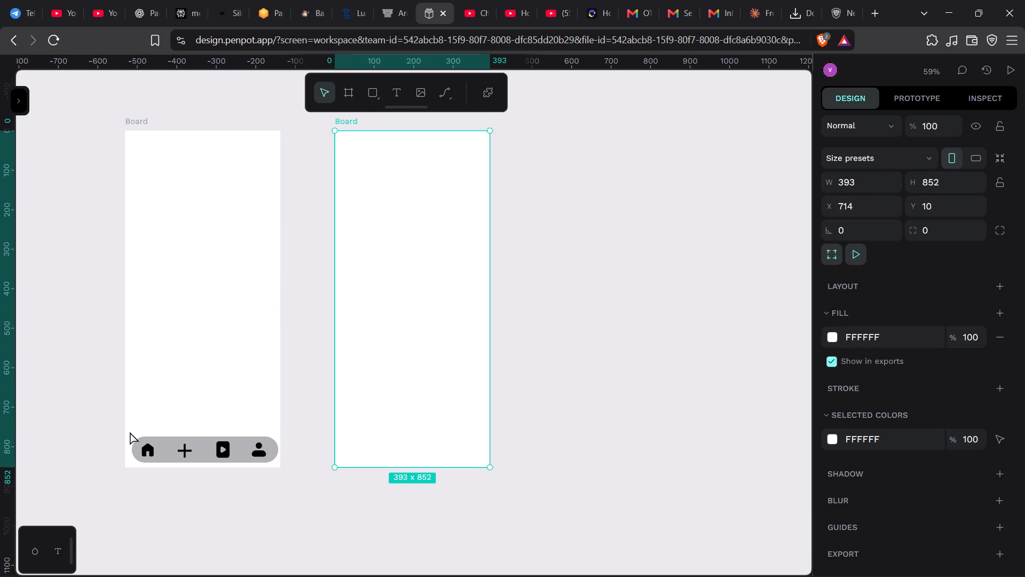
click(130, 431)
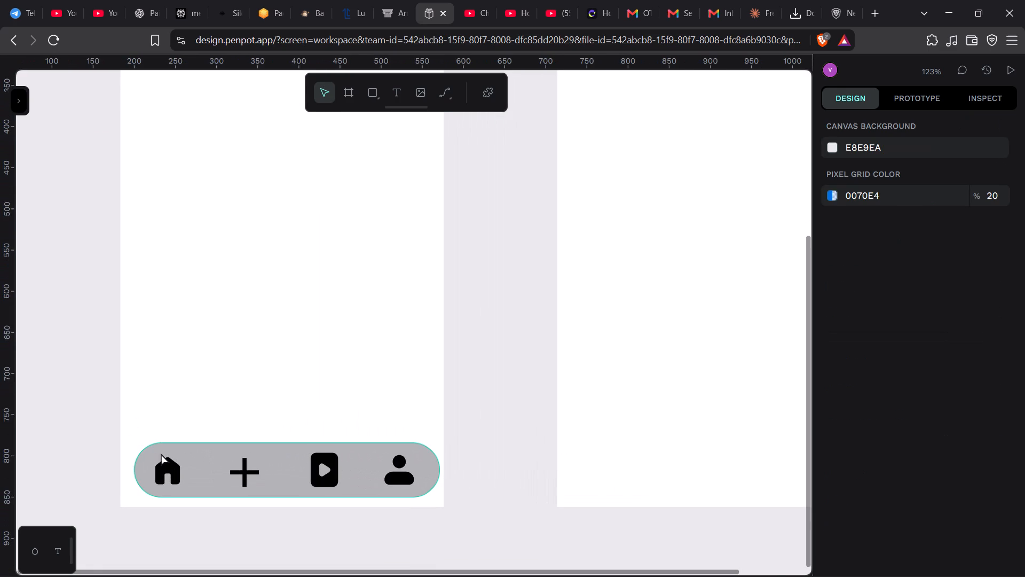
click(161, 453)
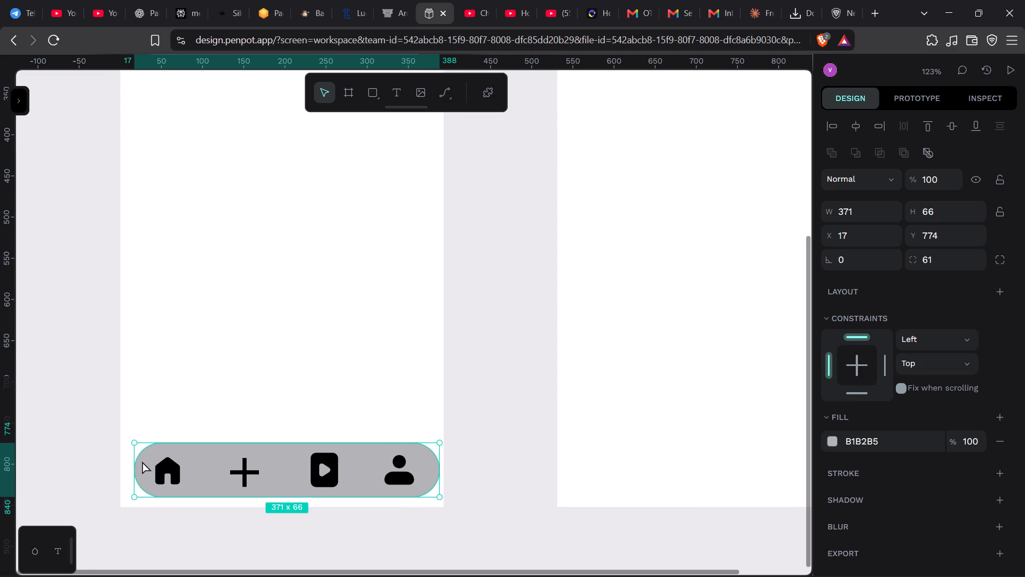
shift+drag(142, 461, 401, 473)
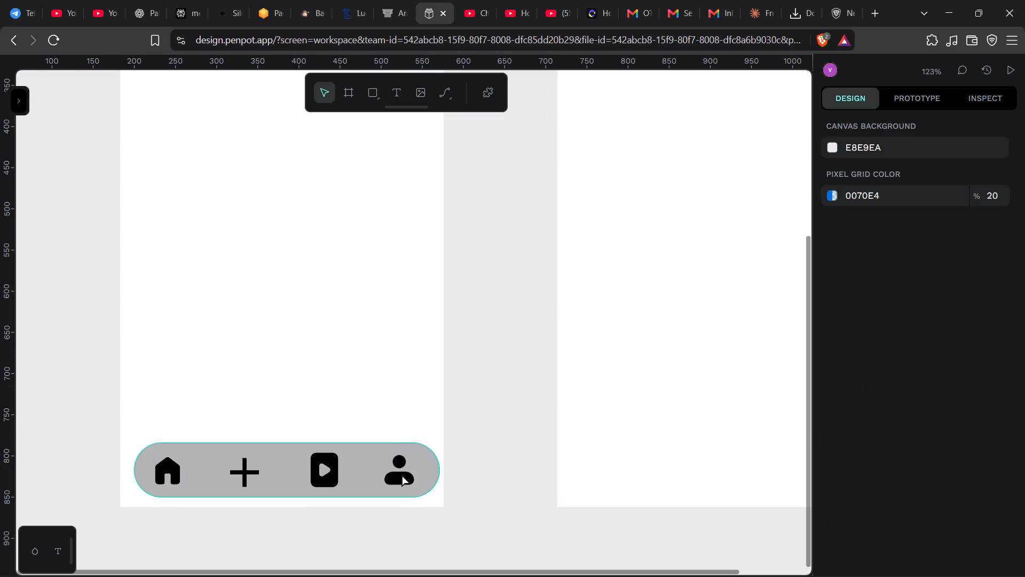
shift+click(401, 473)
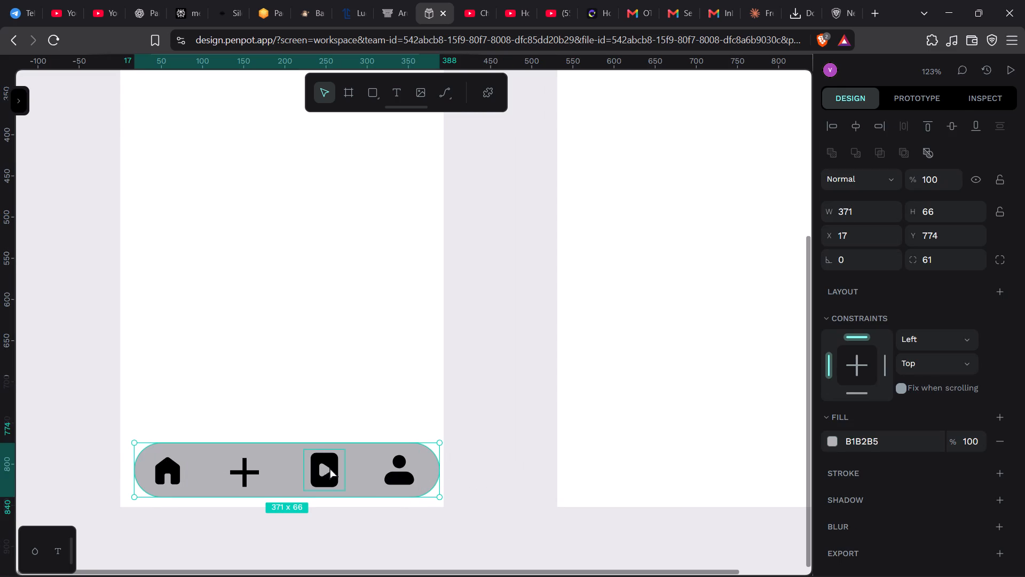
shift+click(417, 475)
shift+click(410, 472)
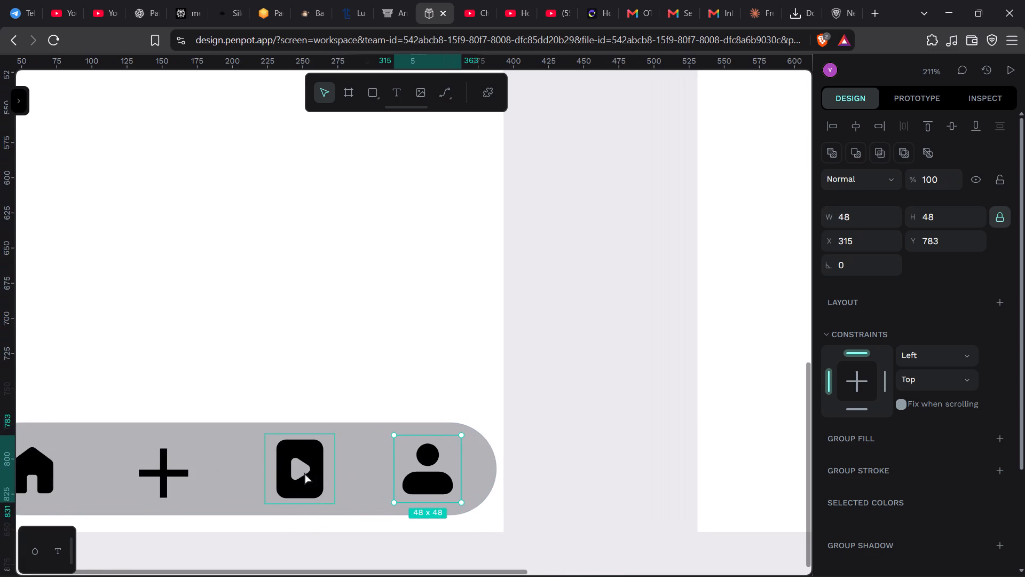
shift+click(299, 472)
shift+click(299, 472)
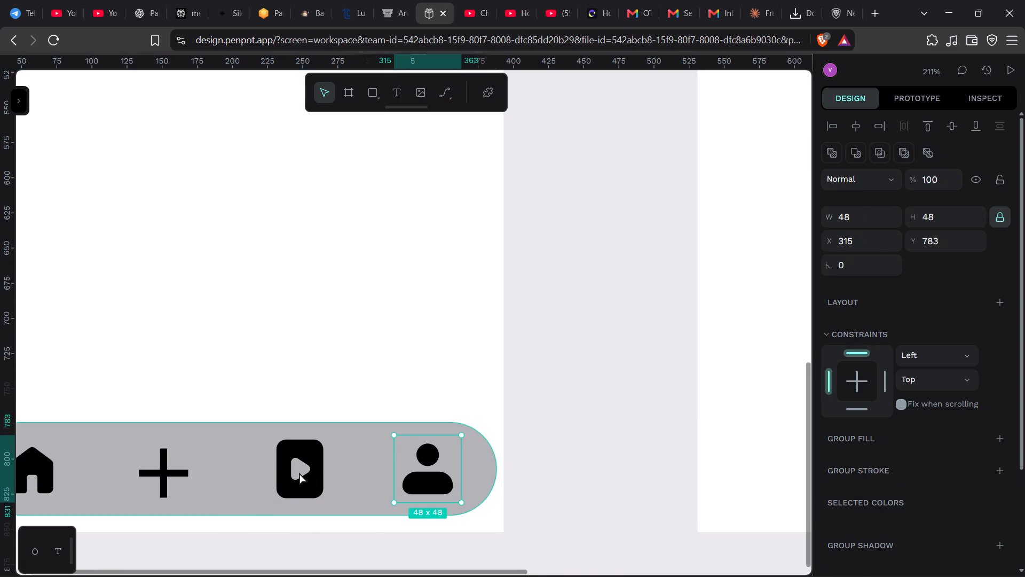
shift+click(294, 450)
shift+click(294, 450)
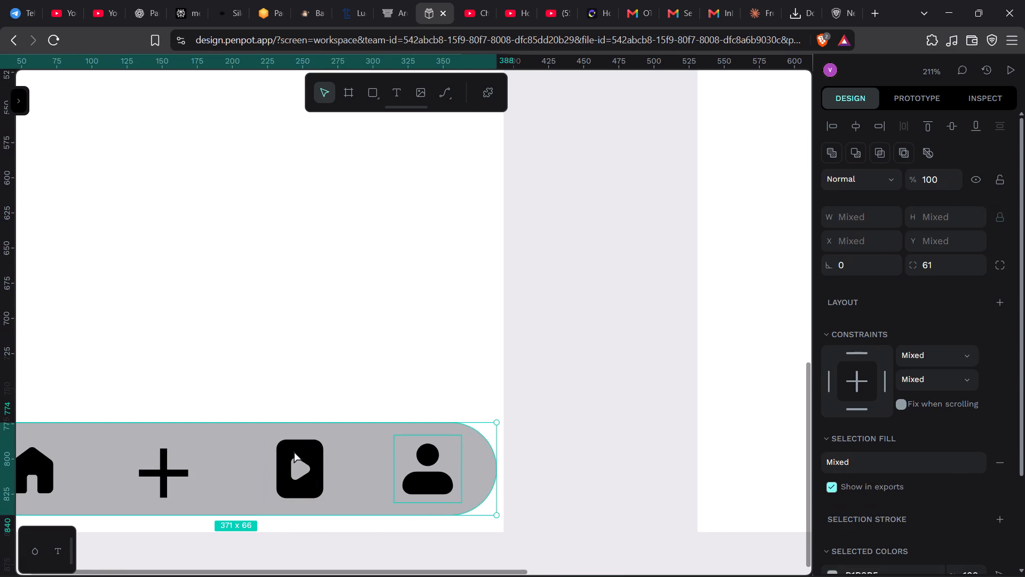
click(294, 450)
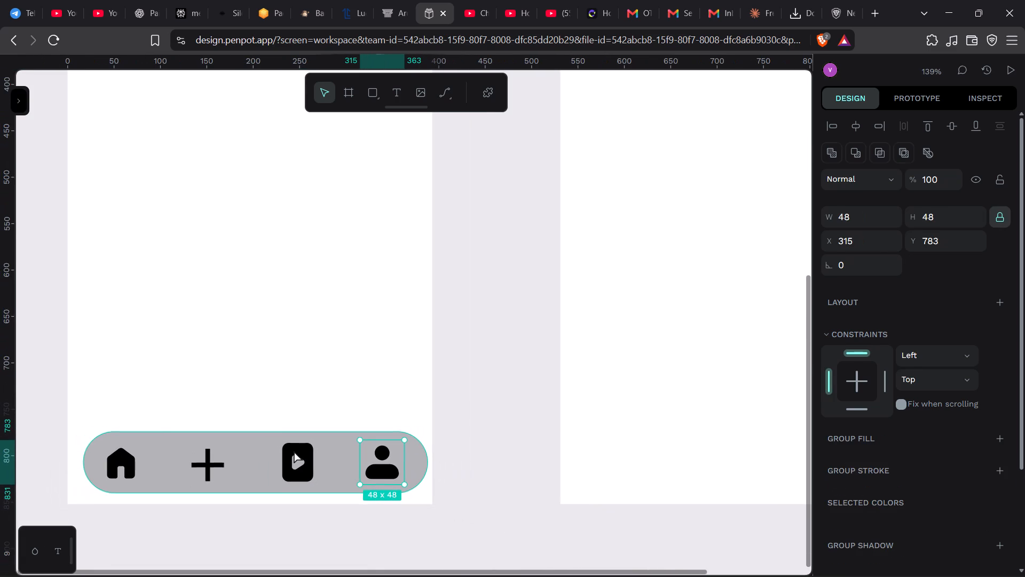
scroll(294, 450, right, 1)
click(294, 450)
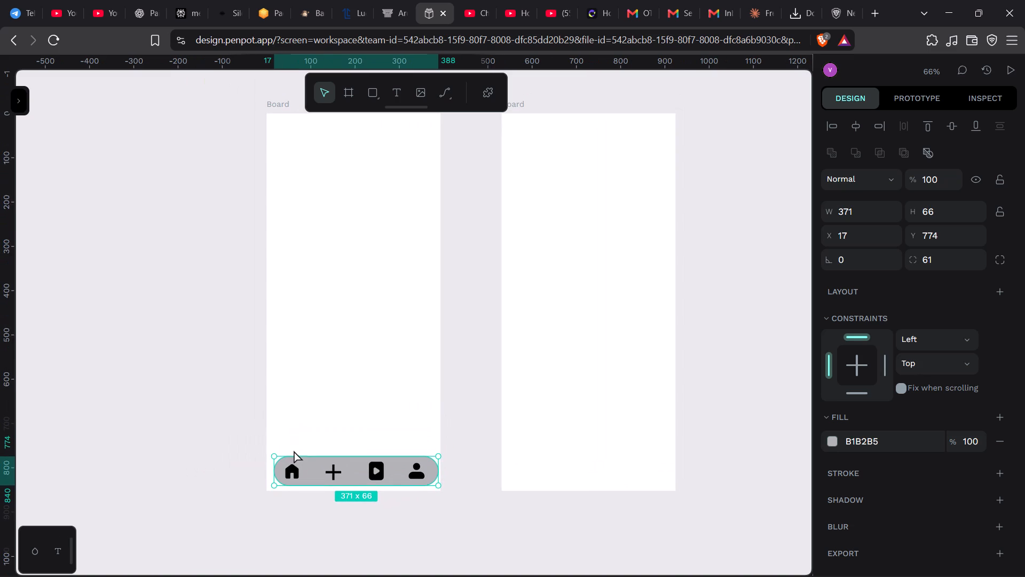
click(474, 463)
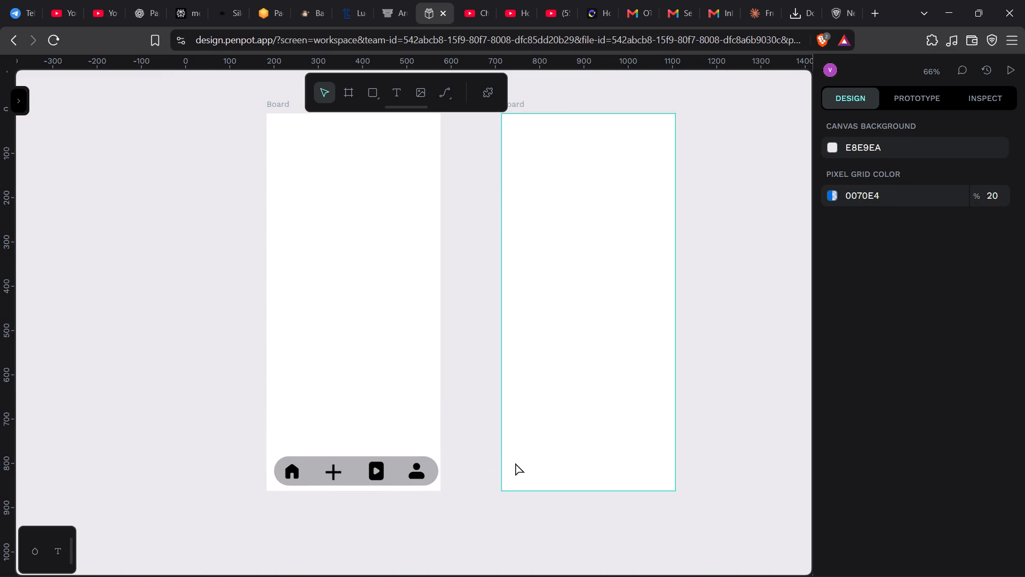
Draw a grey rectangle about 330 × 80 near the bottom of the second board.
drag(515, 462, 514, 469)
click(375, 93)
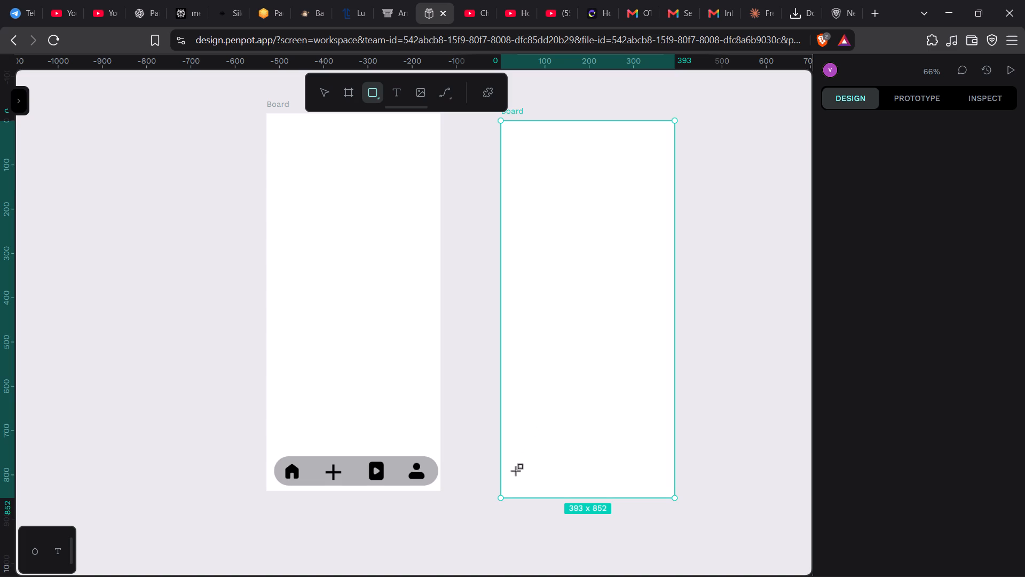
drag(518, 471, 594, 477)
scroll(584, 475, right, 1)
scroll(605, 490, left, 1)
scroll(571, 473, right, 1)
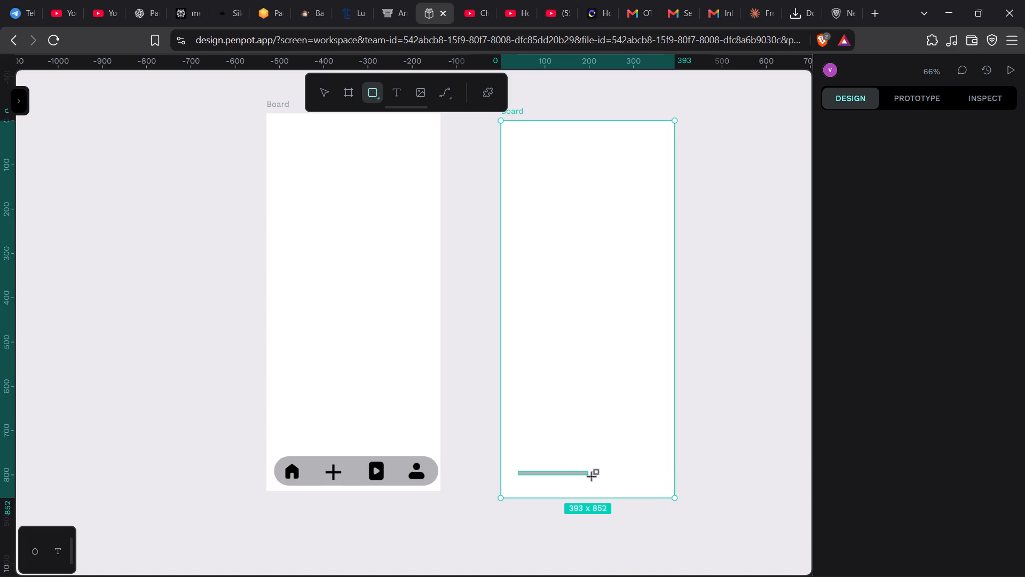
scroll(594, 477, right, 1)
drag(594, 477, 665, 436)
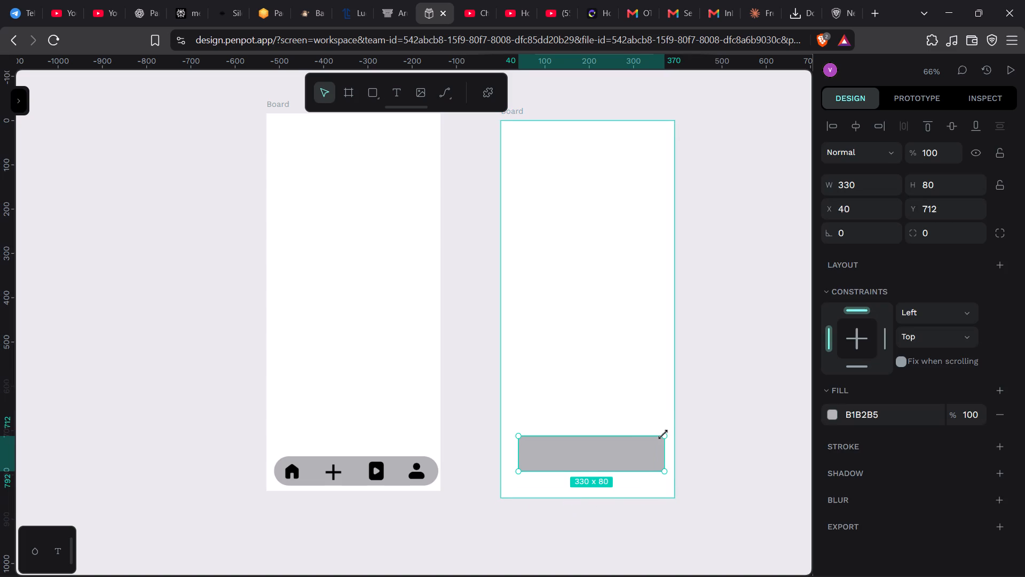
Move the second board's grey rectangle down to Y 760 and extend its left edge to X 21, making it 353 wide.
scroll(665, 436, left, 1)
scroll(613, 445, left, 1)
drag(612, 446, 590, 465)
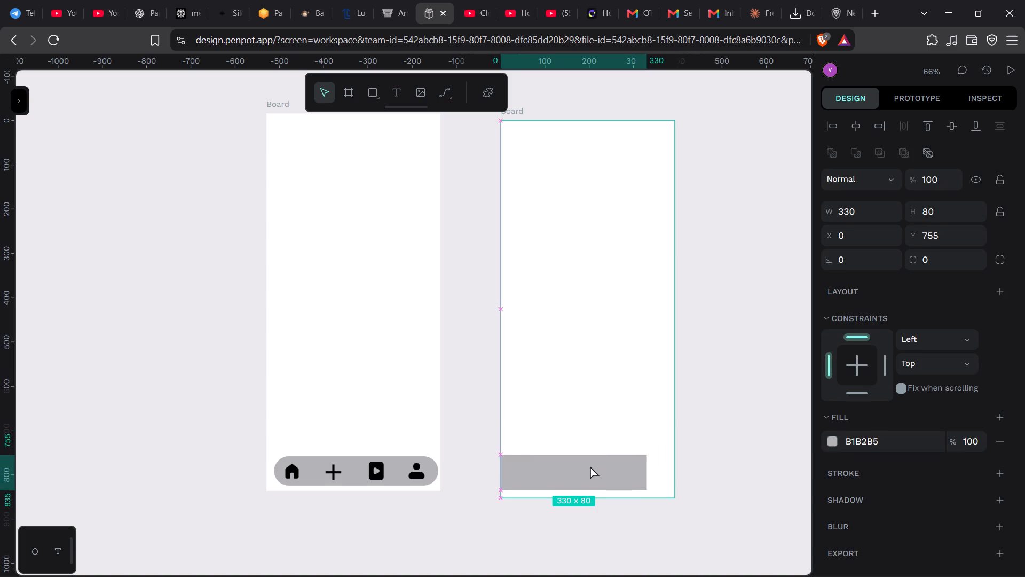
drag(590, 465, 613, 467)
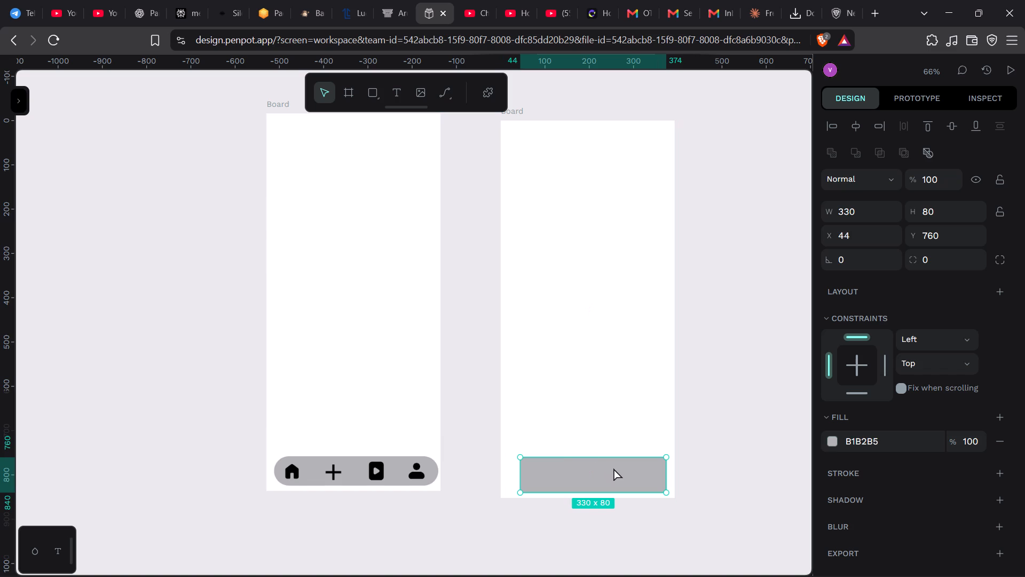
drag(521, 477, 512, 477)
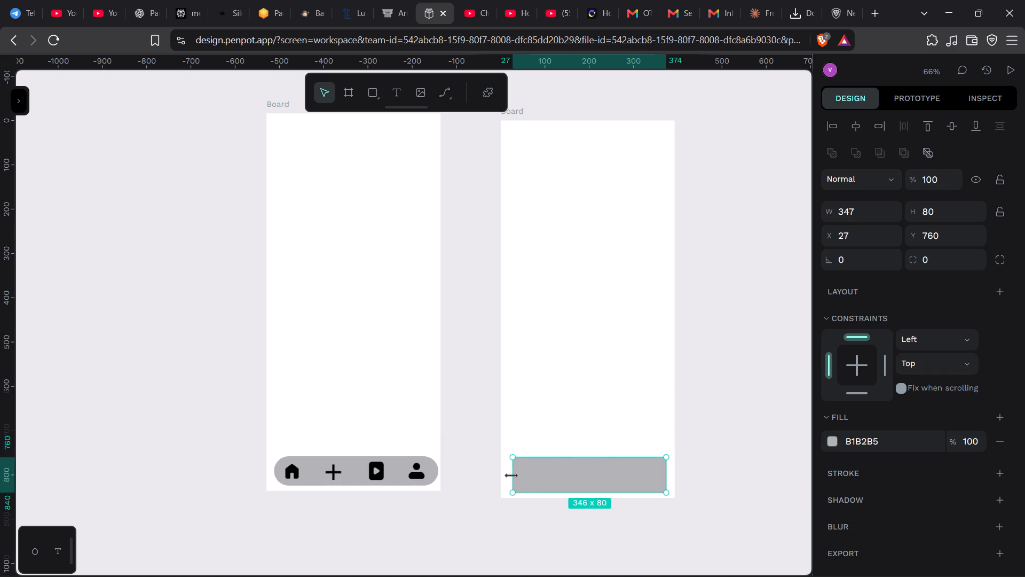
drag(512, 477, 510, 477)
scroll(746, 381, right, 1)
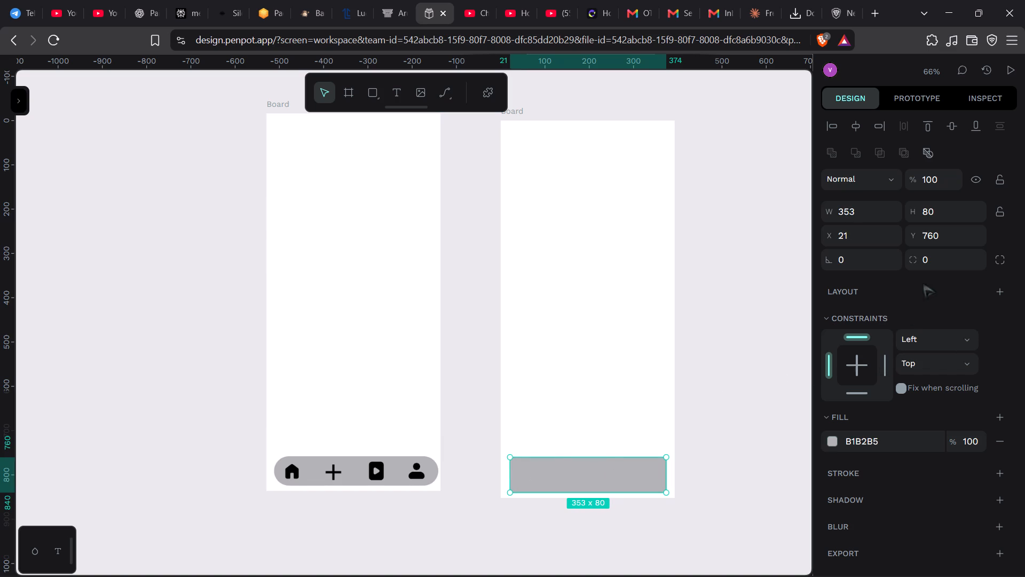
Round the second board's grey rectangle into a pill shape with a corner radius of 50, and deselect it.
click(934, 272)
key(Up)
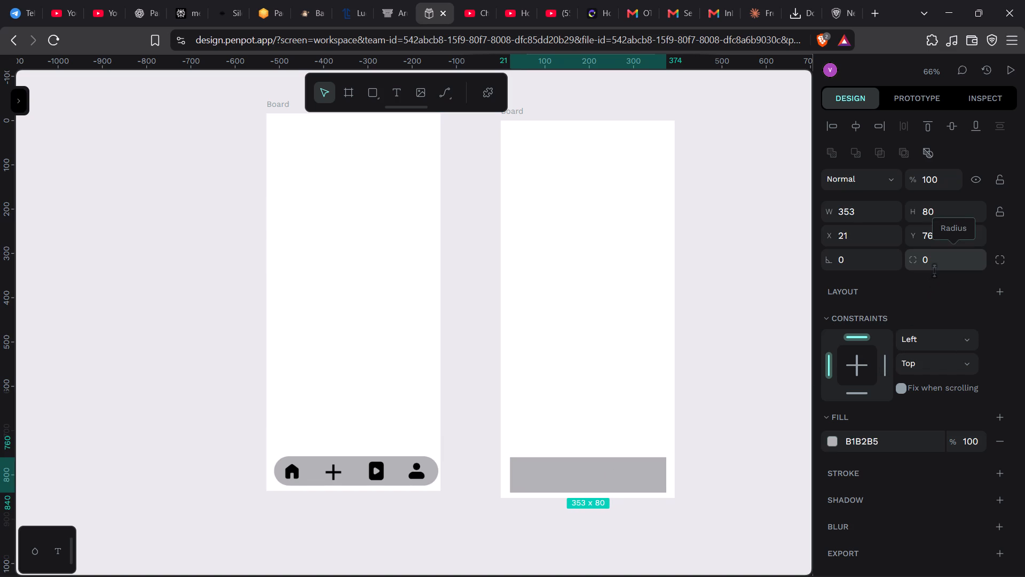
click(934, 270)
key(Up)
key(Up)
key(Up)
key(Up)
key(Up)
key(Up)
key(Up)
key(Up)
key(Up)
key(Up)
key(Up)
key(Up)
key(Up)
key(Up)
key(Up)
key(Up)
key(Up)
key(Up)
key(Up)
key(Up)
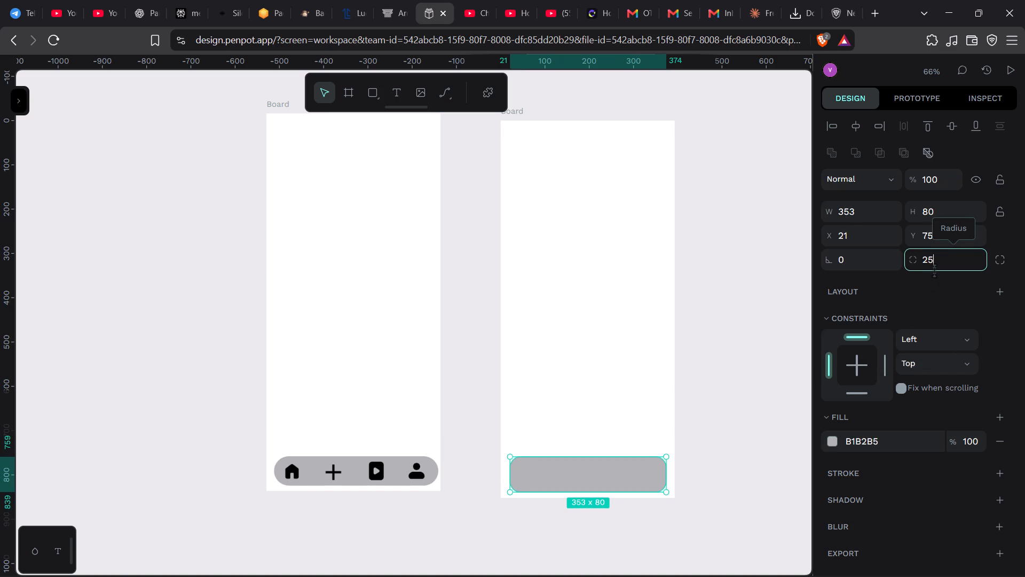
key(Up)
key(Up)
key(Up)
key(Up)
key(Up)
key(Up)
key(Up)
key(Up)
key(Up)
key(Up)
key(Up)
key(Up)
key(Up)
key(Up)
key(Up)
key(Up)
key(Up)
key(Up)
key(Up)
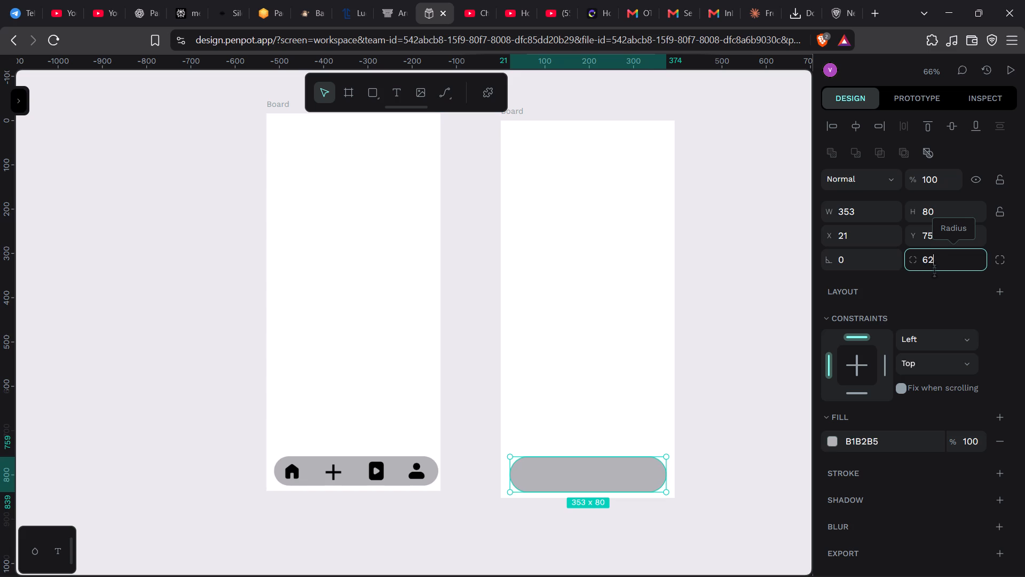
key(Down)
key(Down)
key(Down)
key(Down)
key(Down)
key(Down)
key(Down)
key(Down)
key(Down)
key(Down)
key(Down)
key(Up)
key(Down)
key(Up)
key(Down)
key(Down)
click(542, 482)
click(504, 536)
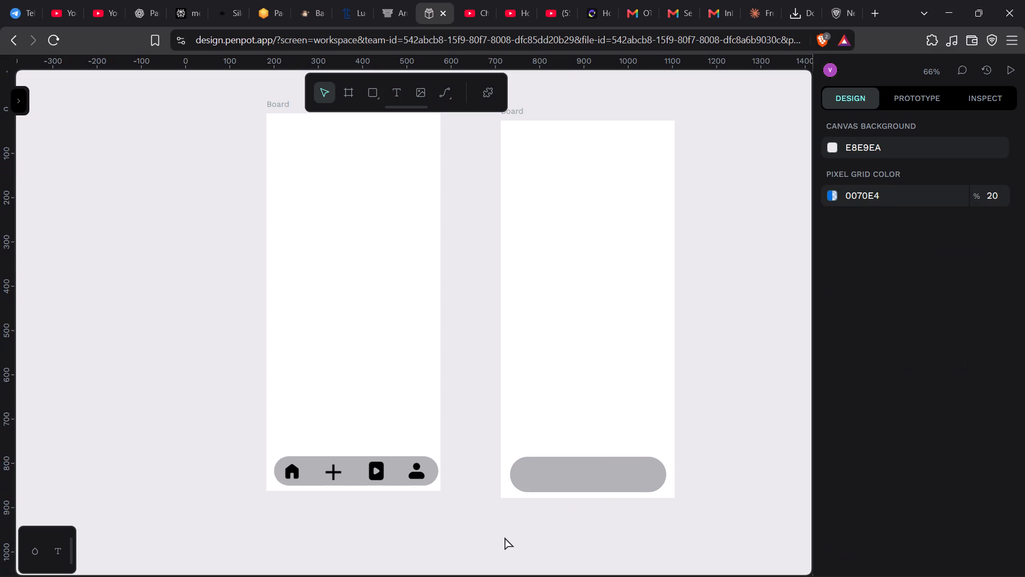
Nudge the second board's grey bar toward the board's left edge to X 8, Y 760.
click(556, 457)
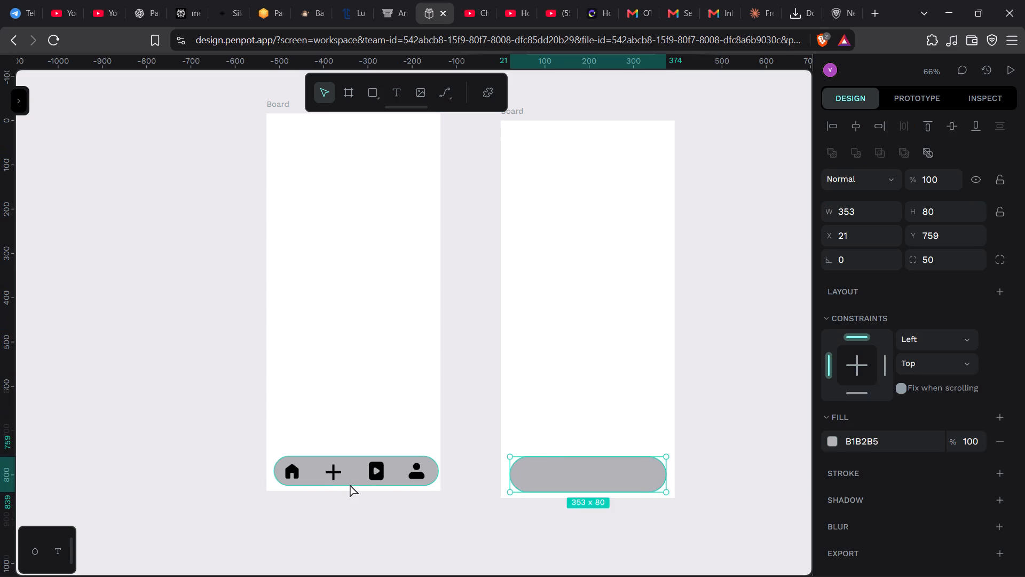
click(350, 484)
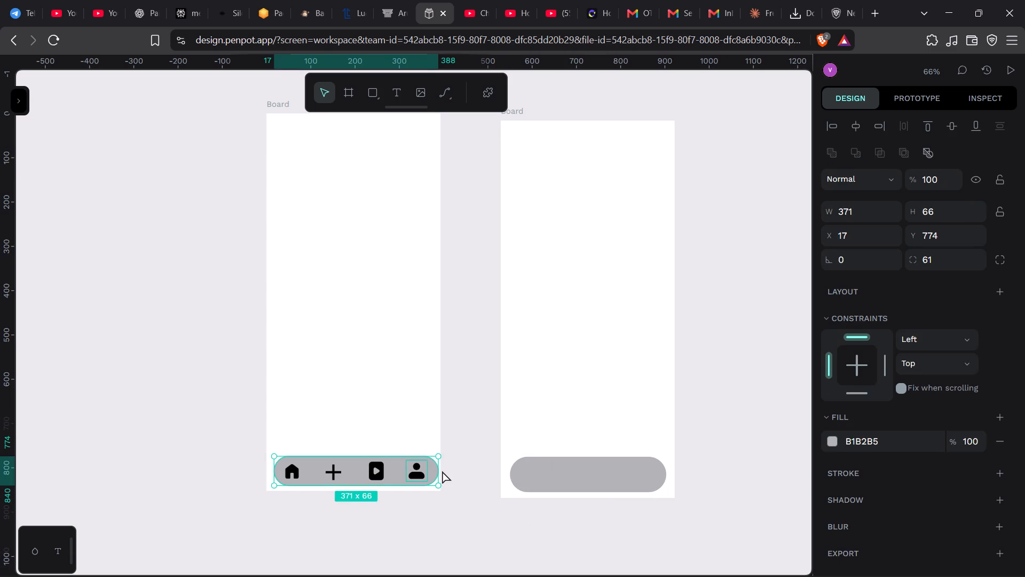
click(539, 474)
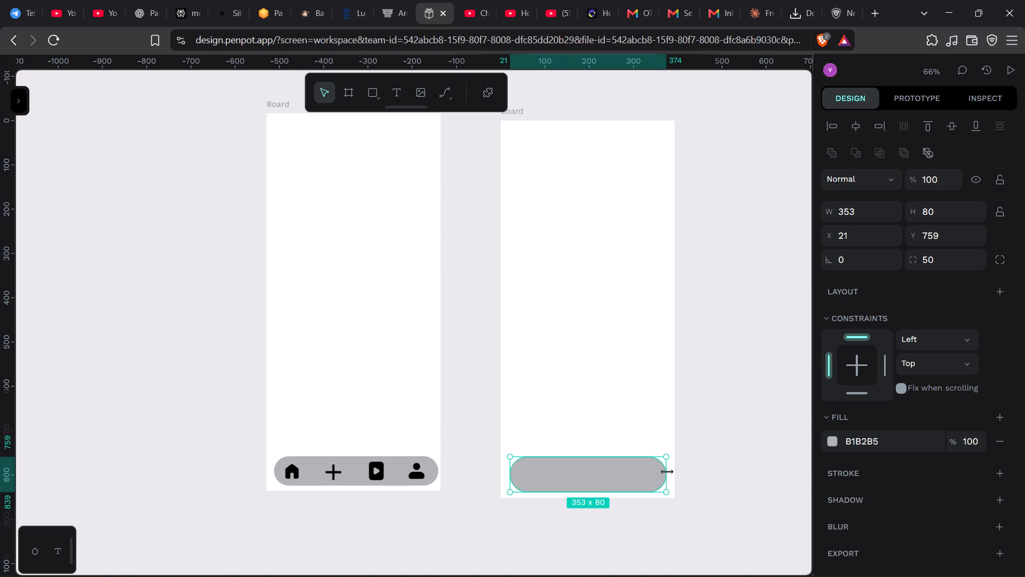
double_click(668, 473)
key(Left)
key(Down)
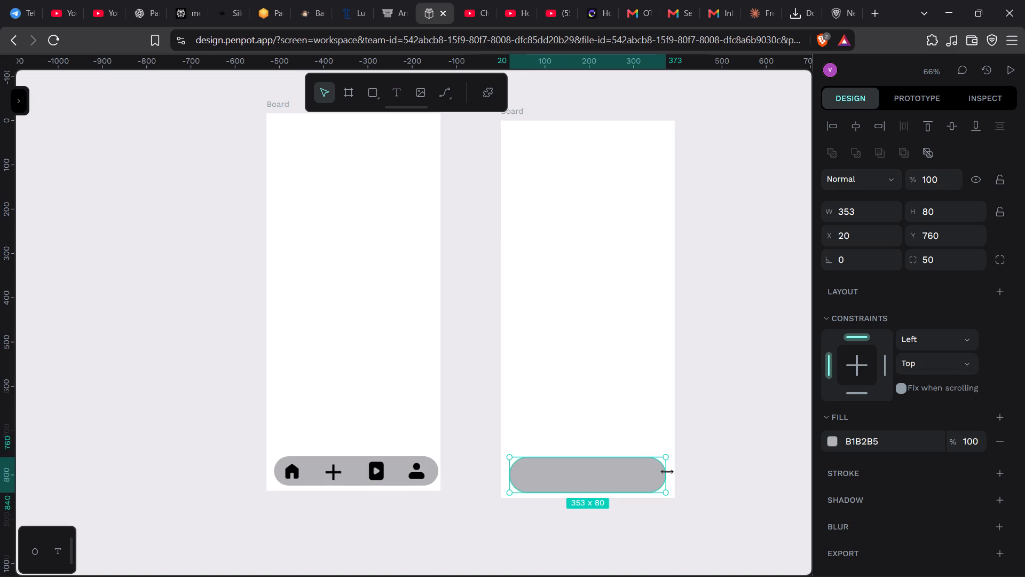
key(Right)
key(Right)
key(Right)
key(Right)
key(Right)
key(Right)
key(Right)
key(Right)
key(Right)
key(Right)
key(Right)
key(Right)
key(Right)
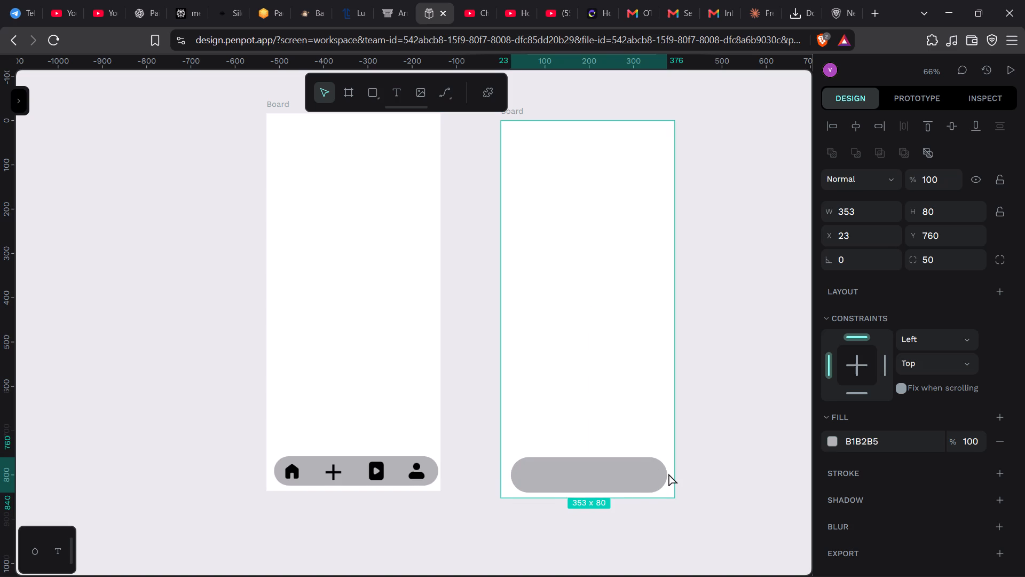
key(Left)
key(Left)
key(Left)
key(Left)
key(Left)
key(Left)
key(Left)
key(Left)
key(Left)
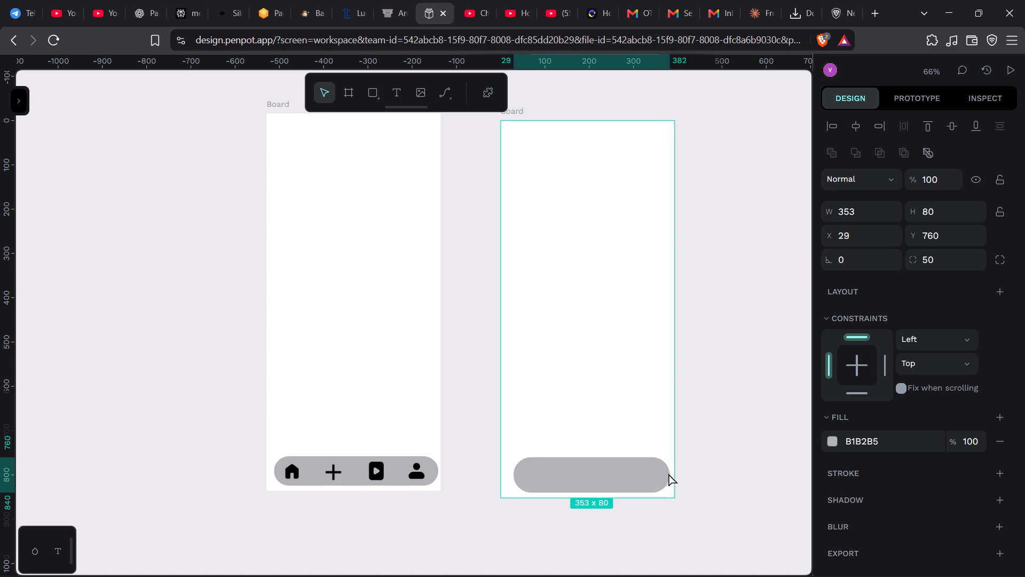
key(Left)
key(Left)
key(Left)
key(Left)
key(Left)
key(Left)
key(Left)
key(Left)
key(Left)
key(Left)
key(Left)
key(Left)
key(Left)
key(Left)
key(Left)
key(Left)
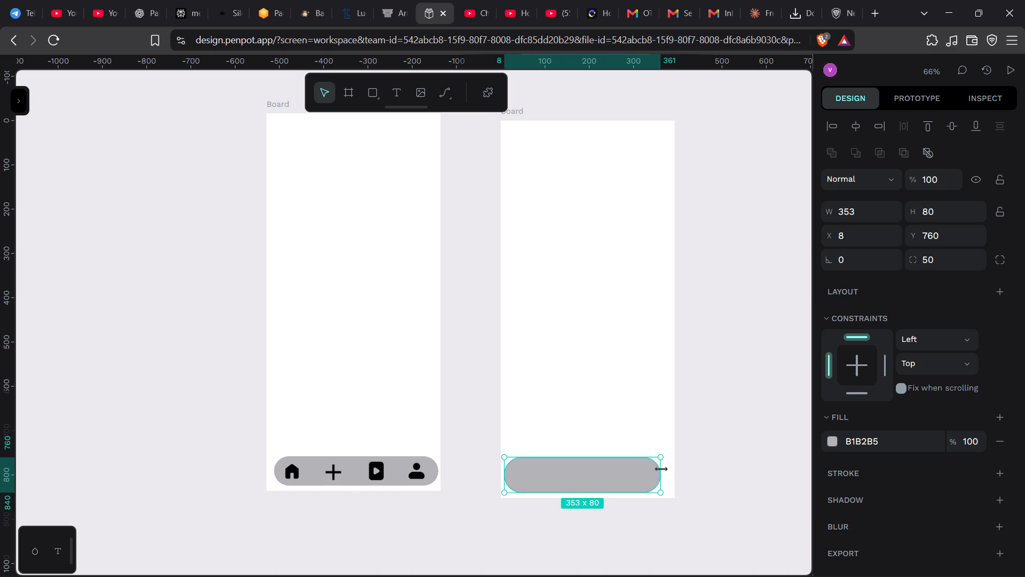
Widen the second board's grey bar from its right edge to about 370 and nudge it to X 9.
drag(663, 470, 664, 472)
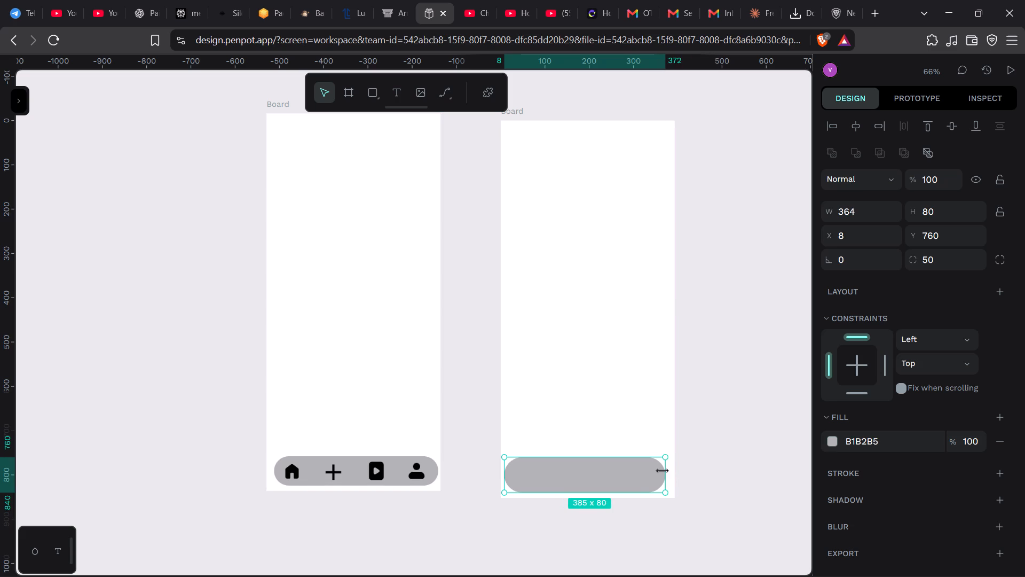
drag(664, 472, 668, 473)
key(Right)
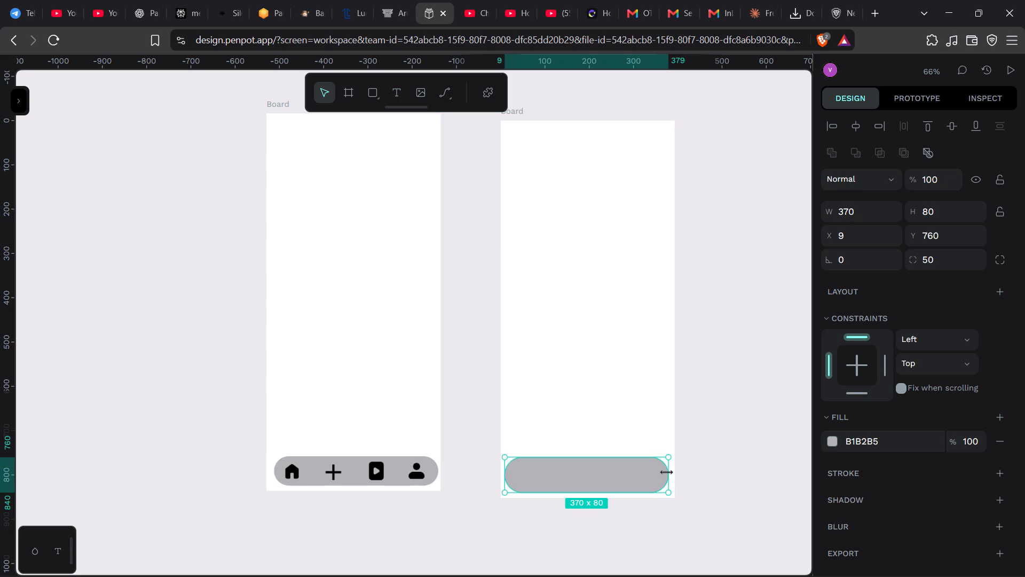
click(663, 475)
scroll(712, 426, down, 1)
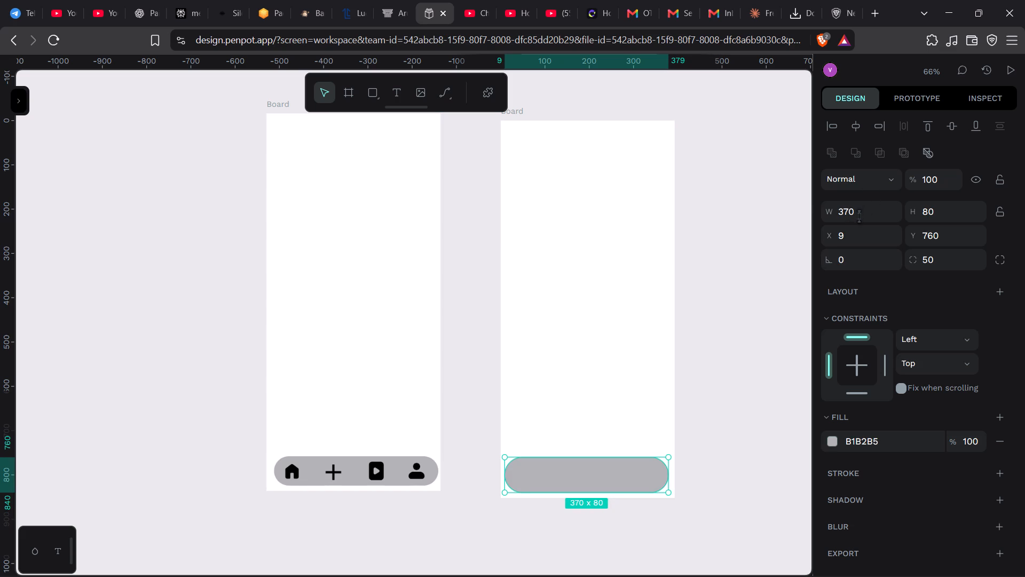
Widen the second board's grey bar to 371 and nudge it down to Y 761.
click(859, 216)
key(Up)
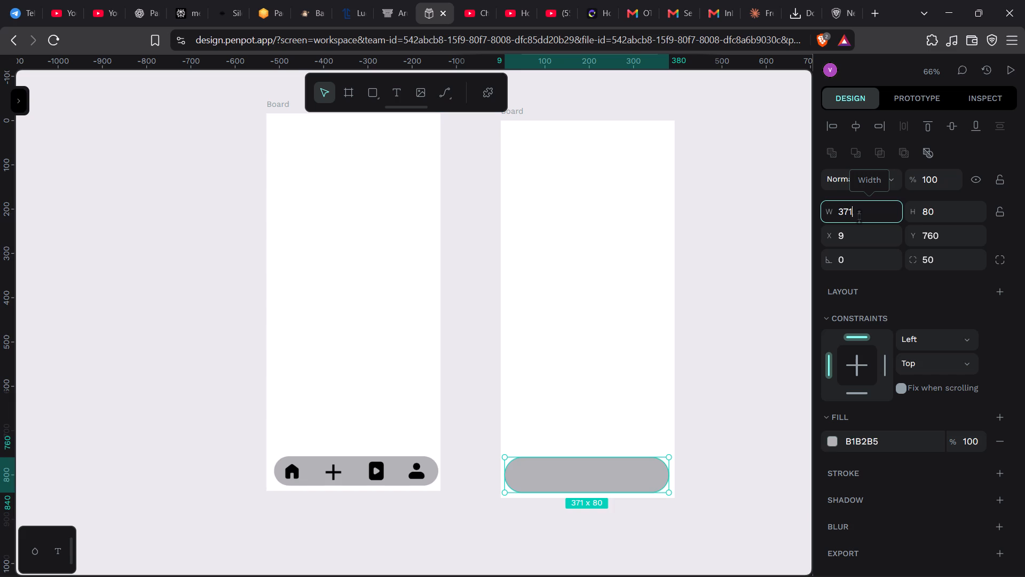
scroll(859, 216, up, 1)
click(622, 459)
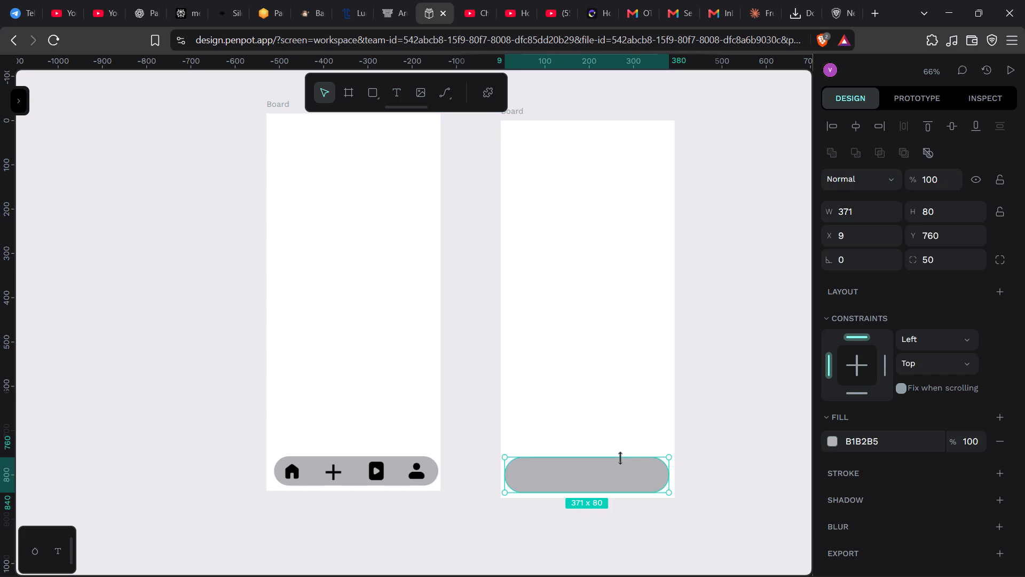
click(619, 456)
key(Down)
scroll(619, 456, right, 1)
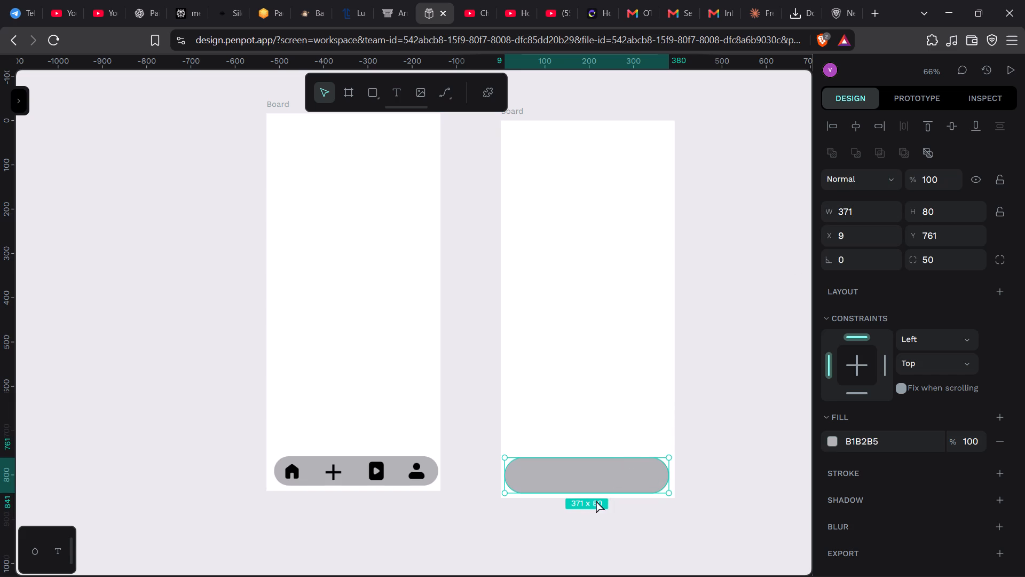
scroll(596, 500, right, 1)
scroll(900, 208, right, 2)
scroll(948, 207, left, 8)
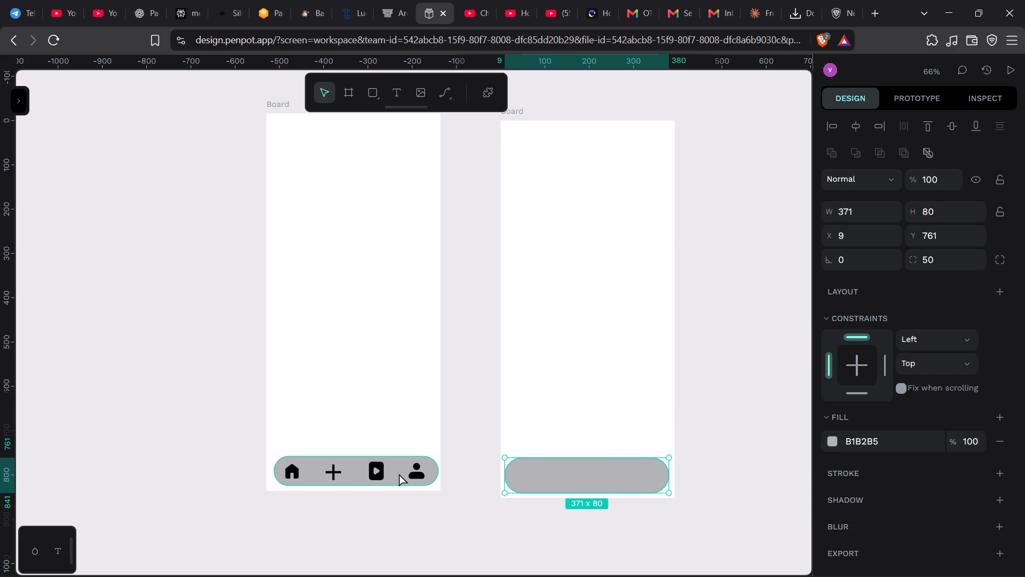
Set the height of the second board's grey bar to 66 to match the first board's bar.
click(399, 473)
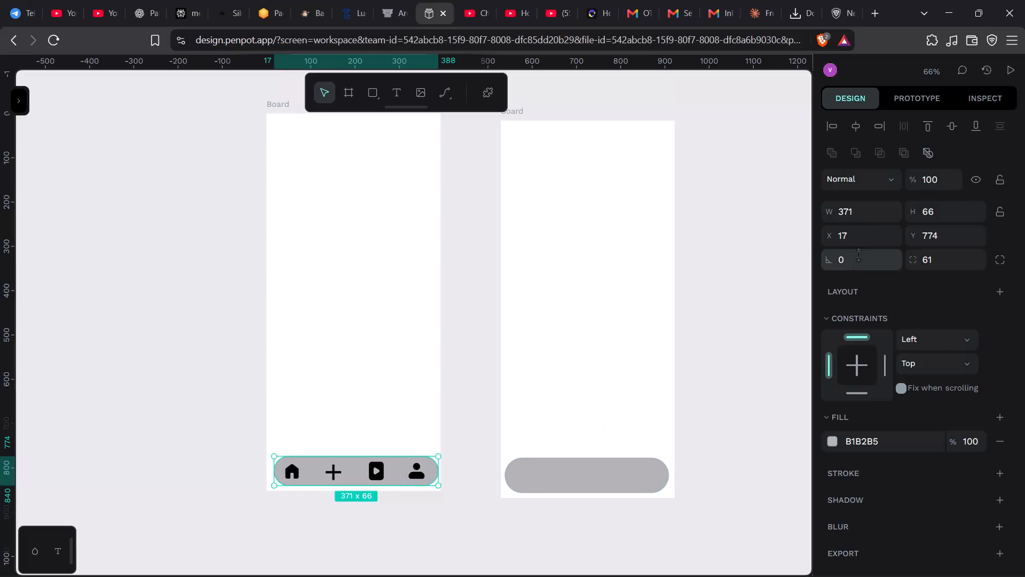
click(628, 473)
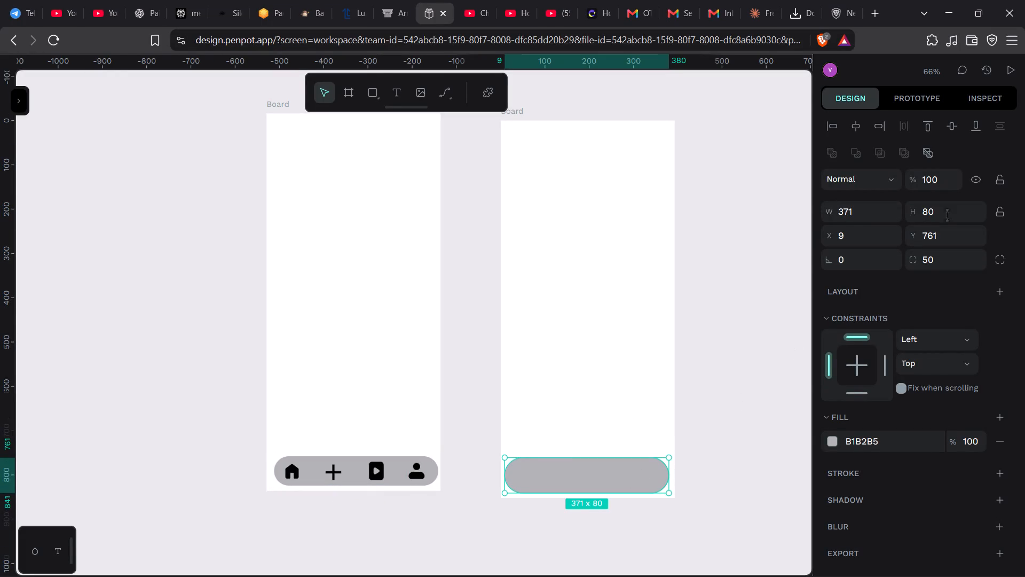
click(953, 204)
key(Down)
key(Down)
key(Down)
key(Down)
key(Down)
key(Down)
key(Down)
key(Down)
key(Down)
key(Down)
key(Down)
key(Down)
key(Down)
key(Down)
key(Down)
key(Down)
key(Down)
key(Down)
key(Down)
key(Down)
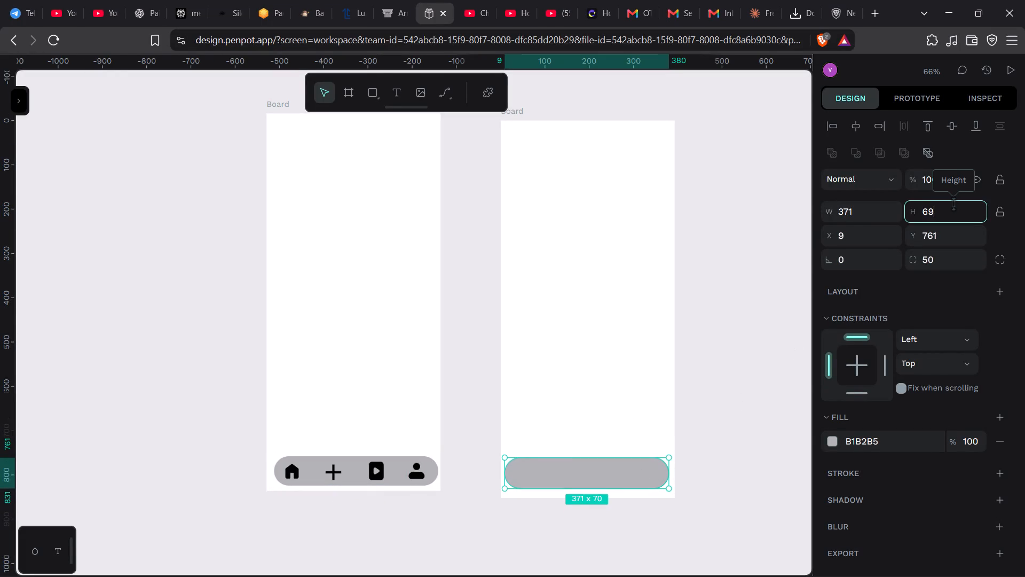
key(Up)
key(Up)
key(Up)
key(Up)
key(Up)
key(Up)
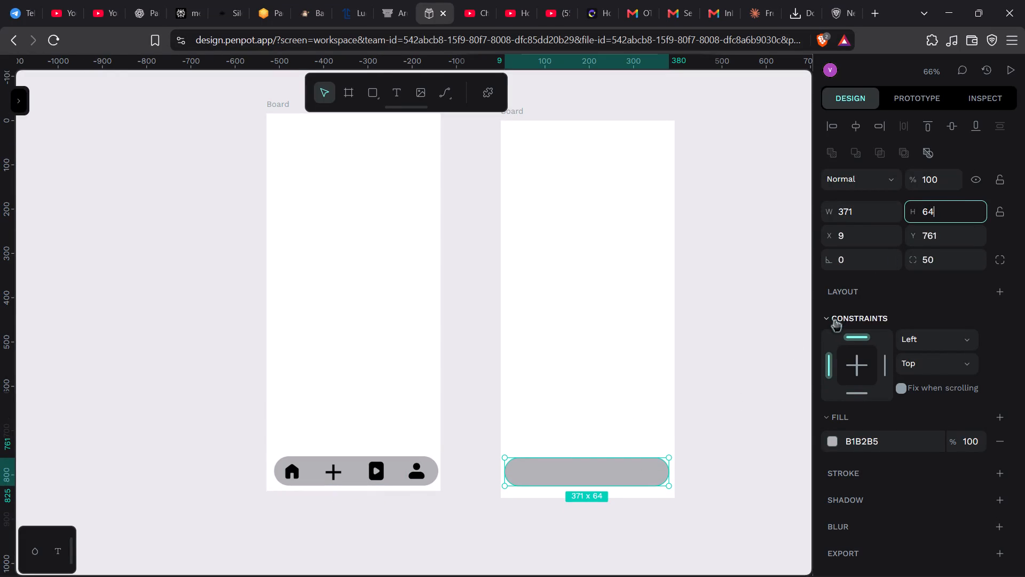
key(Up)
key(Up)
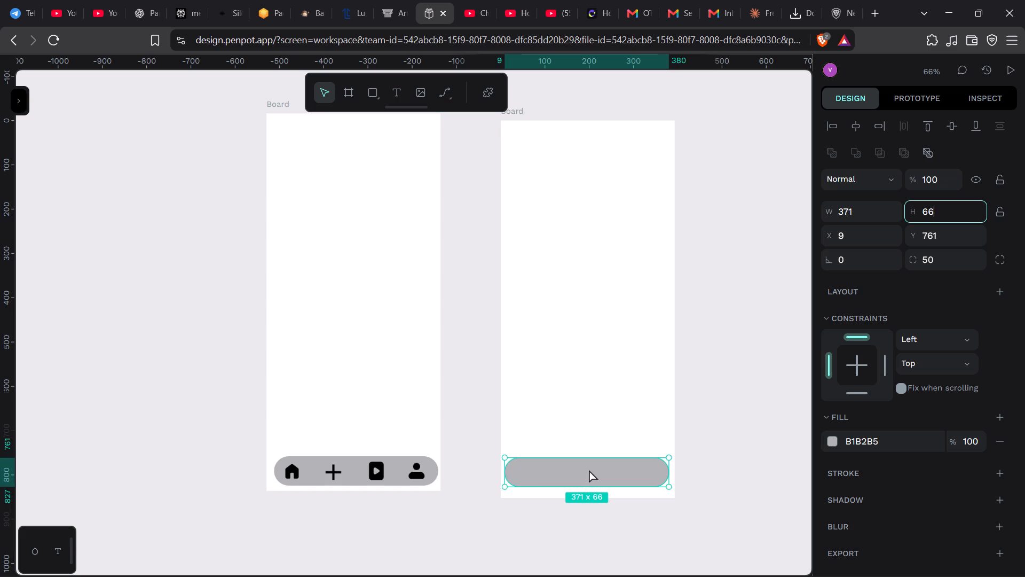
Nudge the second board's grey bar down to Y 771.
click(589, 469)
key(Down)
key(Up)
click(573, 446)
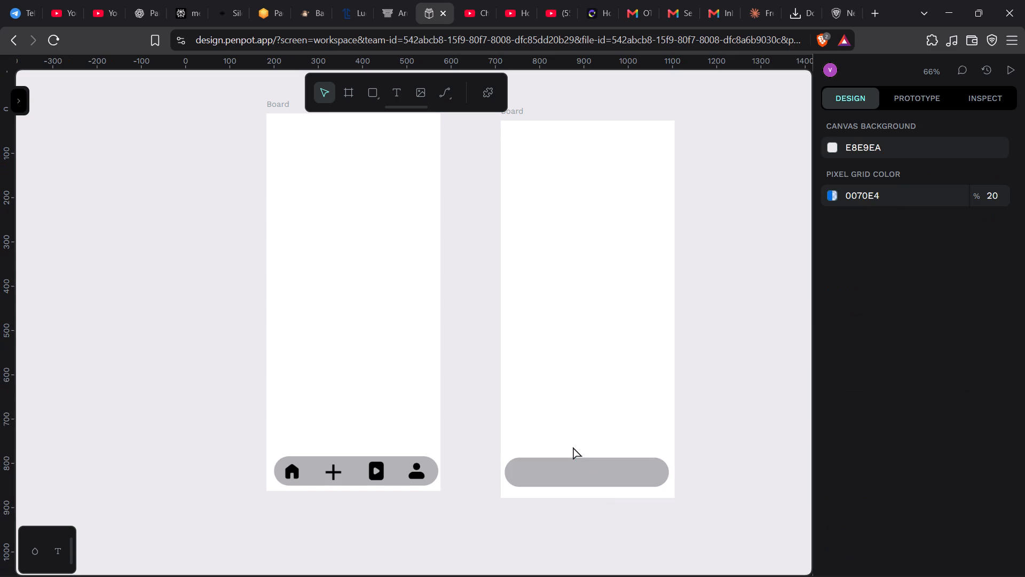
click(573, 466)
key(Down)
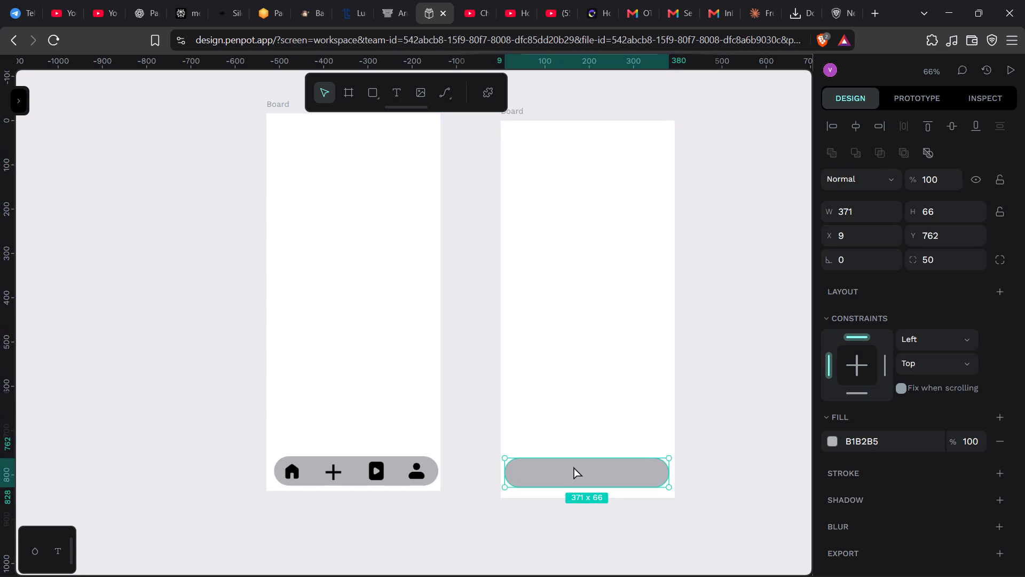
key(Down)
key(Down)
key(Down)
key(Down)
key(Down)
key(Down)
key(Down)
key(Down)
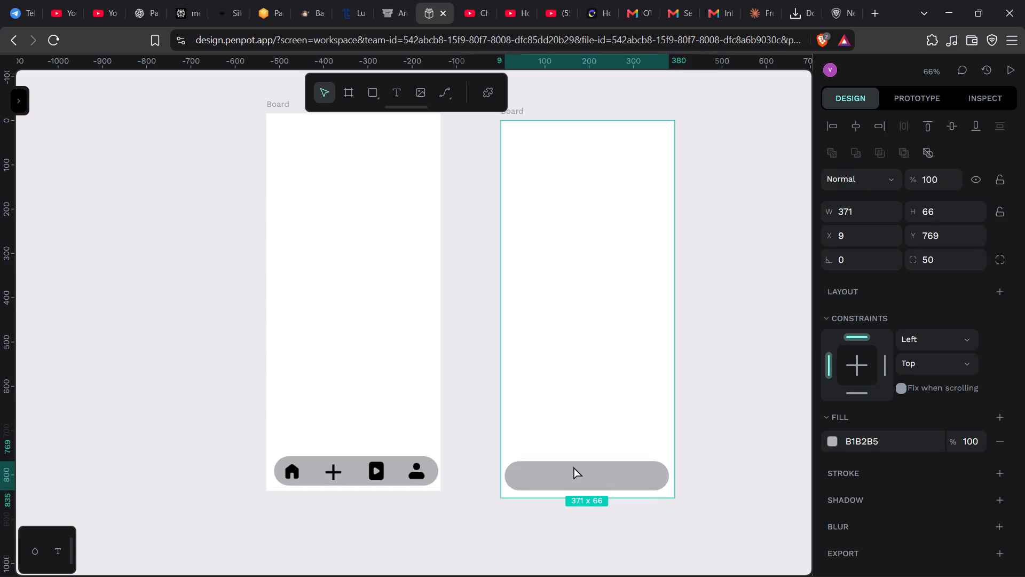
key(Down)
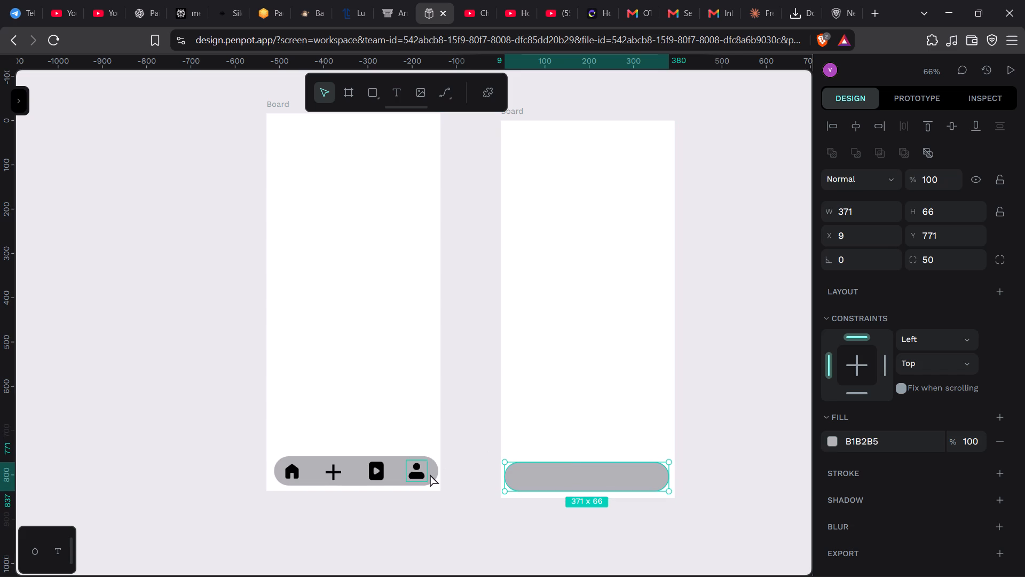
Duplicate the first board's profile icon and place the copy at the right end of the second board's bar, about X 311, Y 773.
click(430, 473)
click(419, 473)
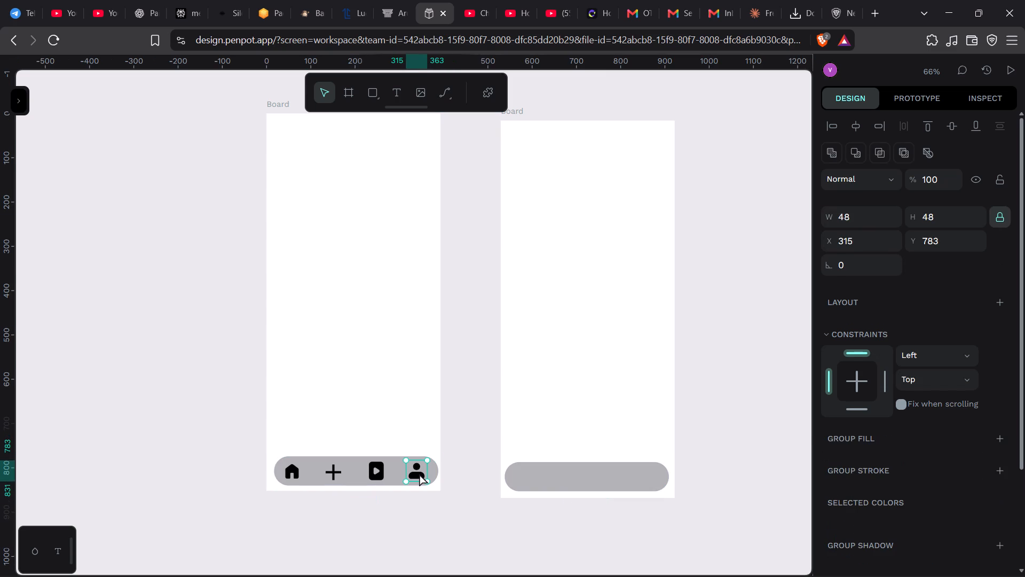
key(ctrl+d)
drag(419, 473, 491, 457)
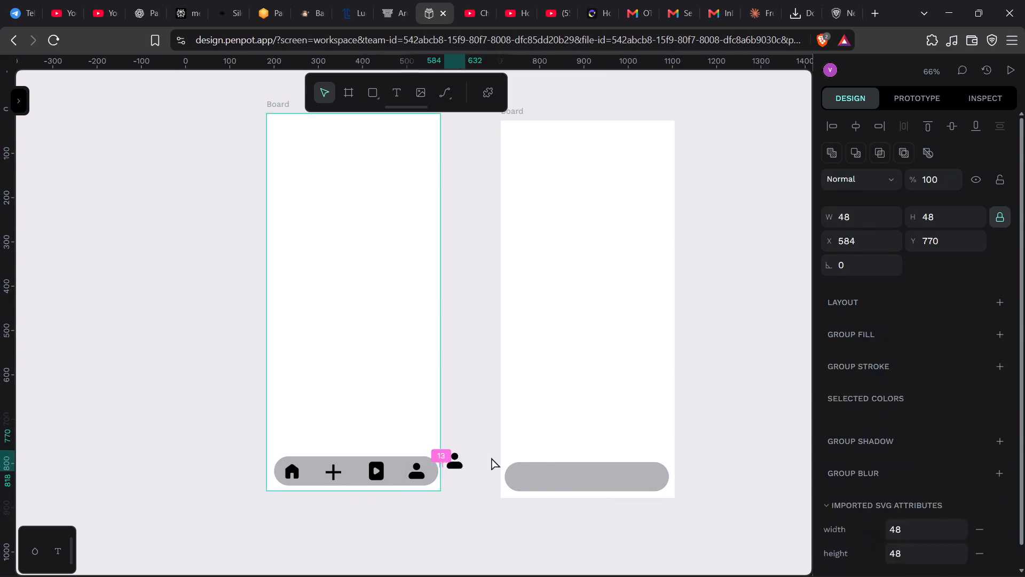
drag(491, 457, 649, 461)
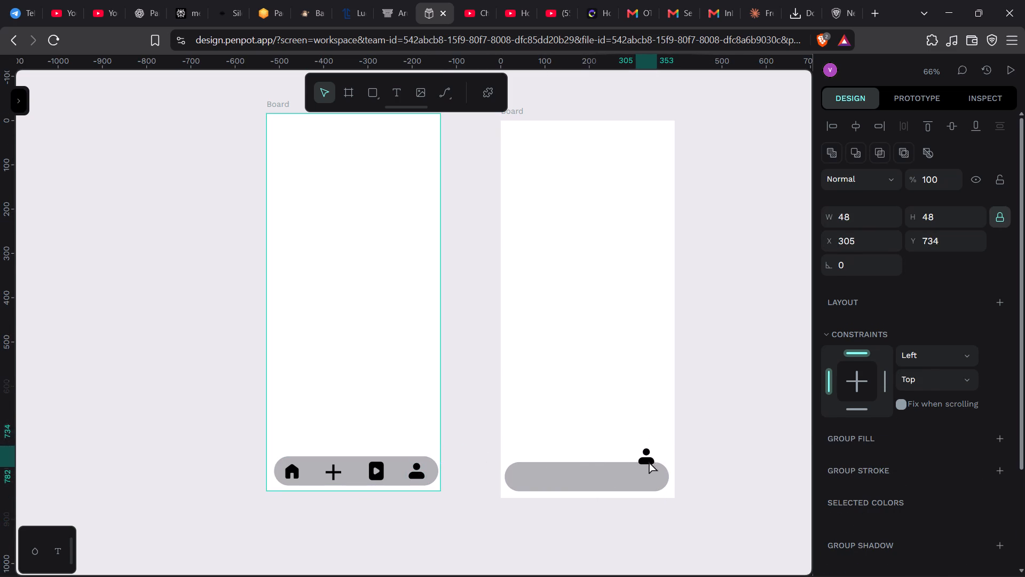
drag(649, 461, 652, 475)
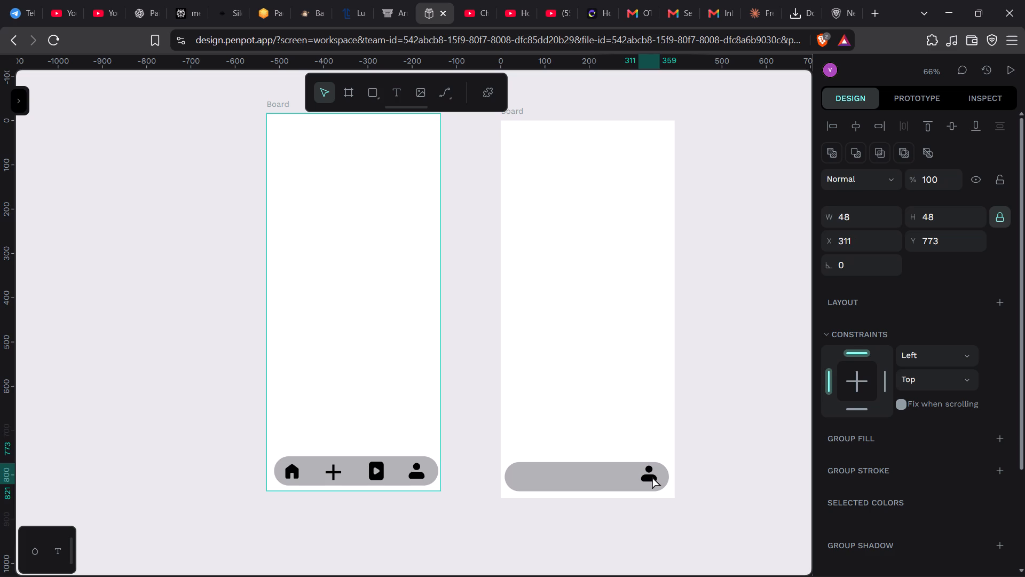
drag(652, 475, 652, 480)
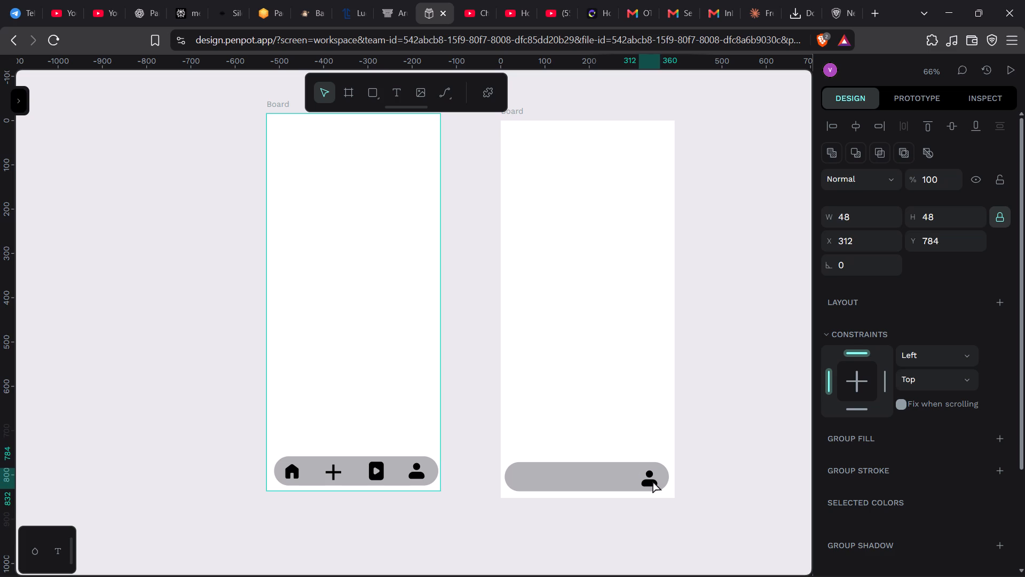
drag(652, 480, 658, 477)
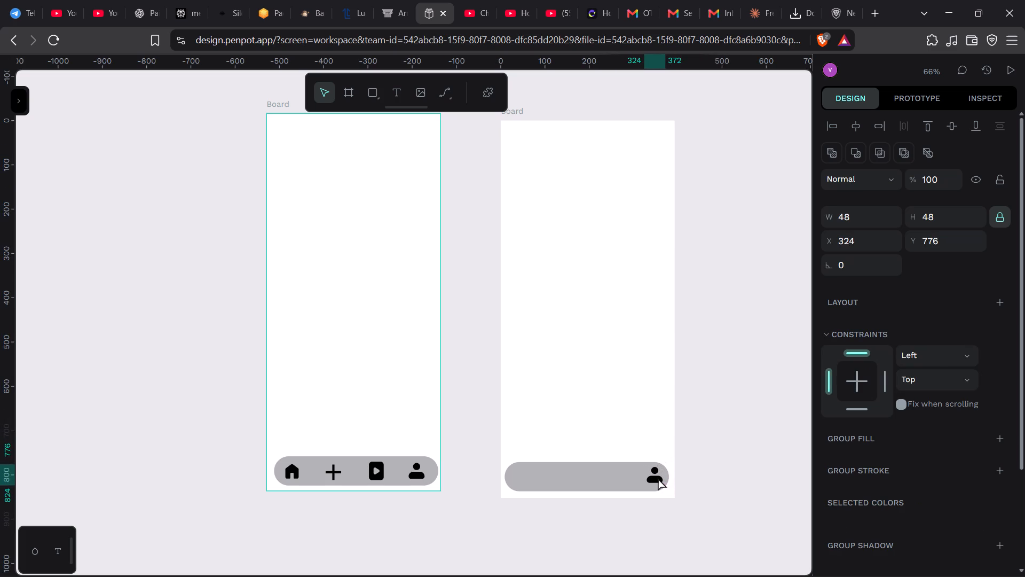
drag(658, 477, 652, 475)
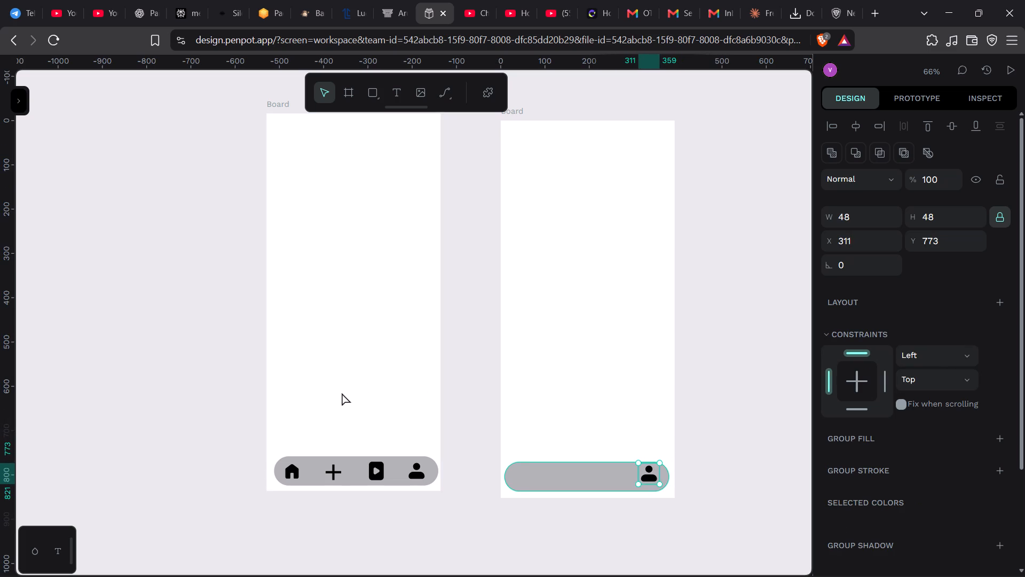
Duplicate the first board's play icon and place the copy beside the profile icon on the second board's bar, about X 227, Y 776.
click(372, 474)
click(376, 468)
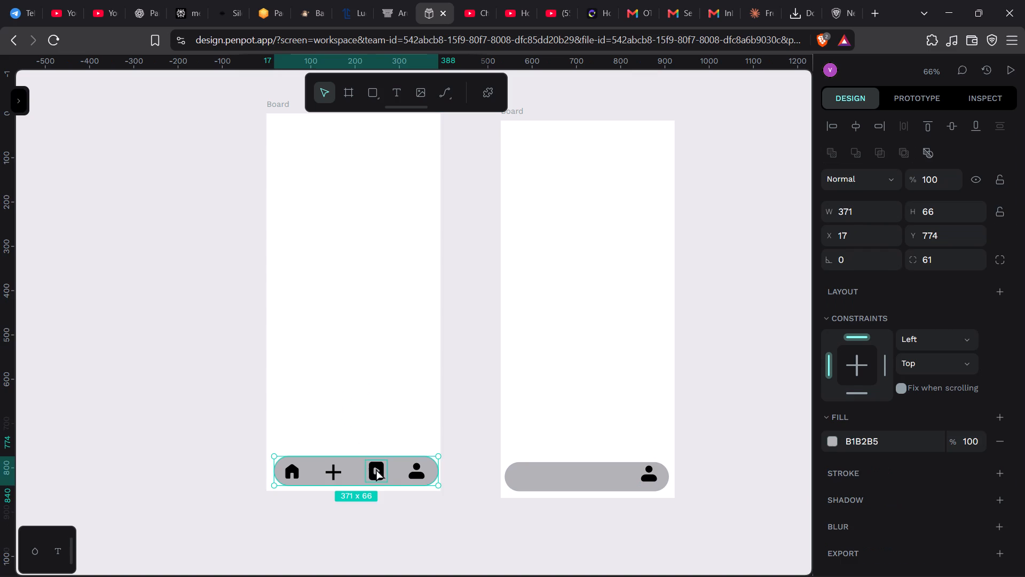
key(ctrl+d)
drag(376, 468, 619, 470)
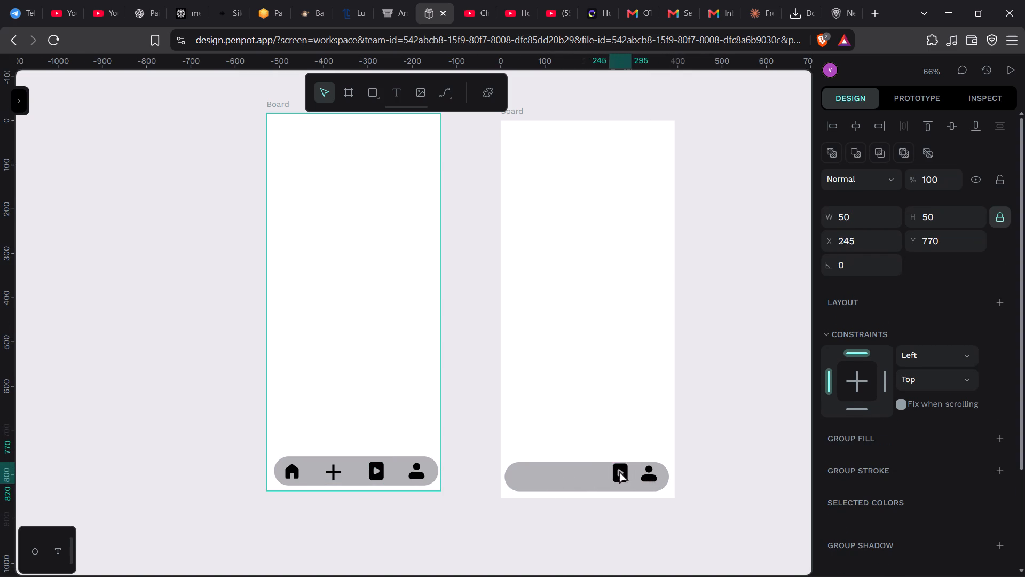
drag(619, 470, 612, 474)
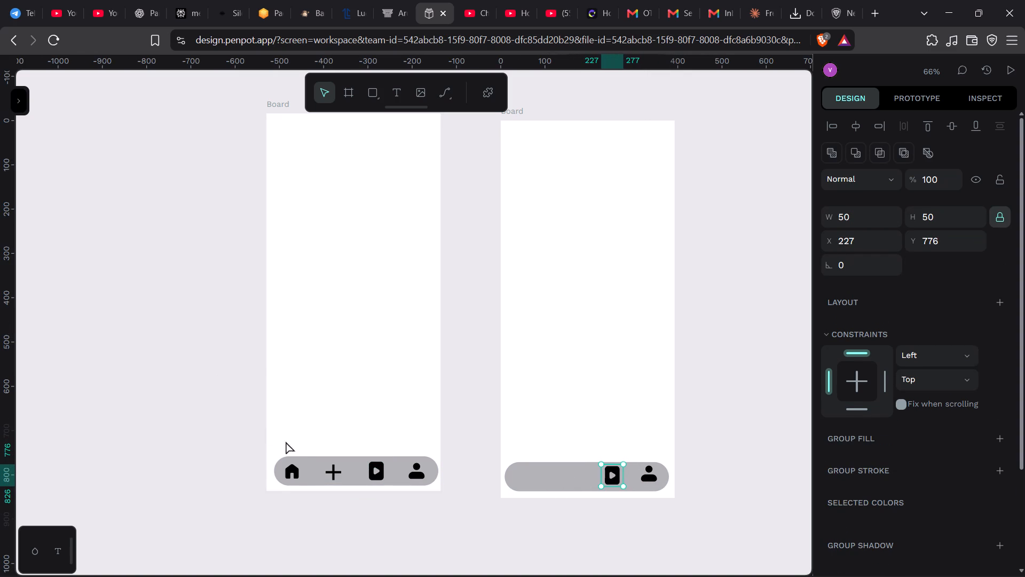
Duplicate the first board's plus icon and place the copy on the second board's bar at about X 113, Y 774.
click(330, 471)
key(ctrl+d)
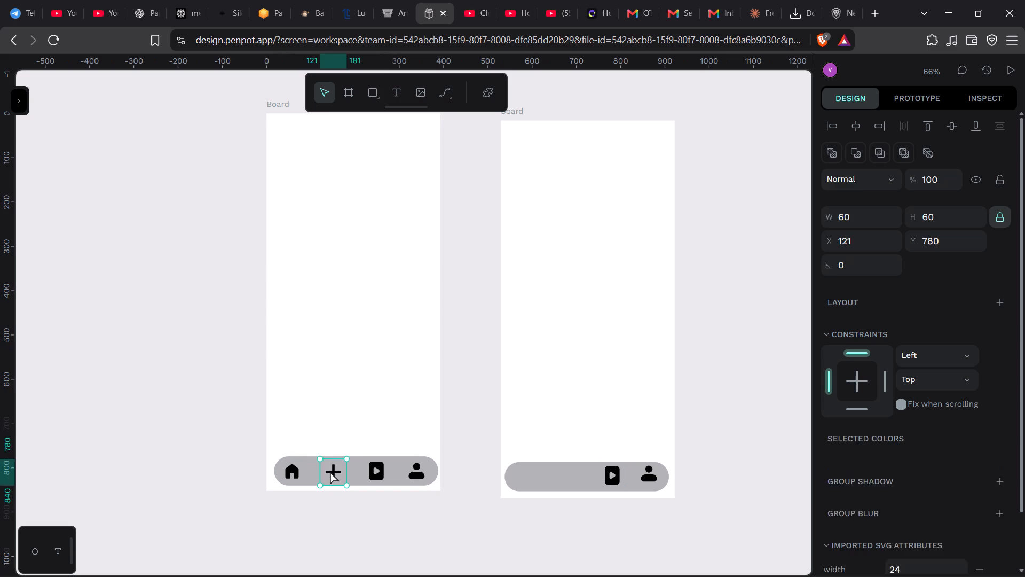
drag(330, 471, 557, 475)
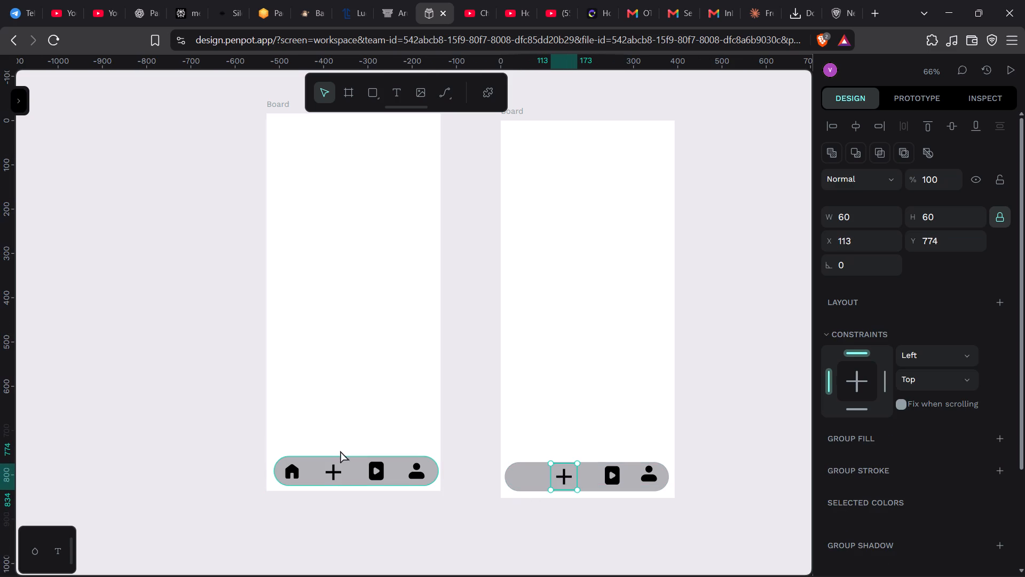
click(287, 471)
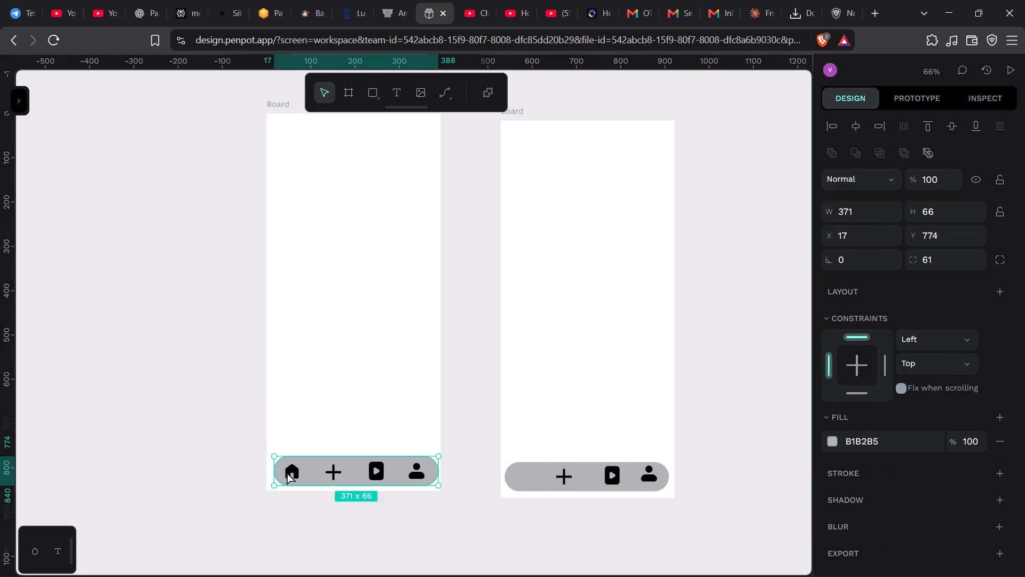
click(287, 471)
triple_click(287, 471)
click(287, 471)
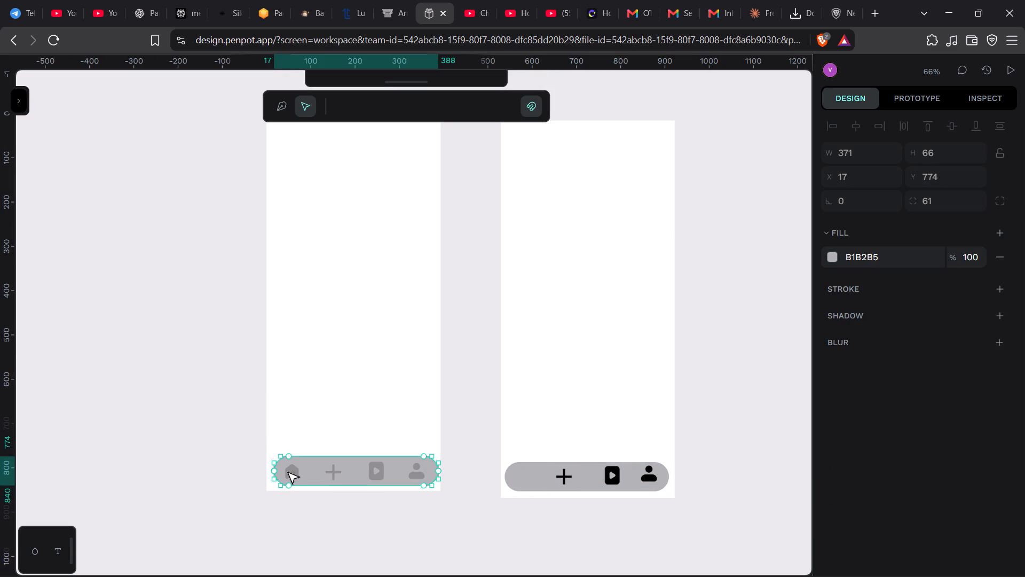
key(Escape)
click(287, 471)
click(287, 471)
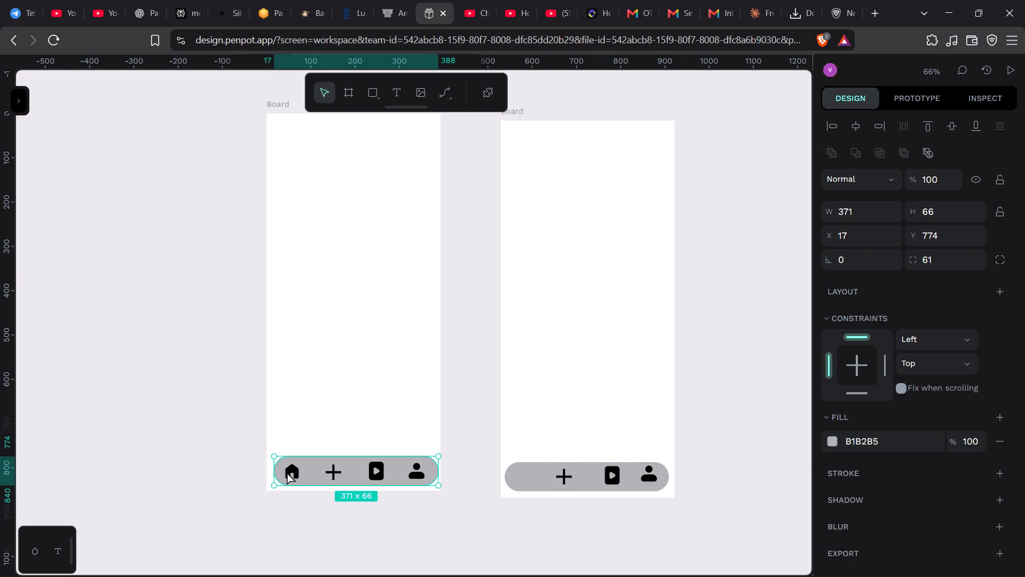
Duplicate the first board's home icon and place the copy at the left end of the second board's bar, about X 27, Y 779.
click(292, 463)
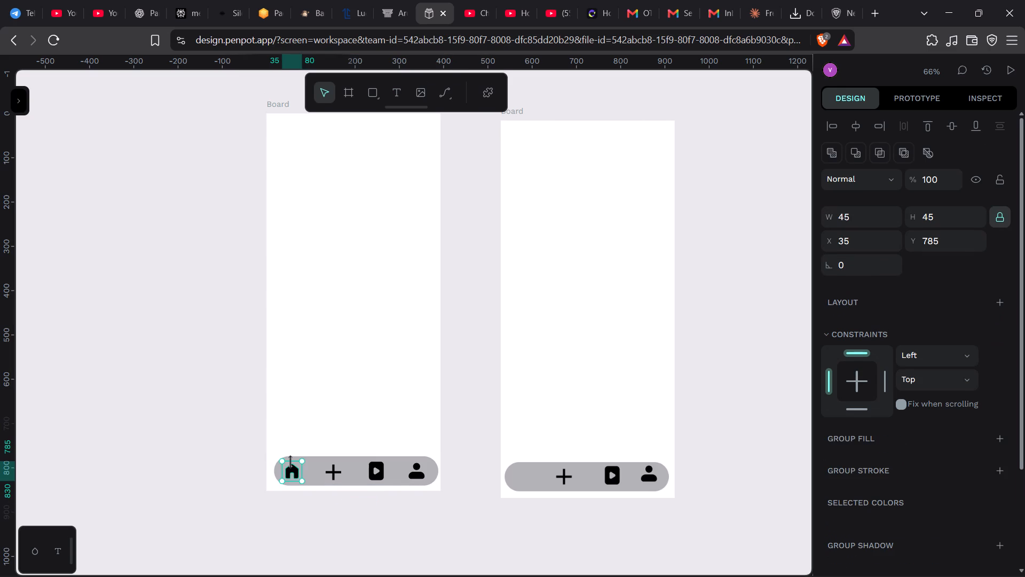
key(ctrl+d)
drag(297, 475, 529, 491)
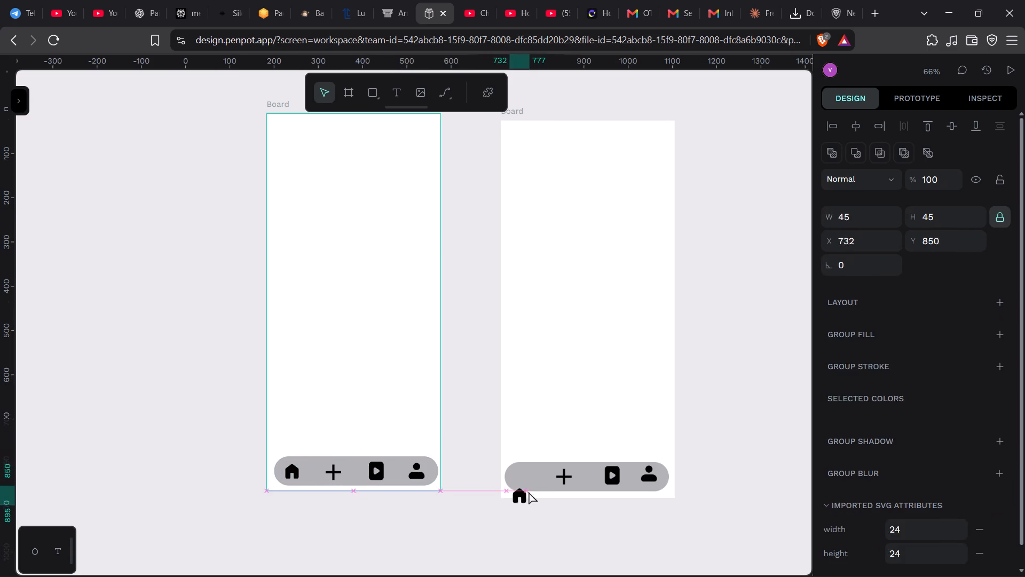
drag(529, 491, 527, 478)
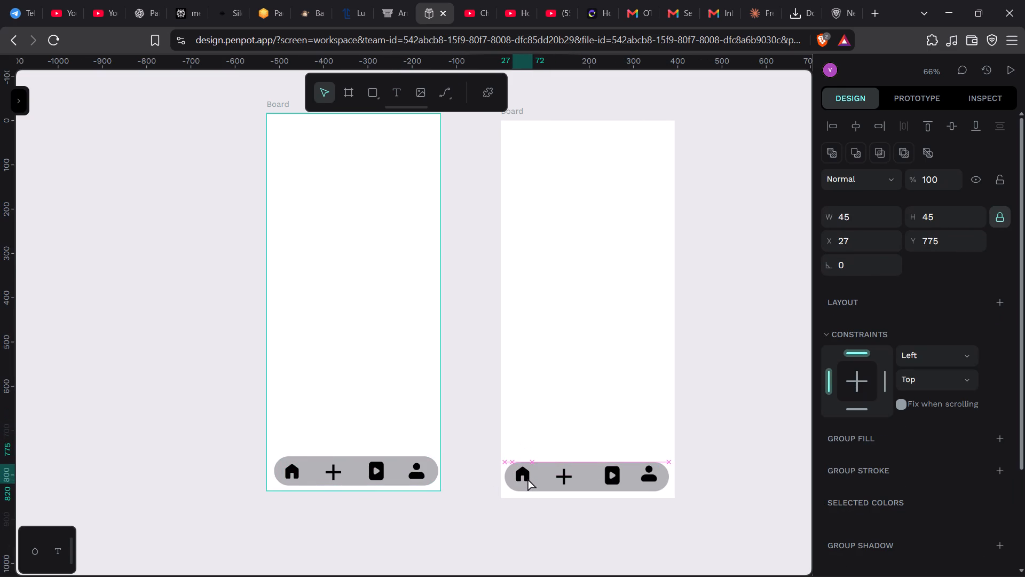
drag(527, 478, 527, 480)
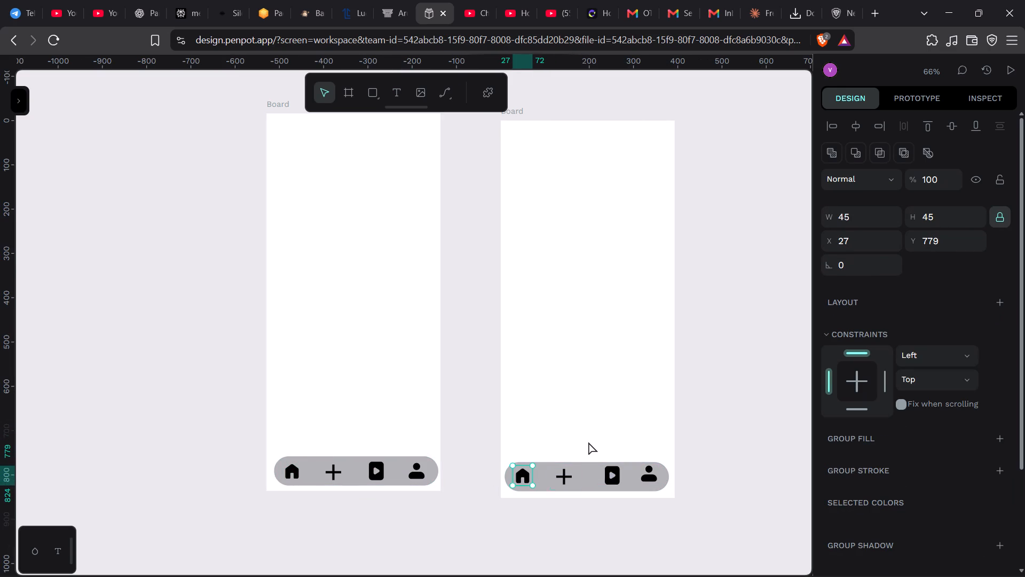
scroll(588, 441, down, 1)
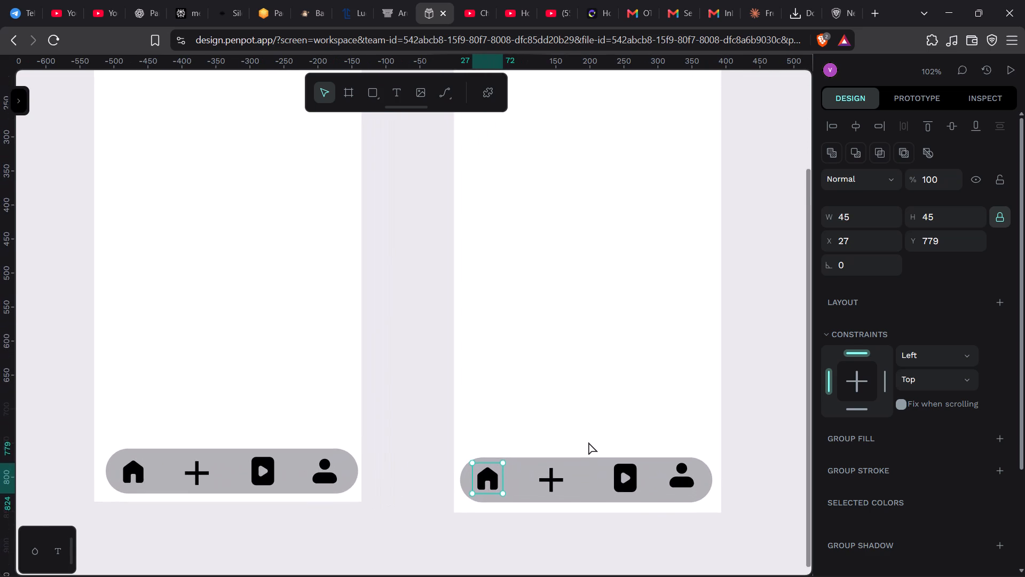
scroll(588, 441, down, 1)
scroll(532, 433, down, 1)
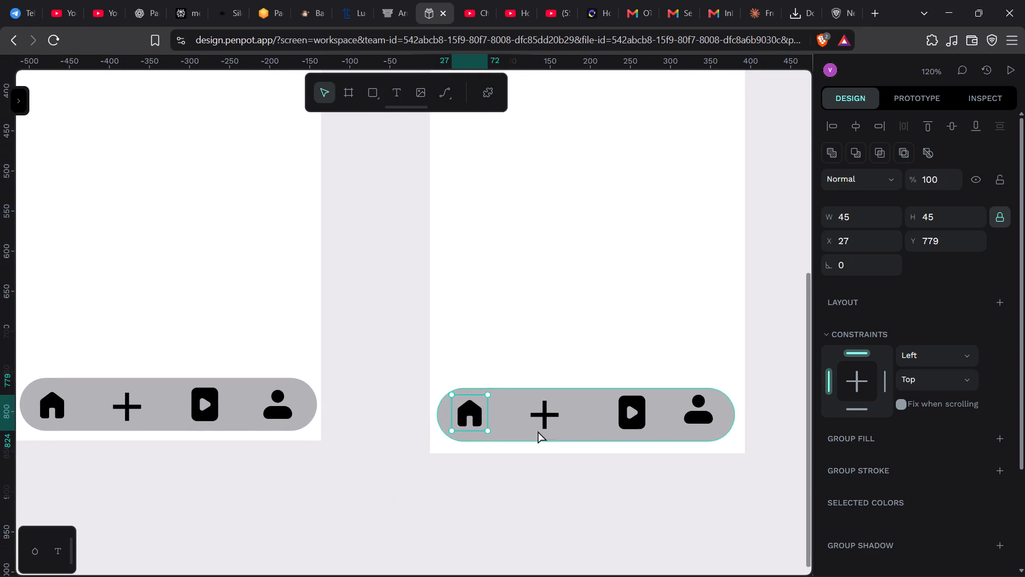
Move the second board's profile icon to about X 318, Y 781 on its bar.
drag(695, 412, 694, 416)
drag(694, 416, 694, 420)
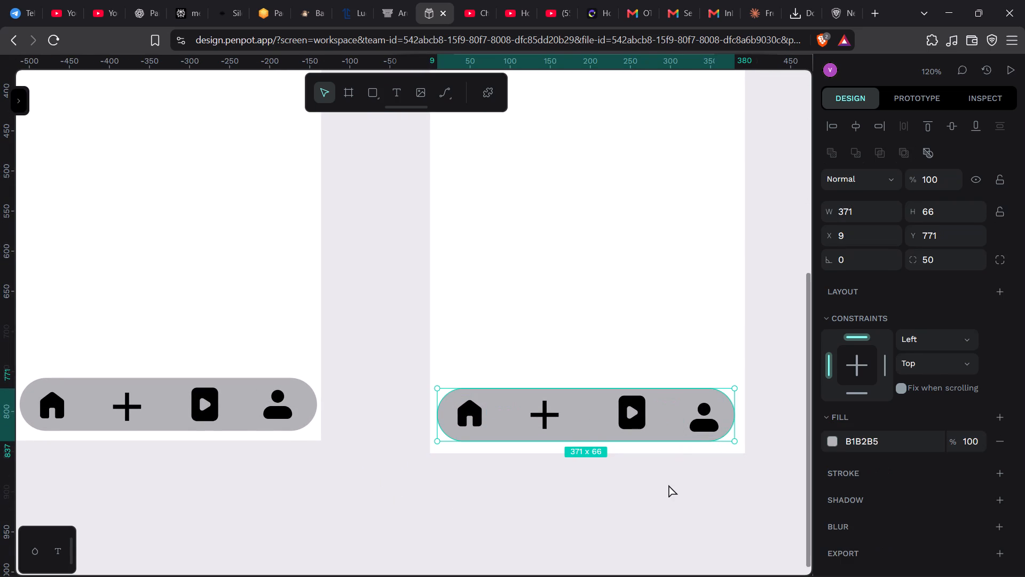
click(666, 487)
click(698, 428)
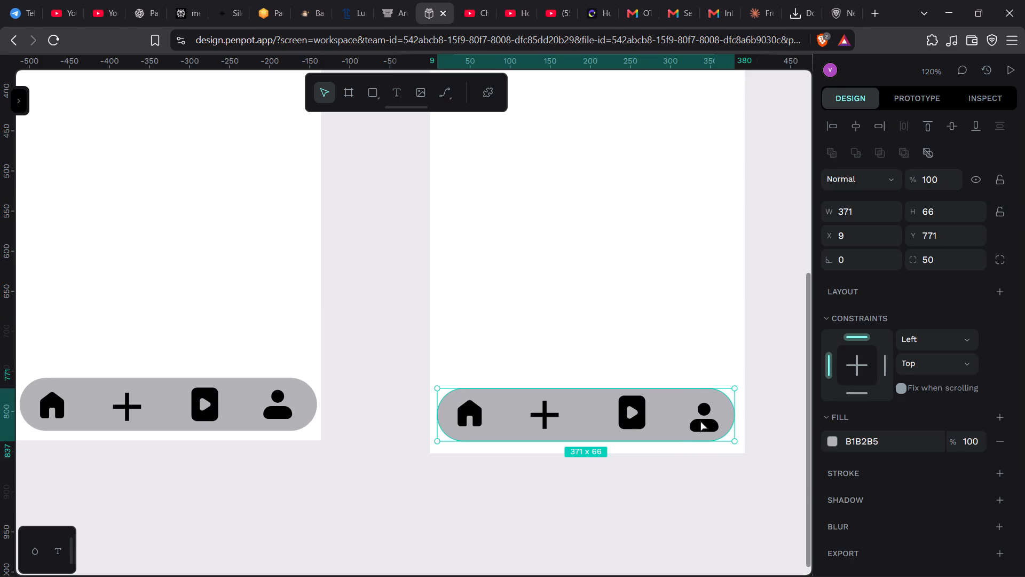
click(700, 419)
click(700, 412)
key(Up)
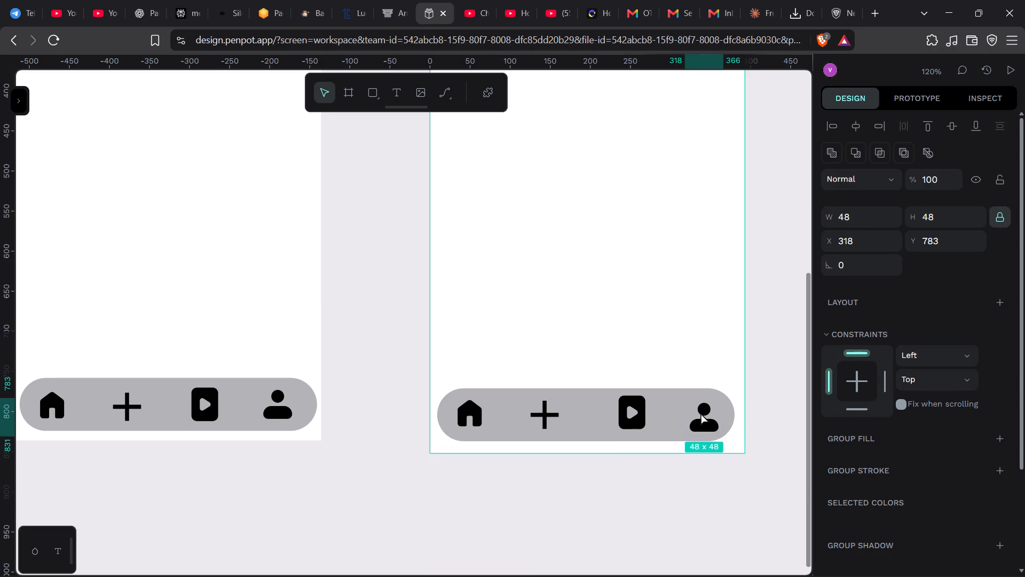
key(Up)
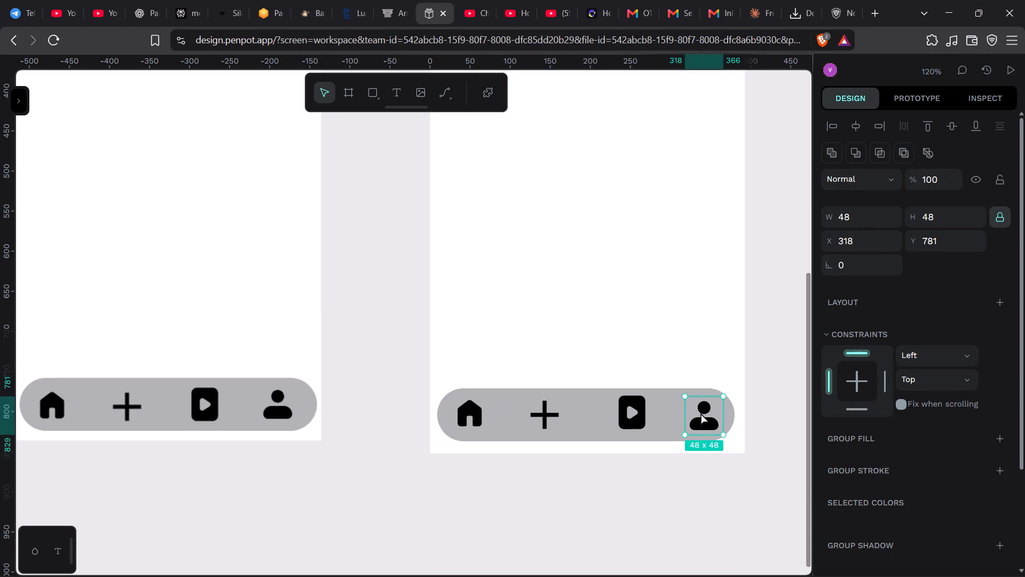
Nudge the first board's profile icon vertically to Y 783.
click(275, 411)
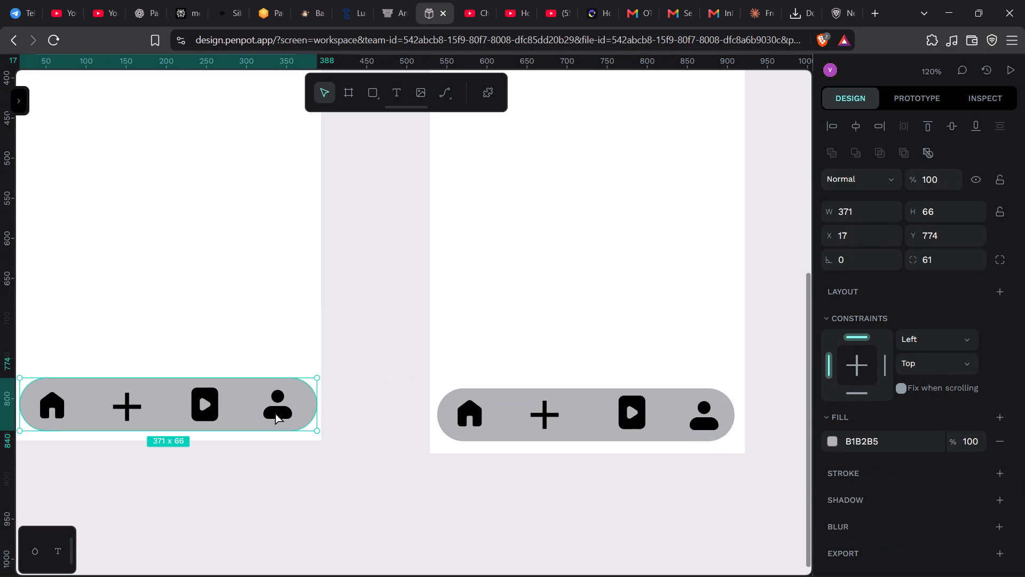
click(274, 403)
key(Up)
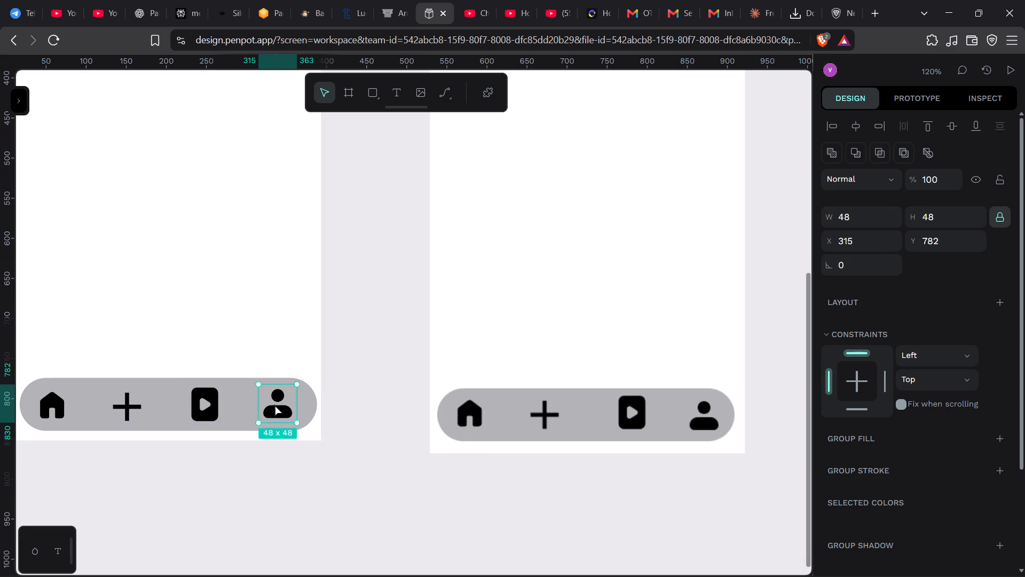
key(Down)
key(Up)
key(Down)
key(Up)
key(Down)
key(Down)
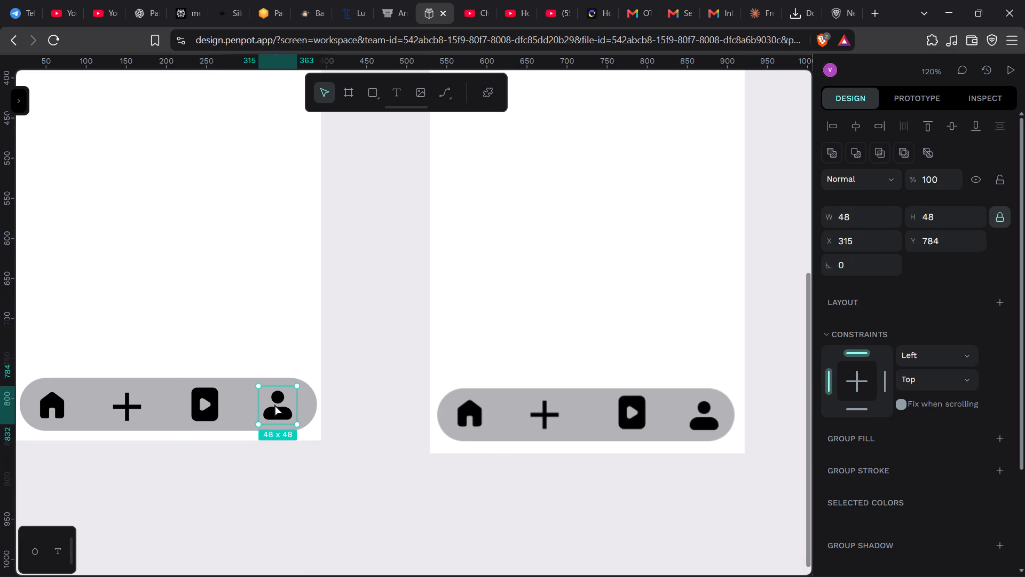
key(Up)
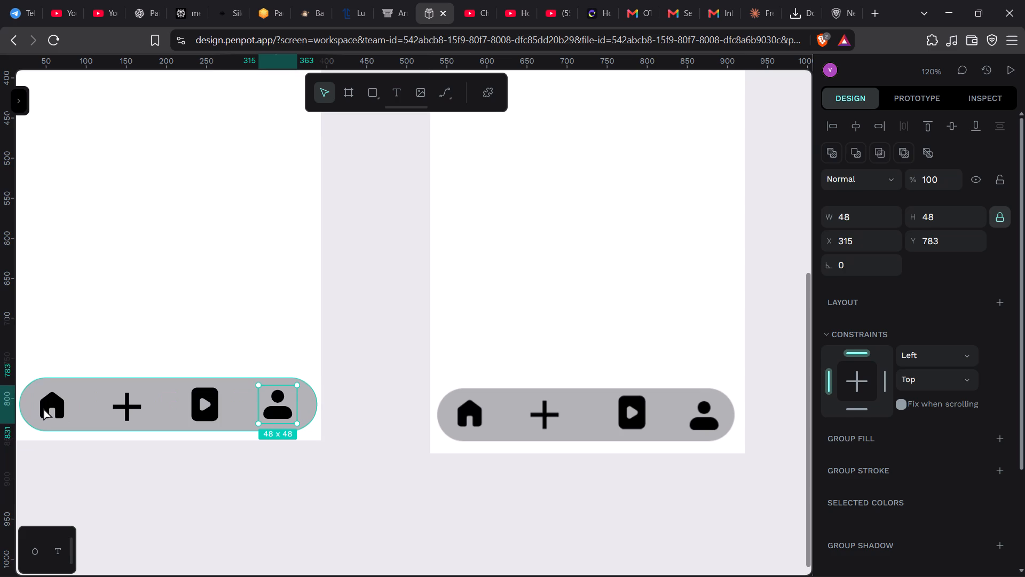
Nudge the first board's home icon to about X 36, Y 785 on its bar.
click(43, 407)
click(43, 407)
click(47, 398)
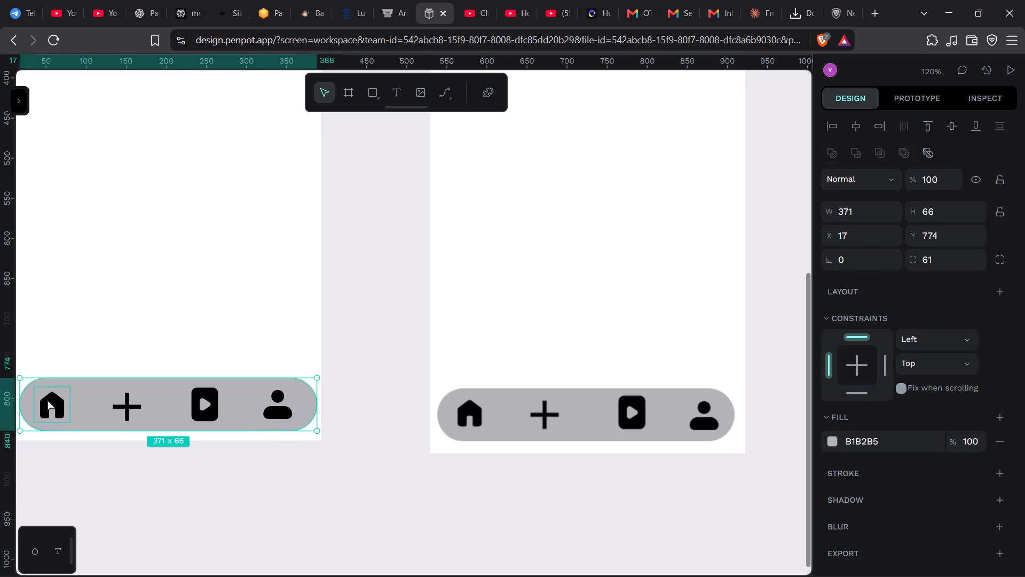
key(Up)
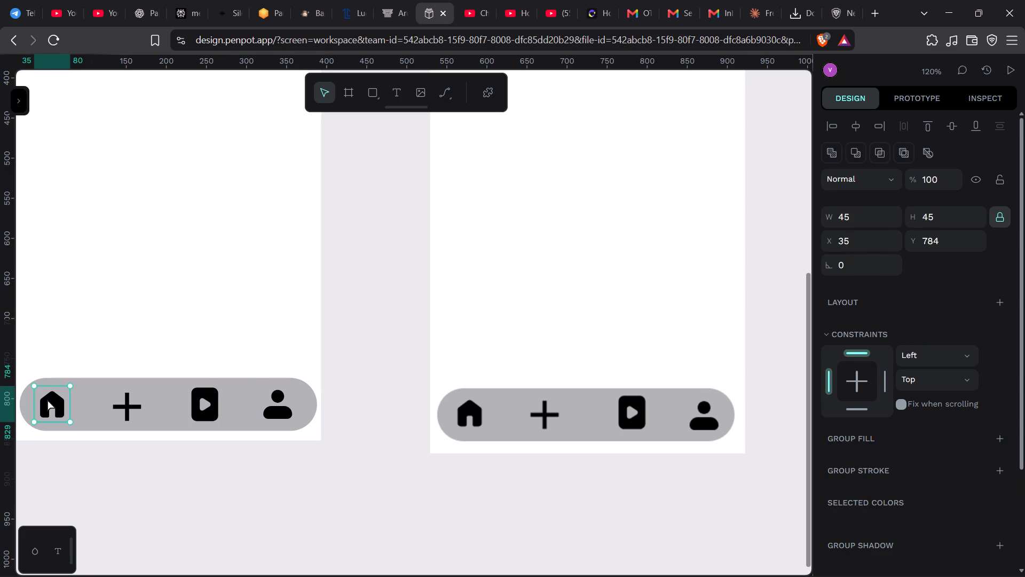
key(Up)
key(Up)
key(Up)
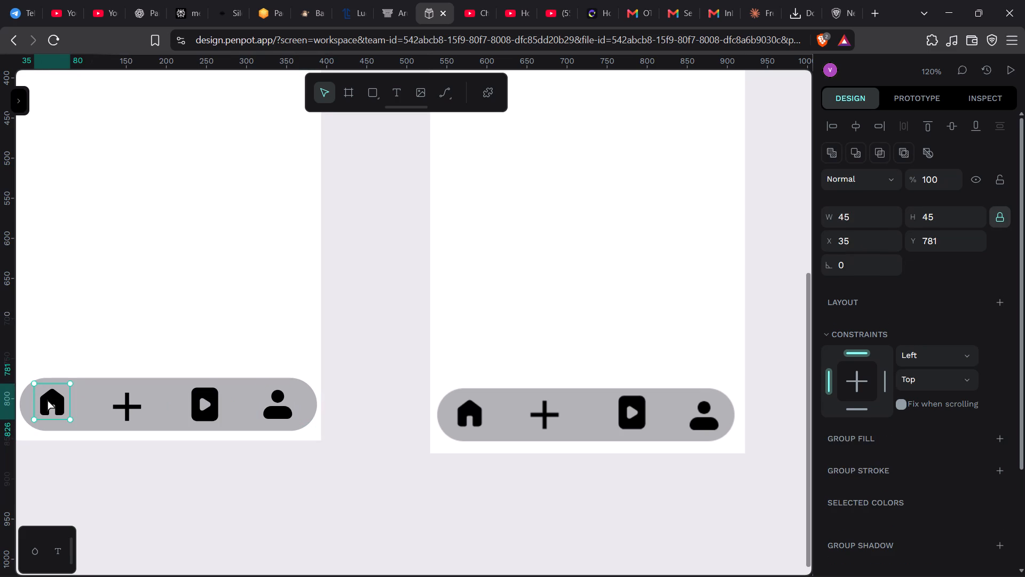
key(Down)
key(Down)
key(Down)
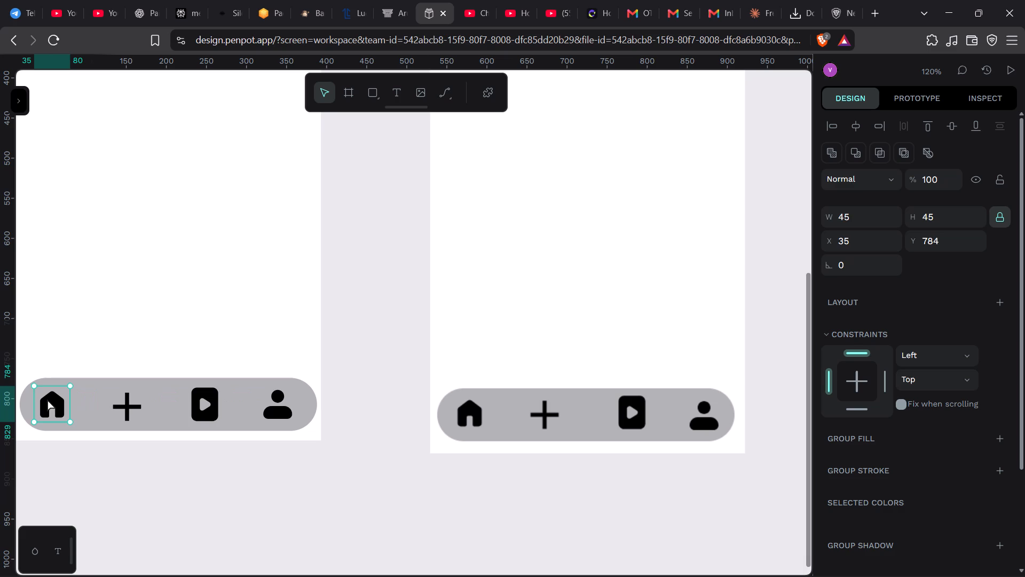
key(Right)
key(Up)
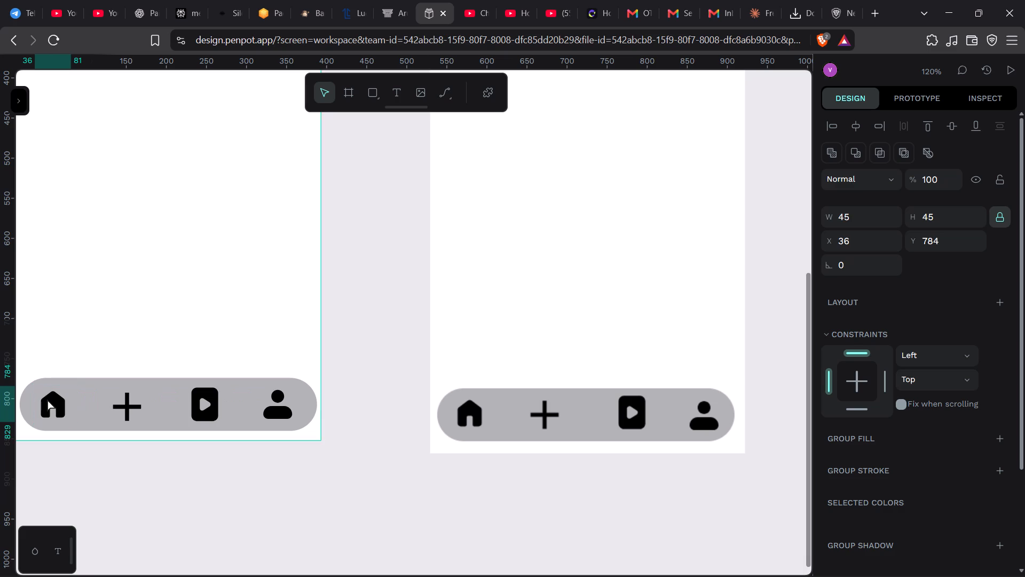
key(Down)
key(Right)
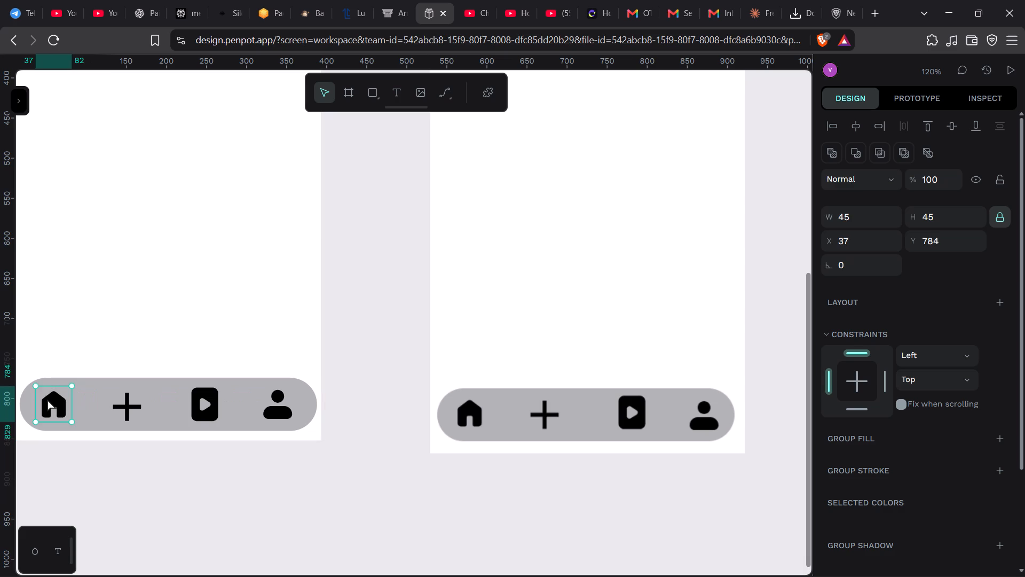
key(Left)
key(Up)
key(Down)
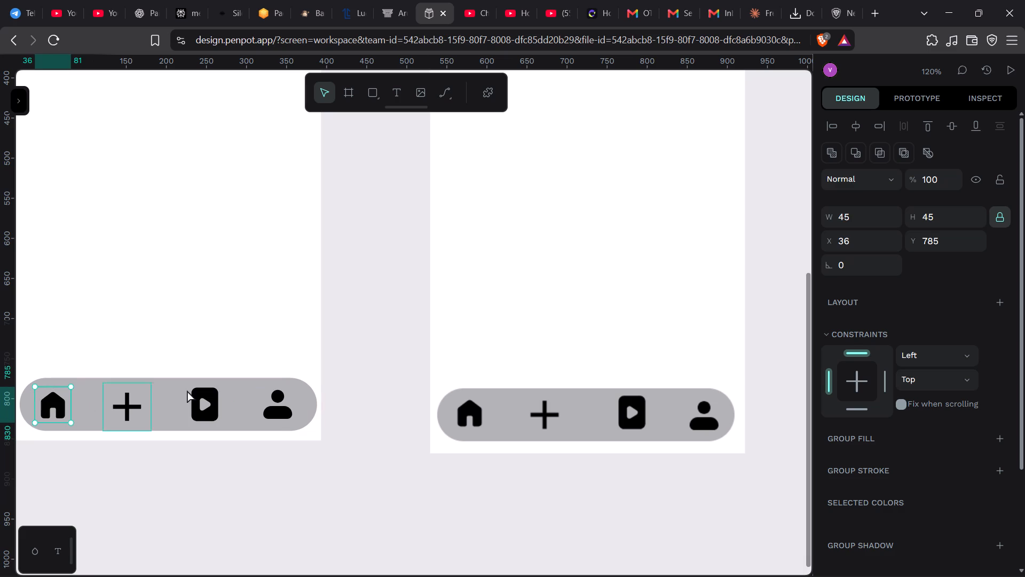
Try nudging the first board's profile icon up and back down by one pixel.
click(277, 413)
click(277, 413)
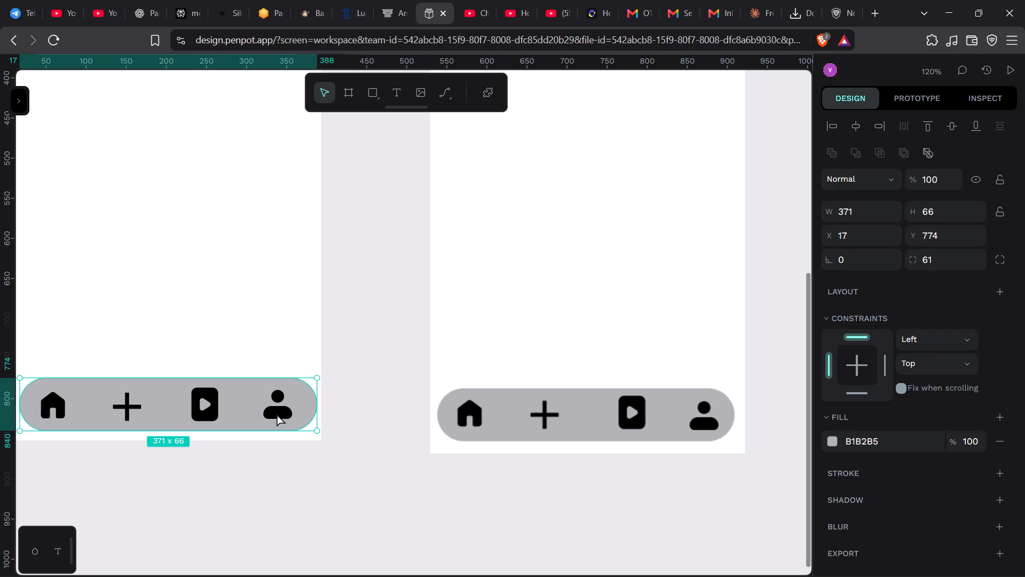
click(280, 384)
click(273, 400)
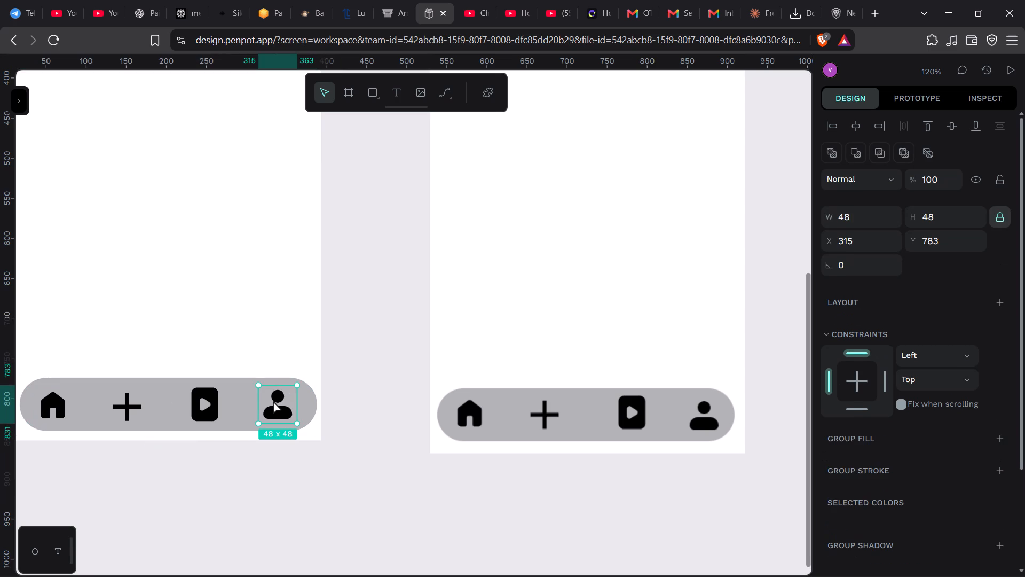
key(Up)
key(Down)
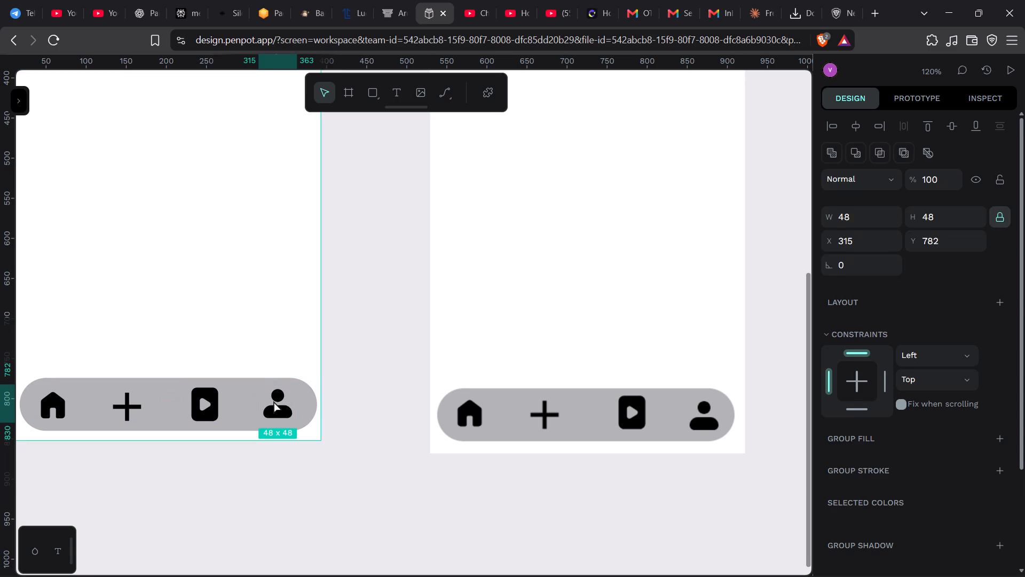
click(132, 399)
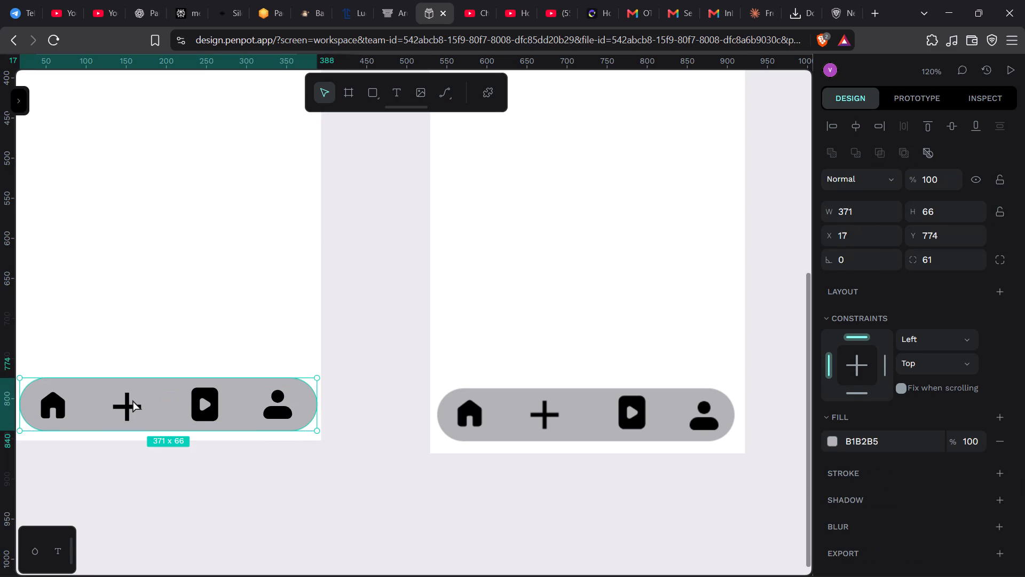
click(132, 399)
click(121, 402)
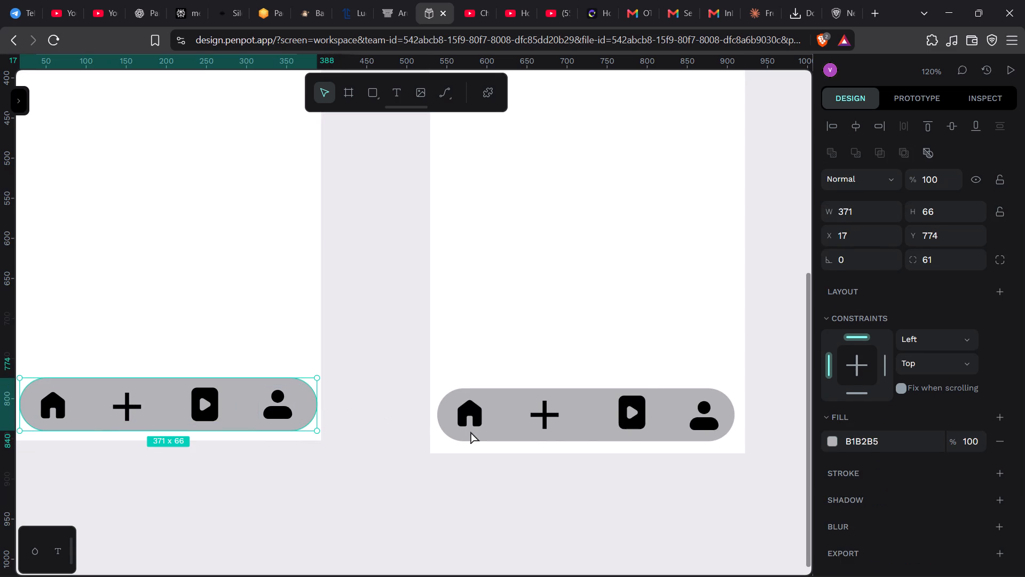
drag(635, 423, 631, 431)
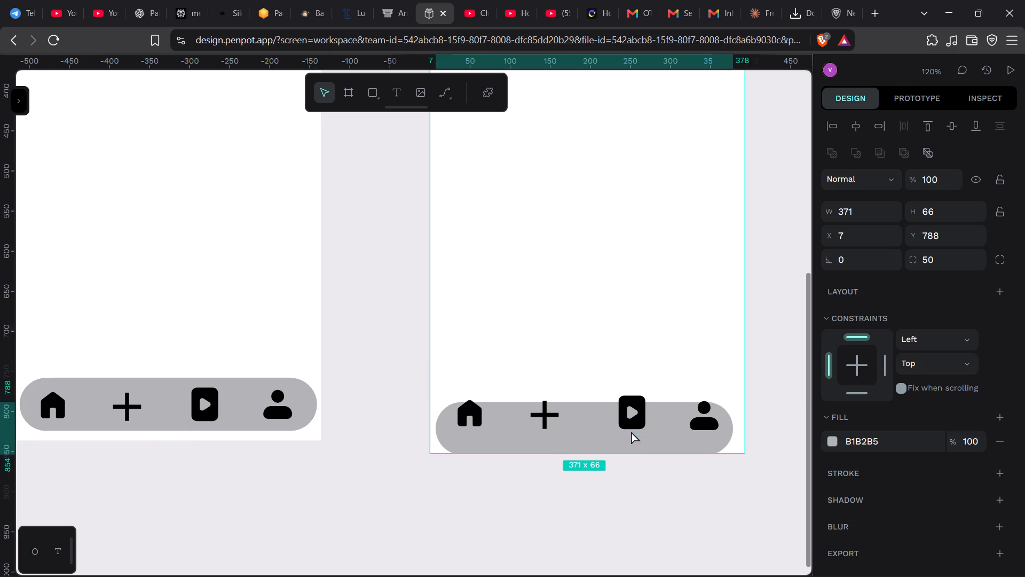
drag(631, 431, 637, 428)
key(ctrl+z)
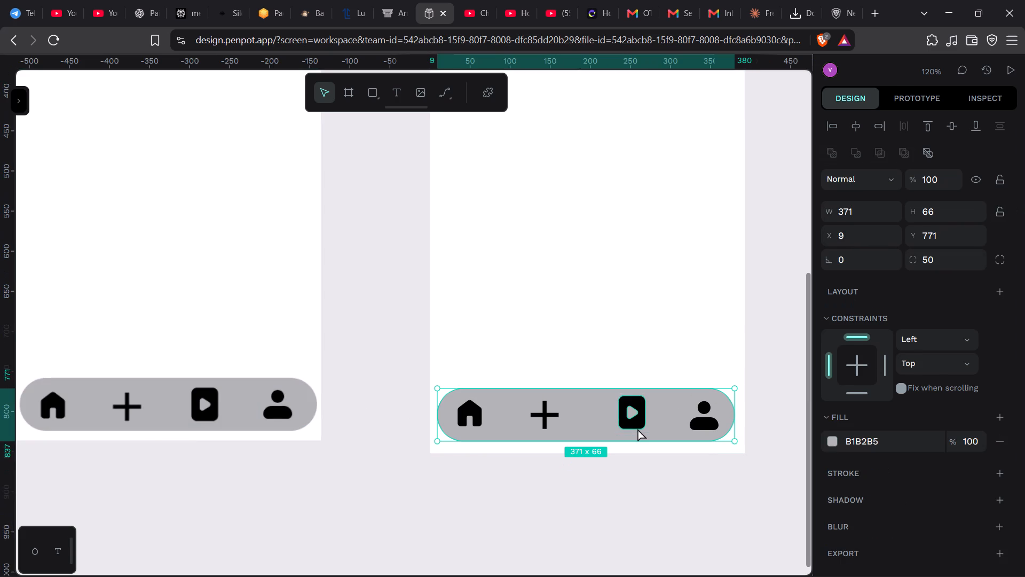
Nudge the second board's profile icon up to Y 777.
double_click(706, 414)
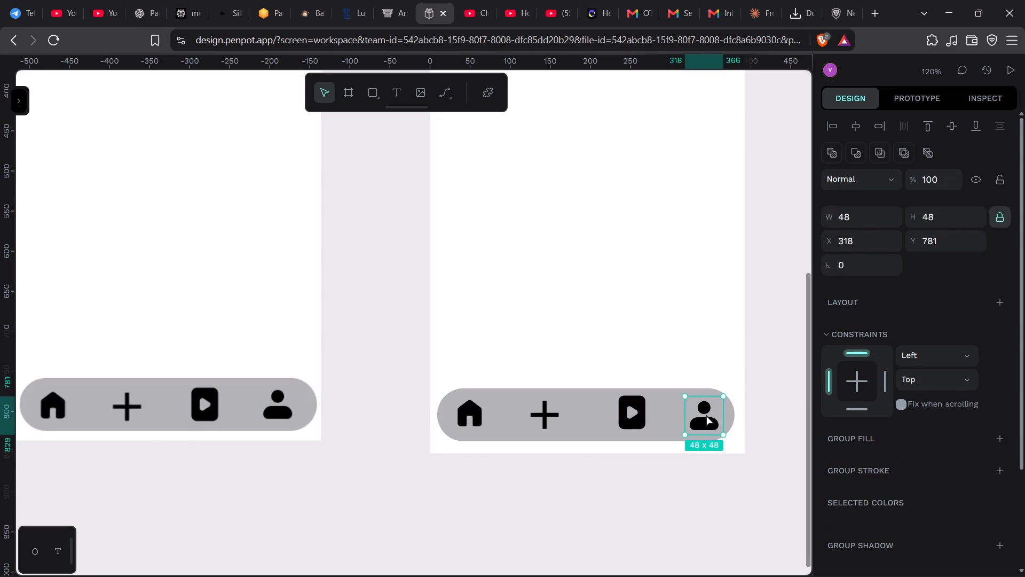
key(Up)
key(Up)
key(Up)
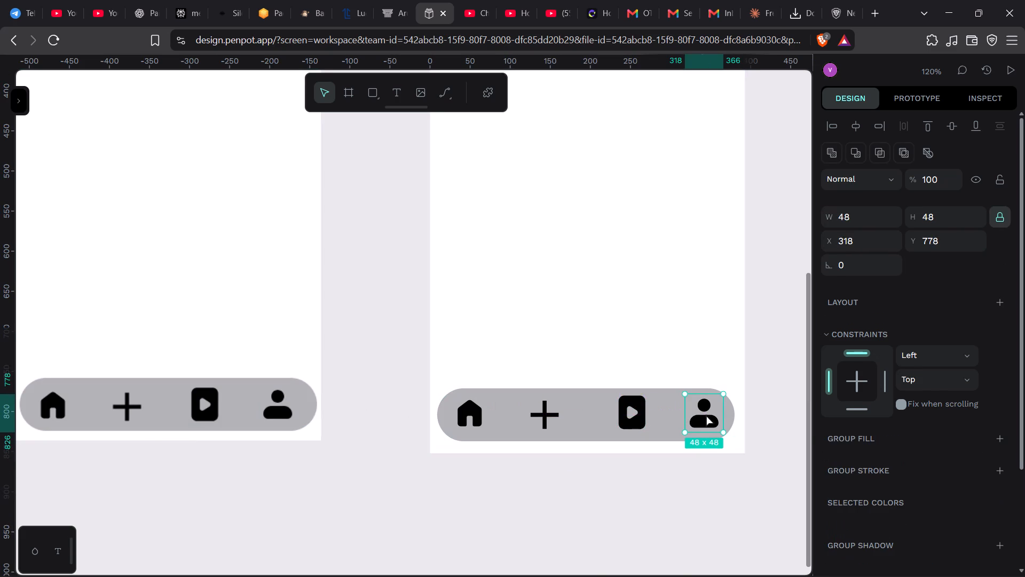
key(Up)
key(Up)
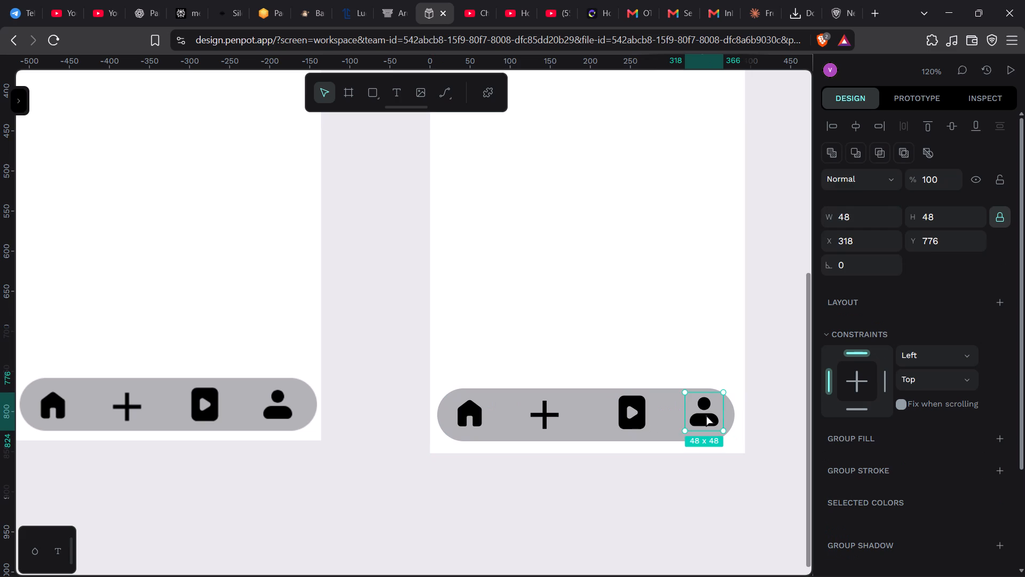
key(Down)
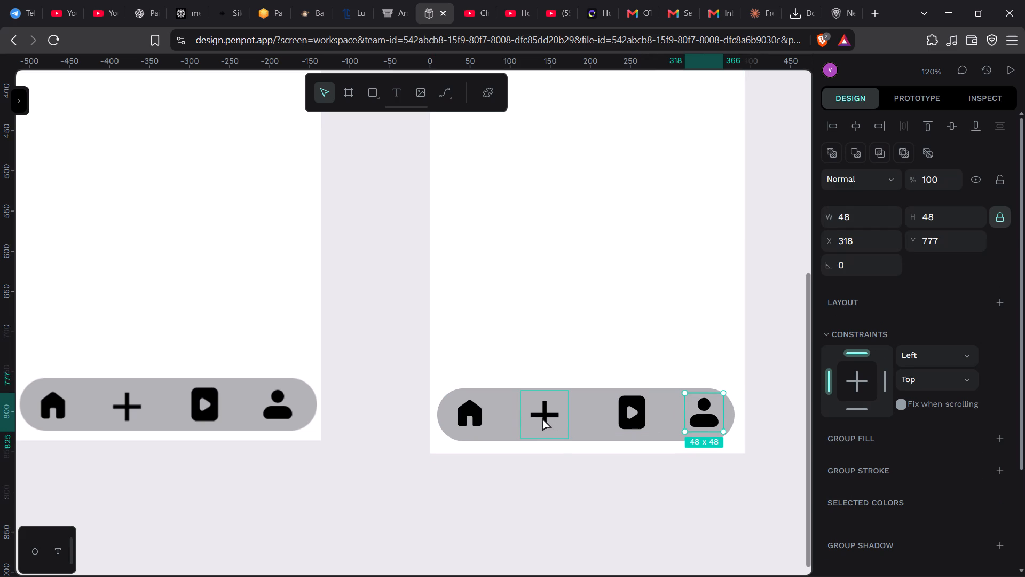
Shift the second board's plus icon horizontally to X 120, between the home and play icons.
click(542, 417)
key(Right)
key(Right)
key(Right)
key(Right)
key(Right)
key(Right)
key(Right)
key(Right)
key(Right)
key(Right)
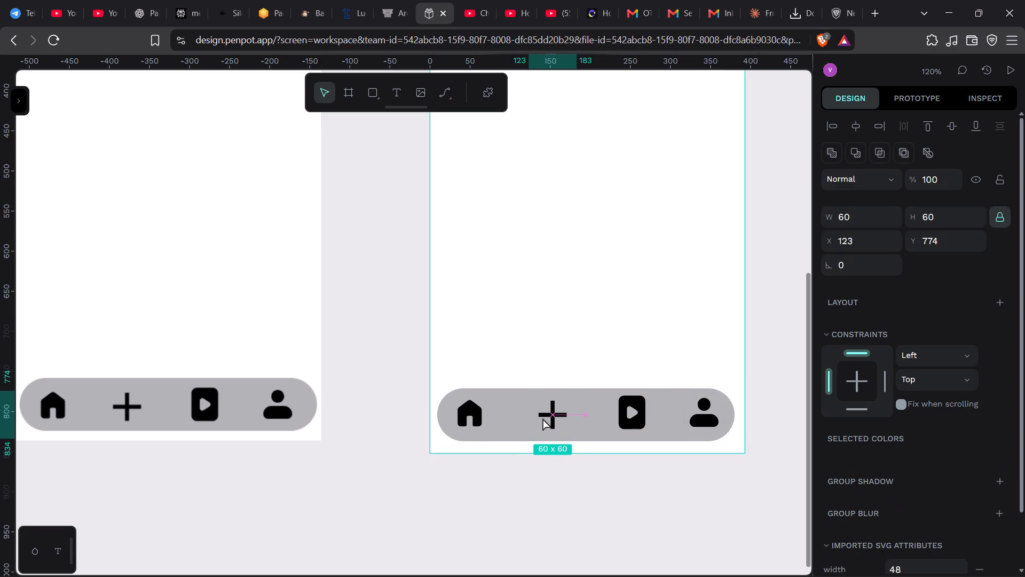
key(Left)
key(Left)
key(Left)
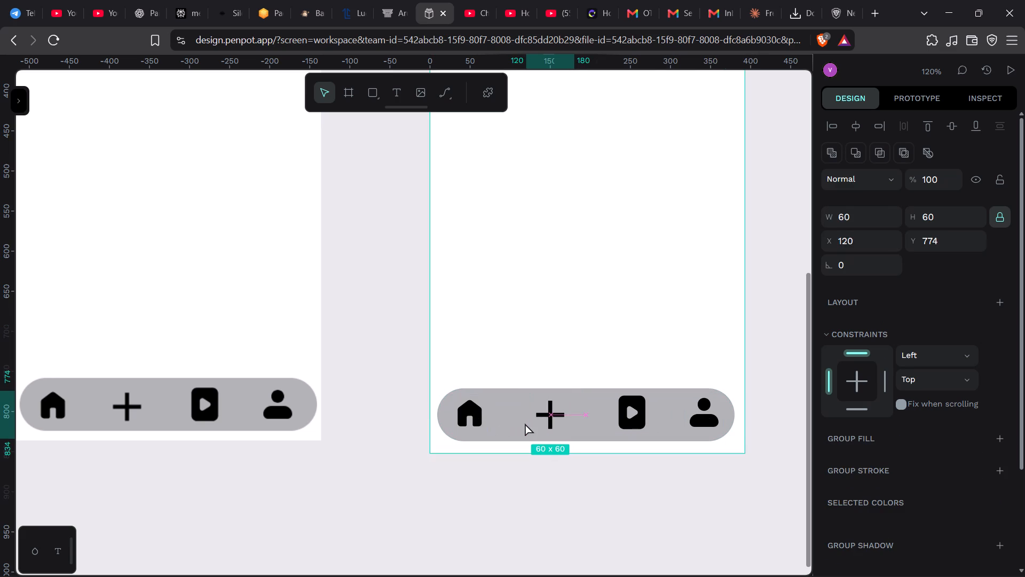
key(Left)
key(Right)
click(577, 467)
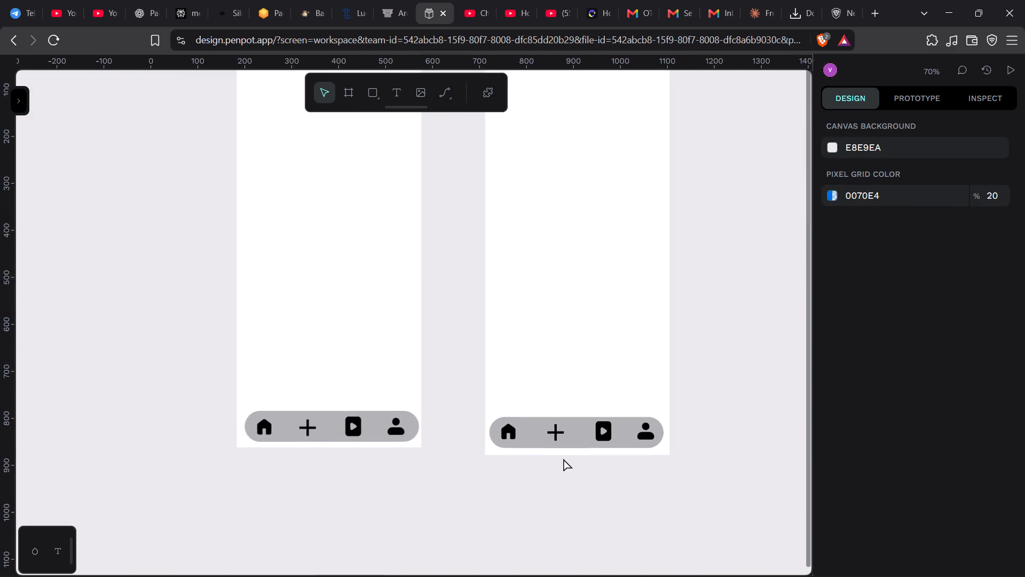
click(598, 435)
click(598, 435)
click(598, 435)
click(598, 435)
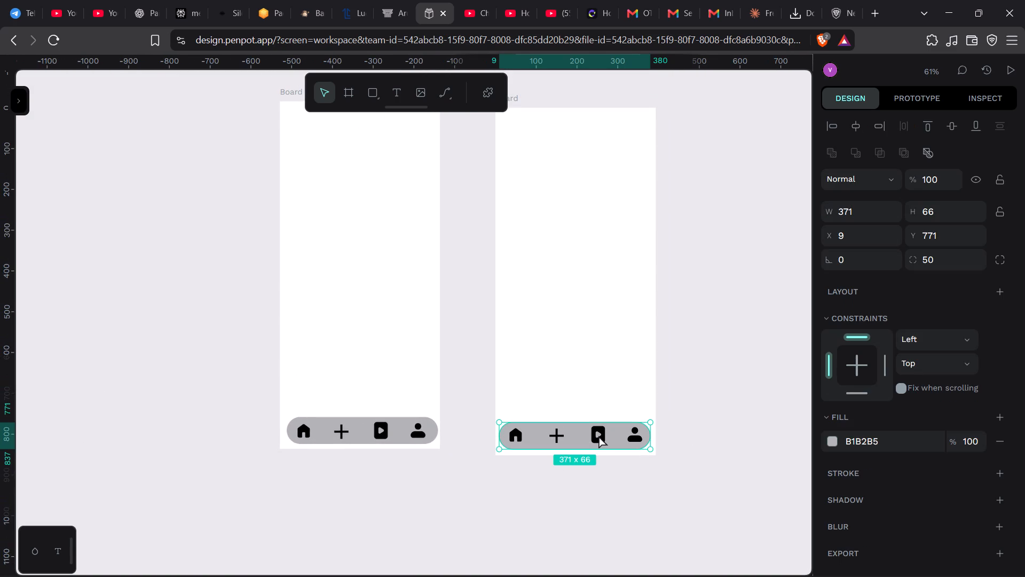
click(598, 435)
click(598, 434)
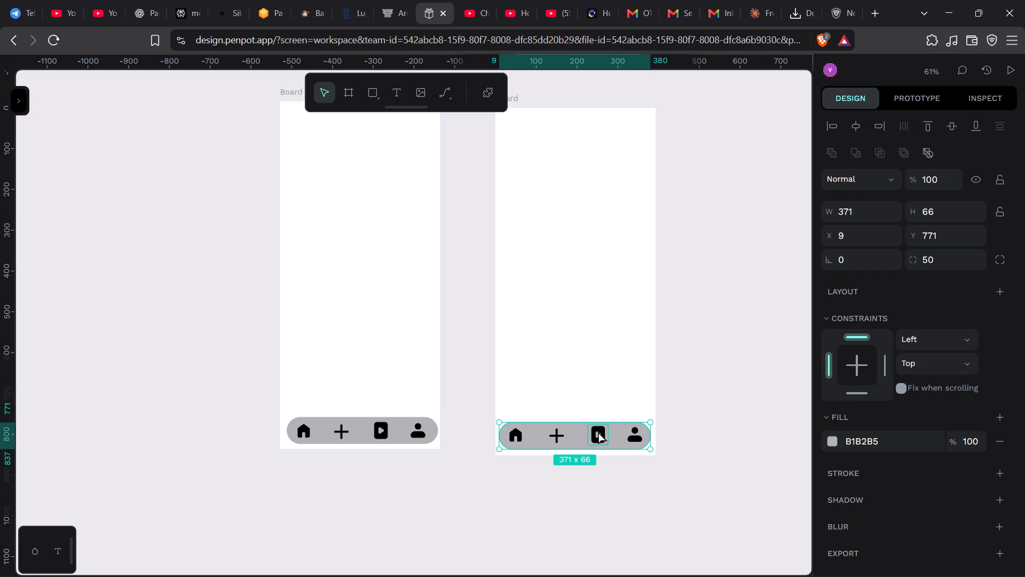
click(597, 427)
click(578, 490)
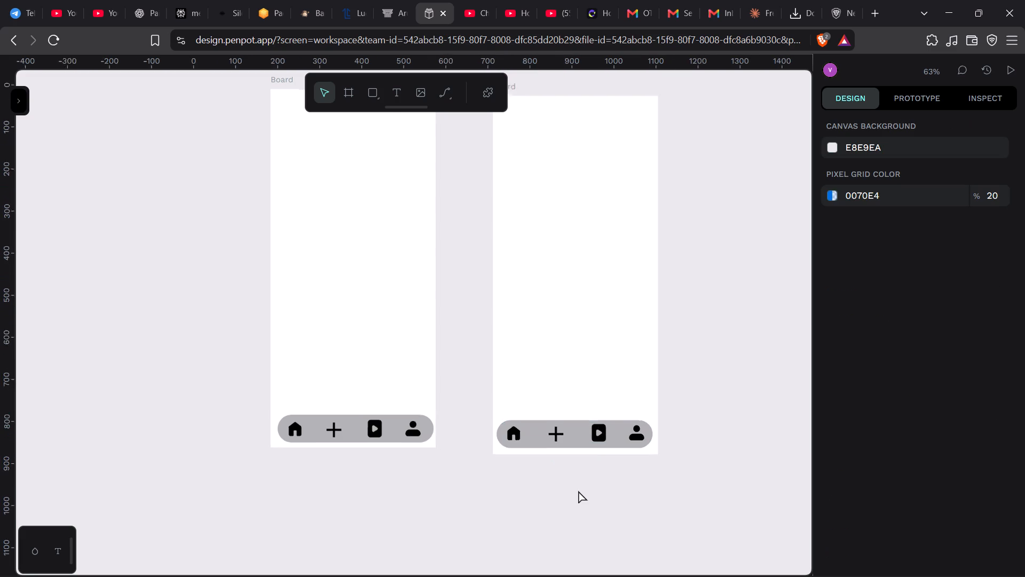
Nudge the play icon on the second board's navigation bar horizontally to X 222.
click(609, 394)
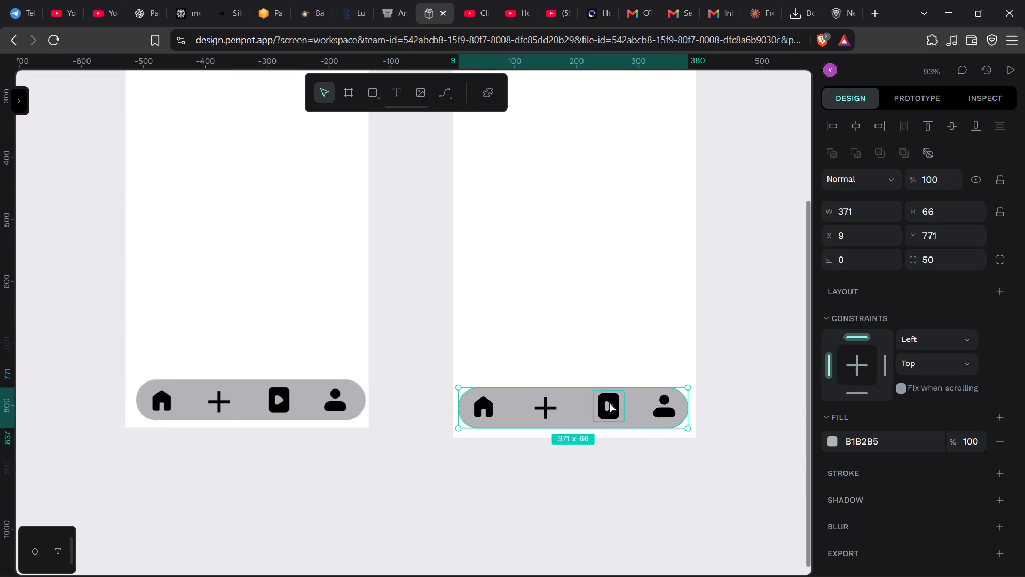
click(609, 401)
key(Left)
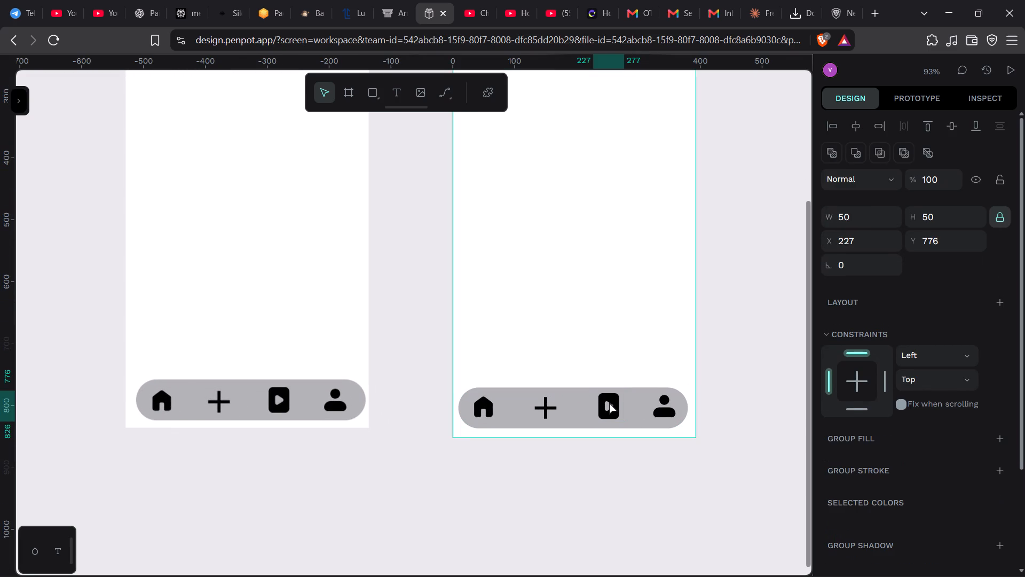
key(Left)
key(Left)
key(Left)
key(Left)
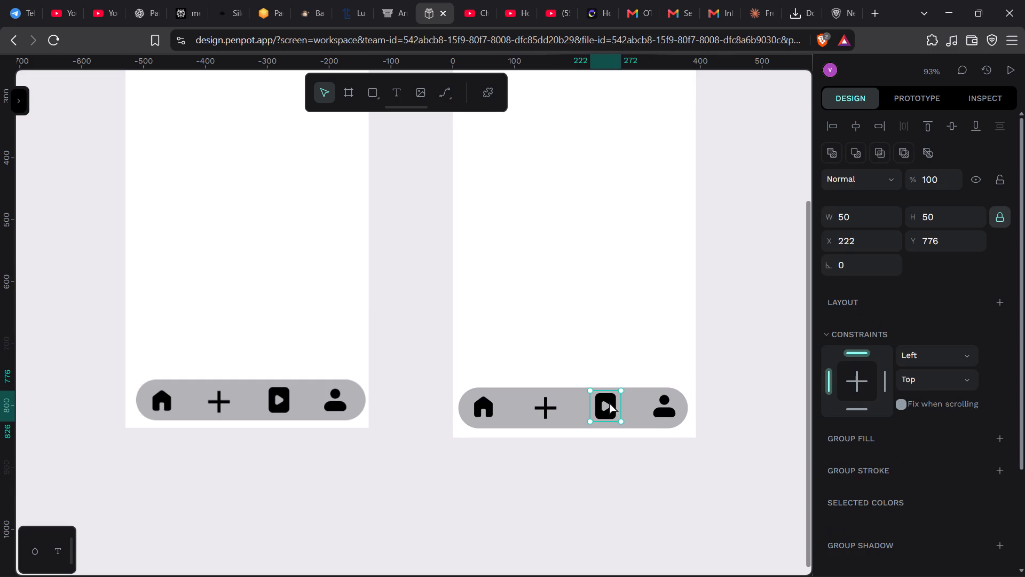
click(563, 482)
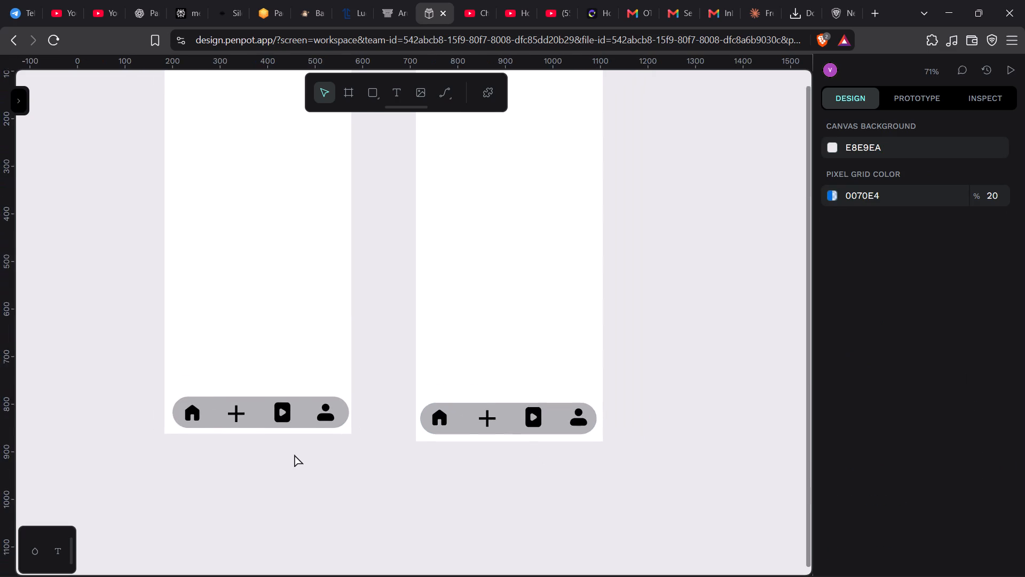
Add an On Click navigation interaction to the first board in prototype mode, making that board a flow start.
click(196, 352)
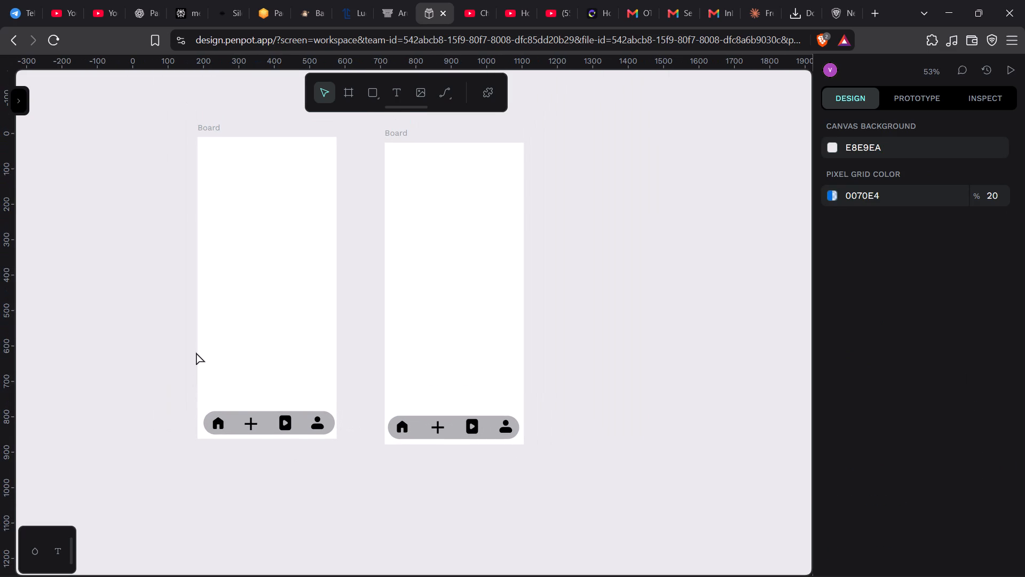
click(251, 145)
click(220, 124)
click(209, 134)
drag(220, 135, 218, 154)
click(218, 154)
click(210, 130)
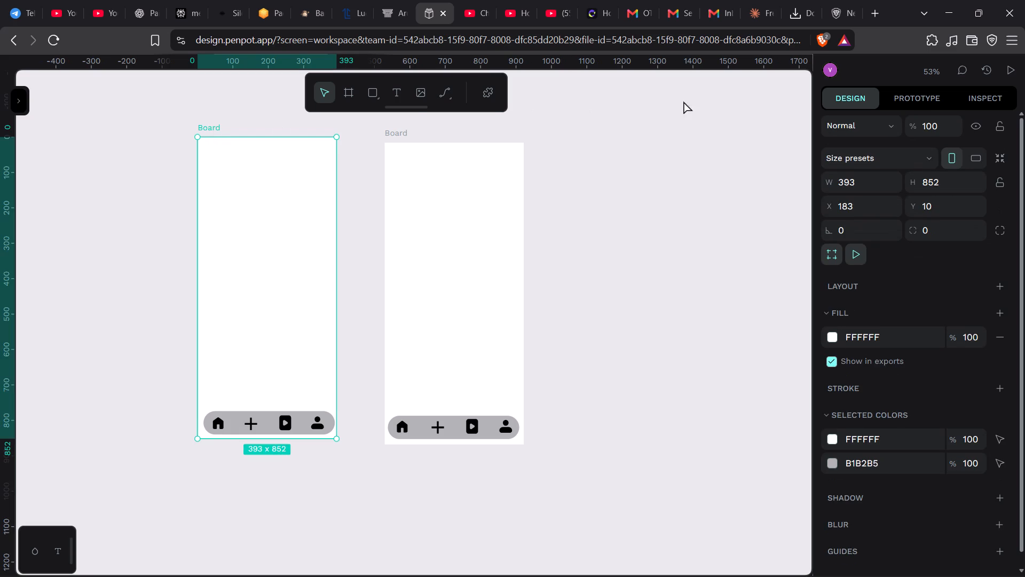
click(892, 90)
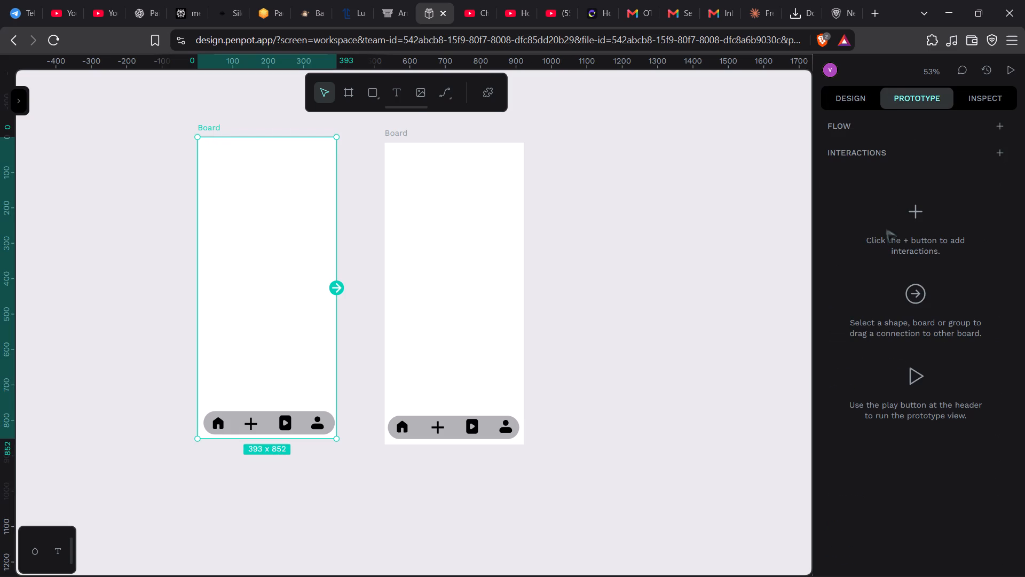
click(910, 212)
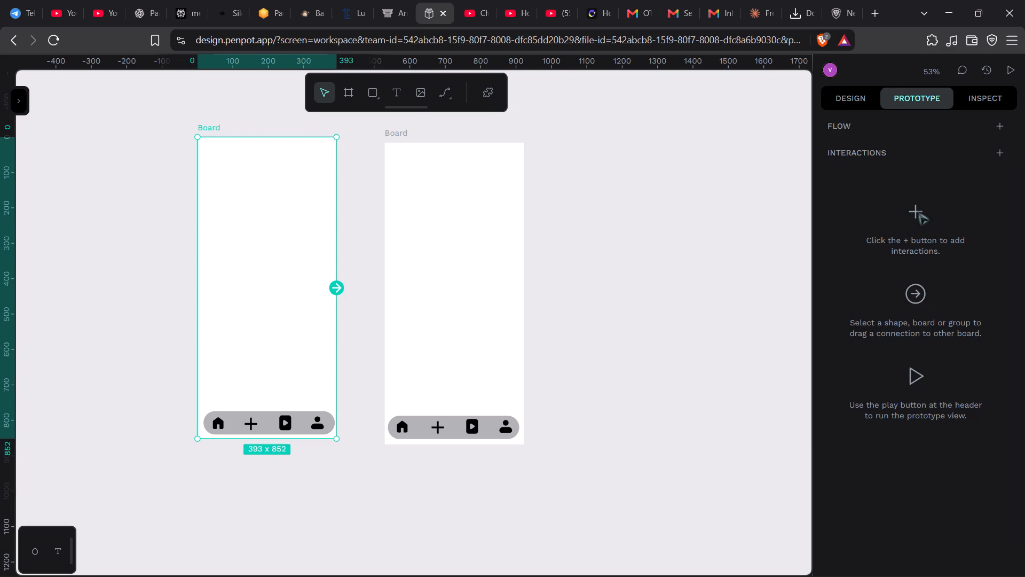
click(918, 212)
drag(918, 212, 995, 151)
click(995, 151)
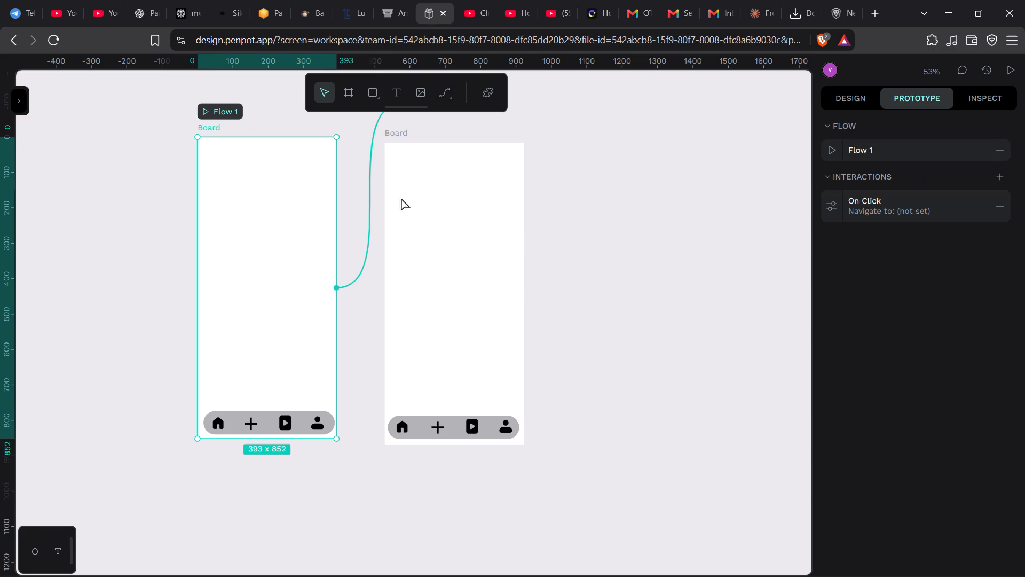
Connect the first board's On Click interaction to the second board as its navigation destination.
scroll(418, 185, up, 1)
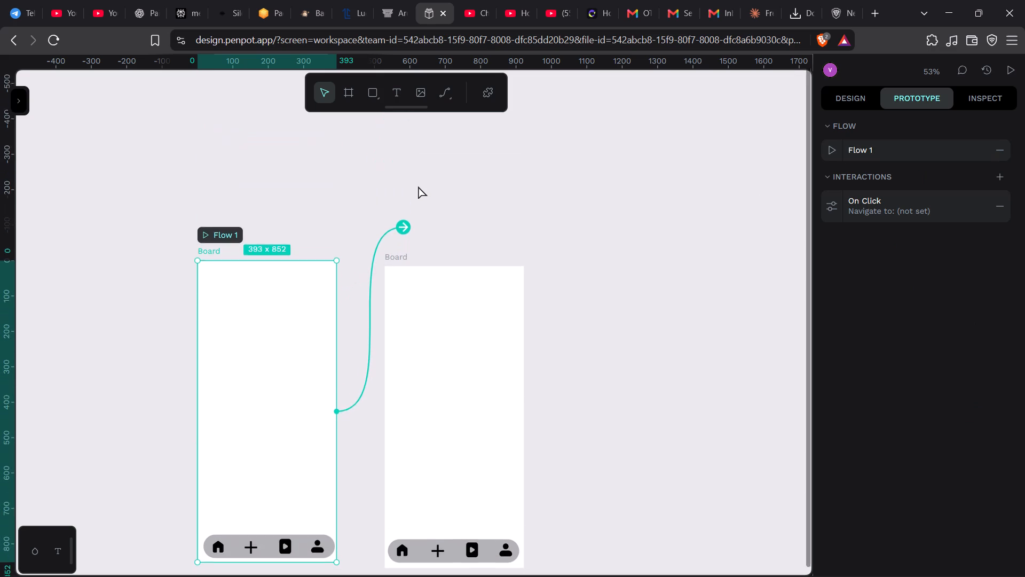
scroll(418, 185, up, 1)
drag(400, 213, 390, 279)
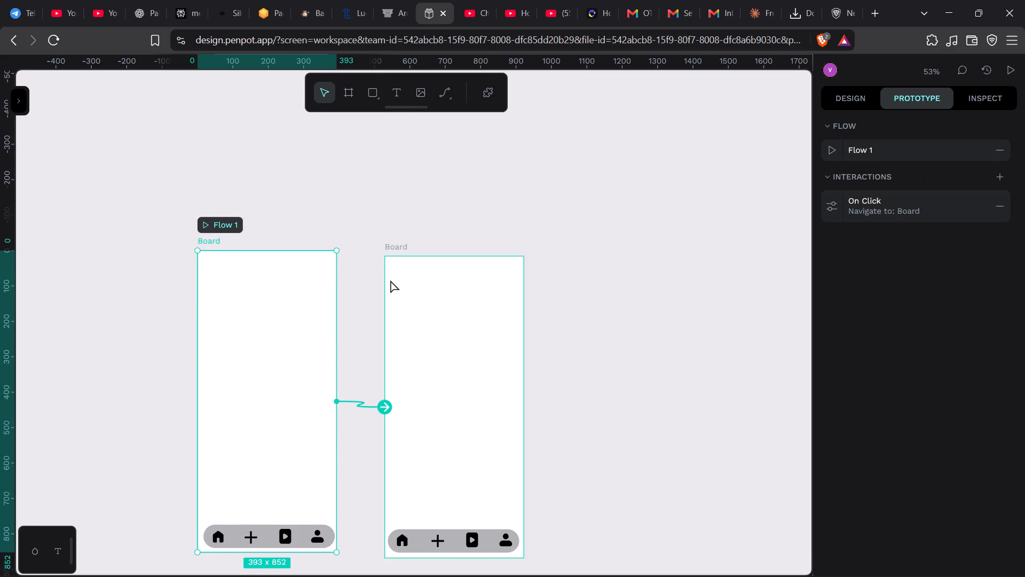
scroll(431, 261, down, 2)
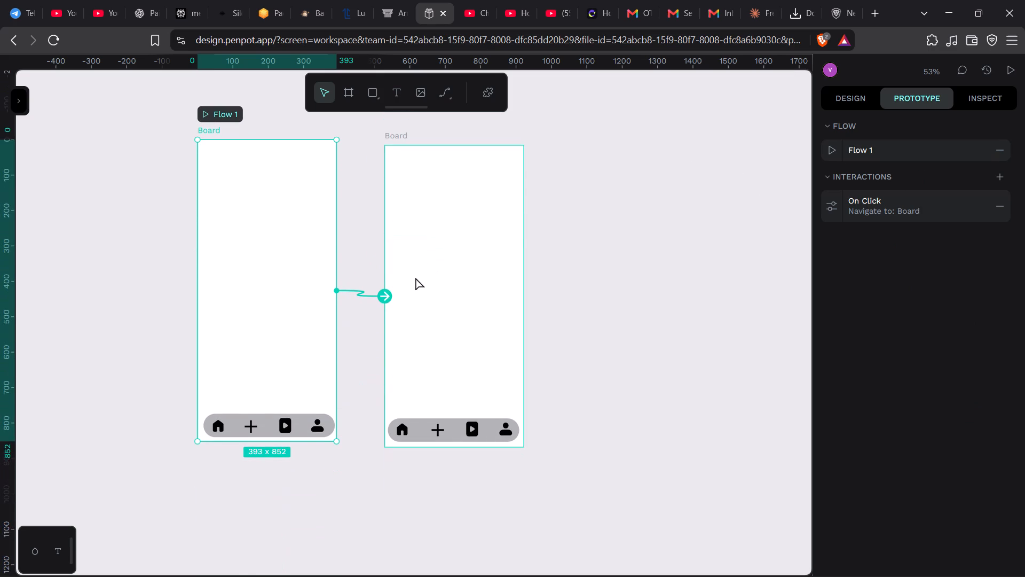
drag(415, 277, 462, 276)
click(325, 233)
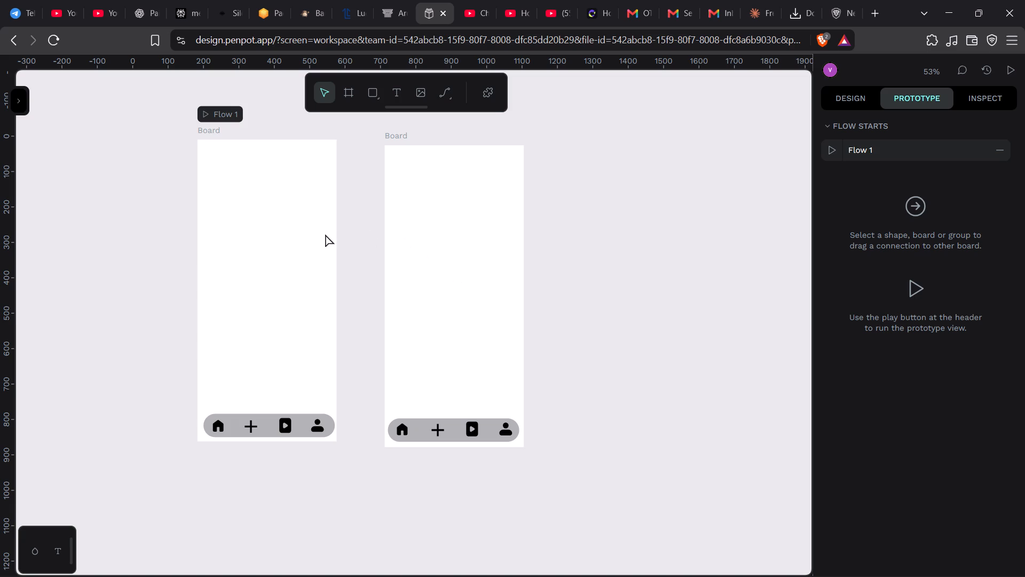
click(202, 130)
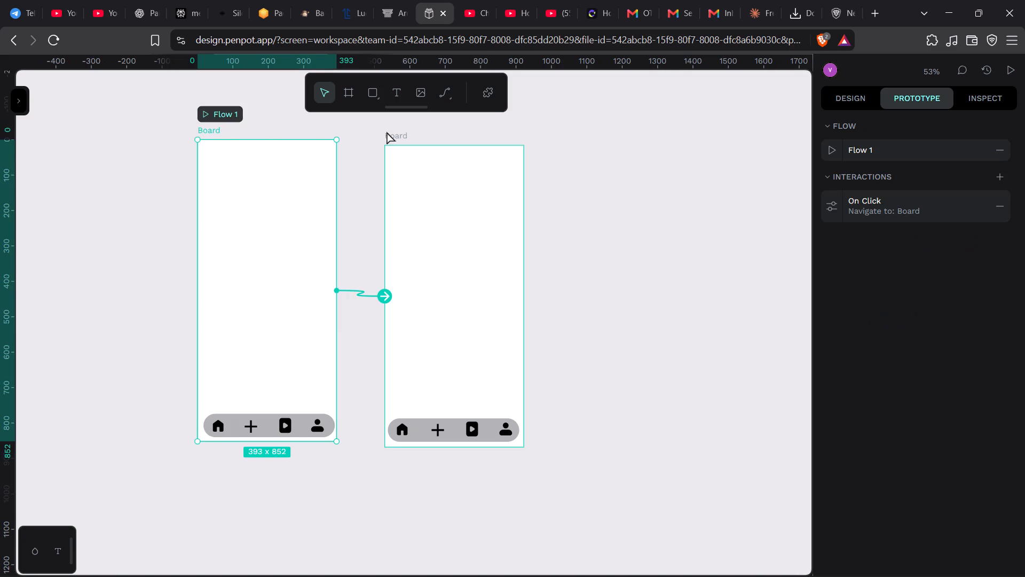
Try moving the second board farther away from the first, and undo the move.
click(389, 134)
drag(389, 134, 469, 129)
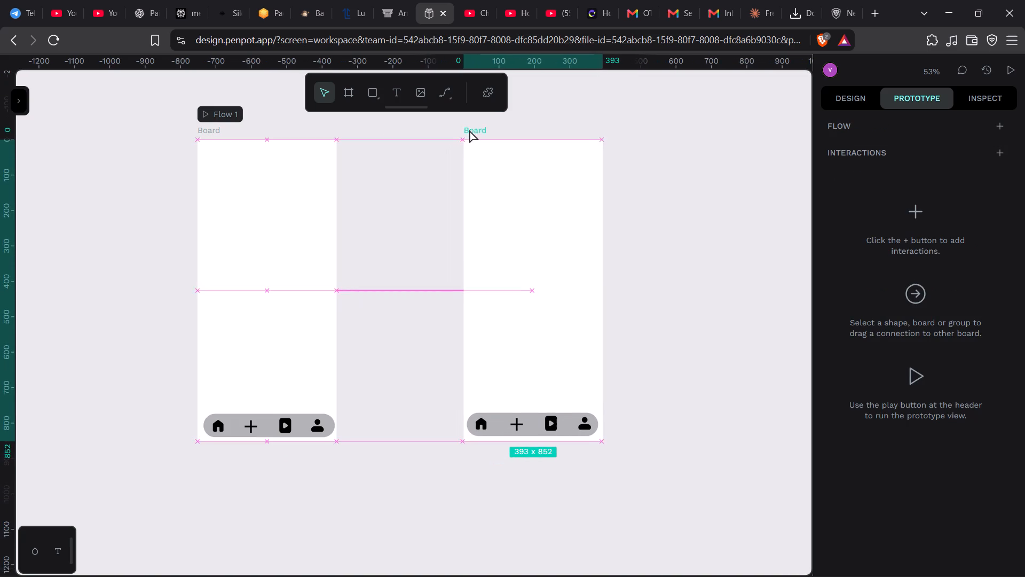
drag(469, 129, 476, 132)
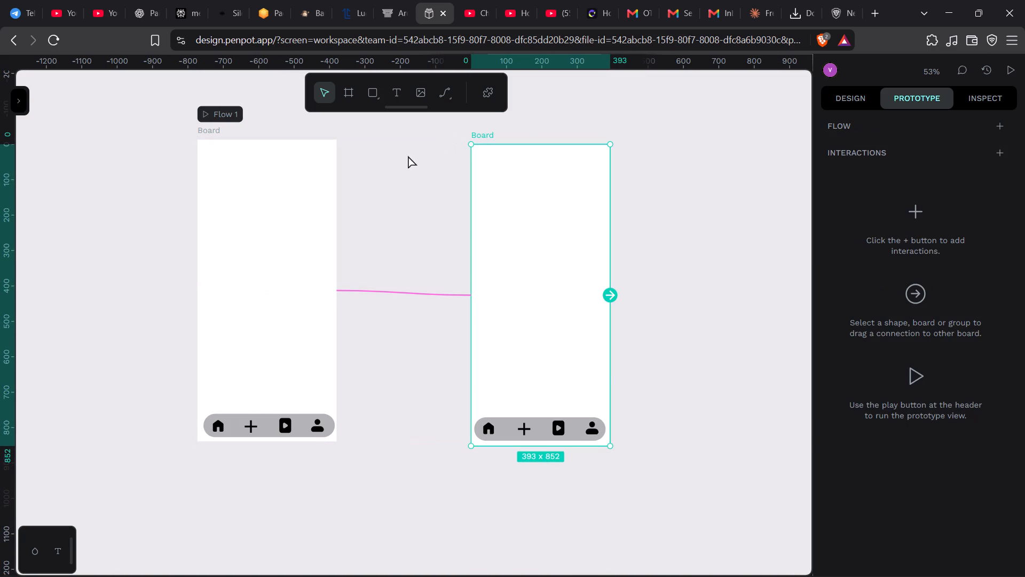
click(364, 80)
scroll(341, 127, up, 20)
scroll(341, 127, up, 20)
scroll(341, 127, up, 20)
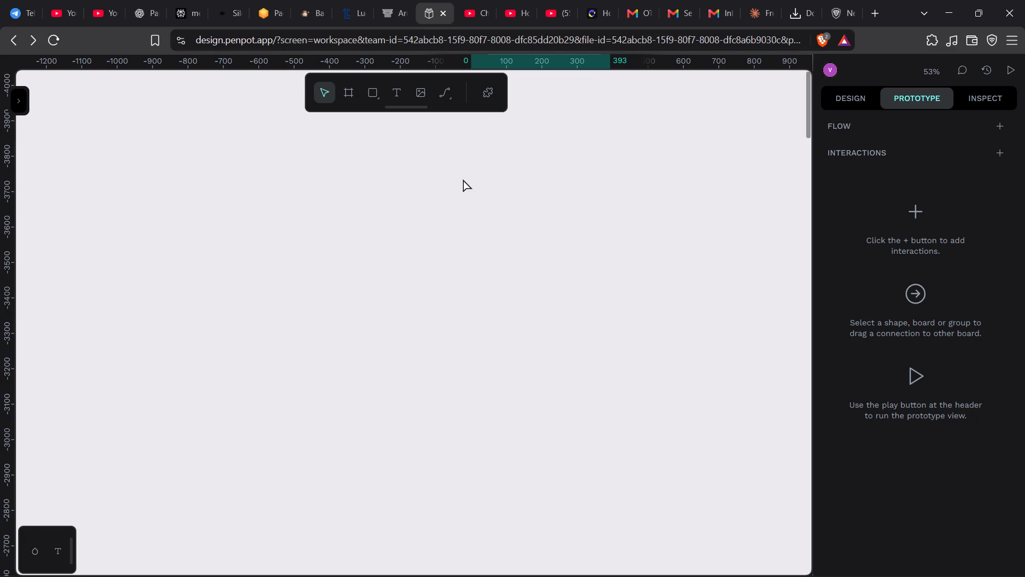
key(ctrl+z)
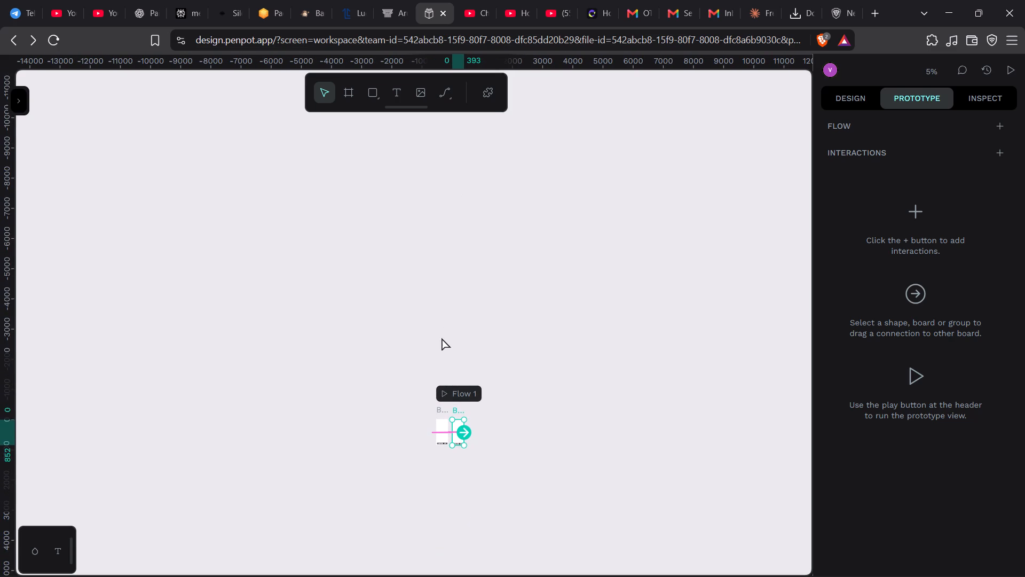
Move the second board farther from the first to a gap of about 240 px, with both board tops aligned.
scroll(441, 337, down, 3)
scroll(441, 337, up, 1)
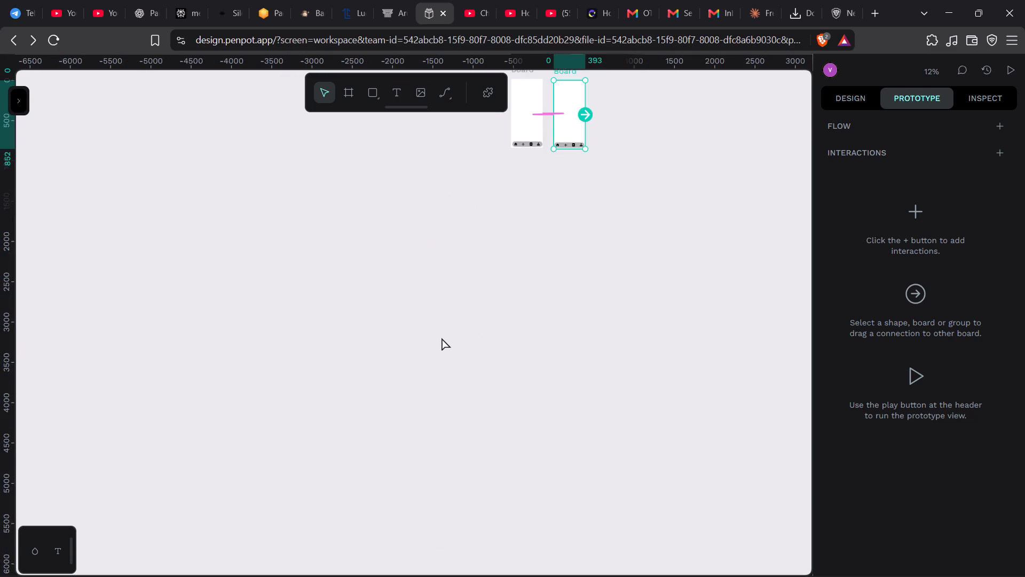
scroll(441, 337, left, 3)
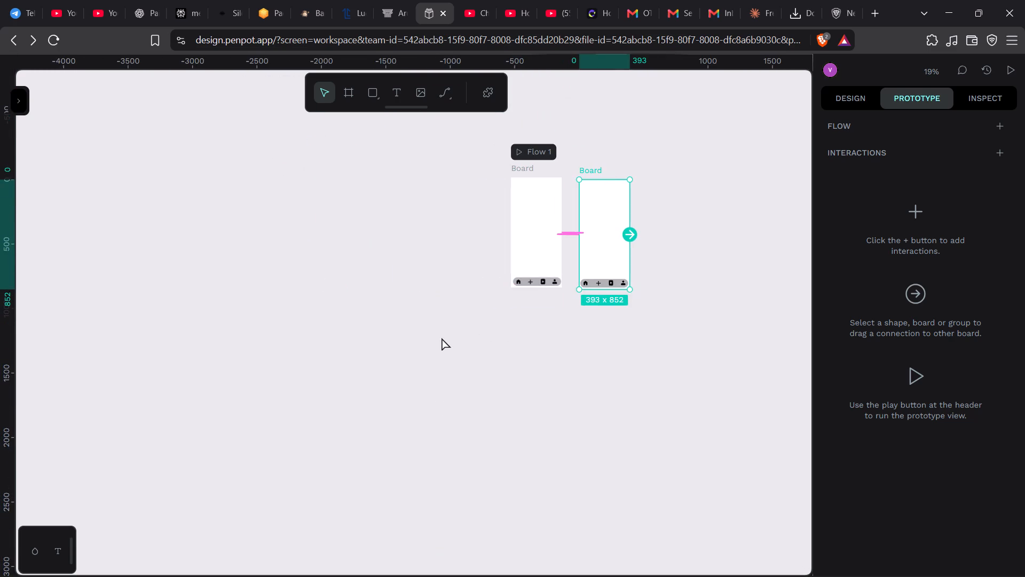
scroll(441, 337, up, 3)
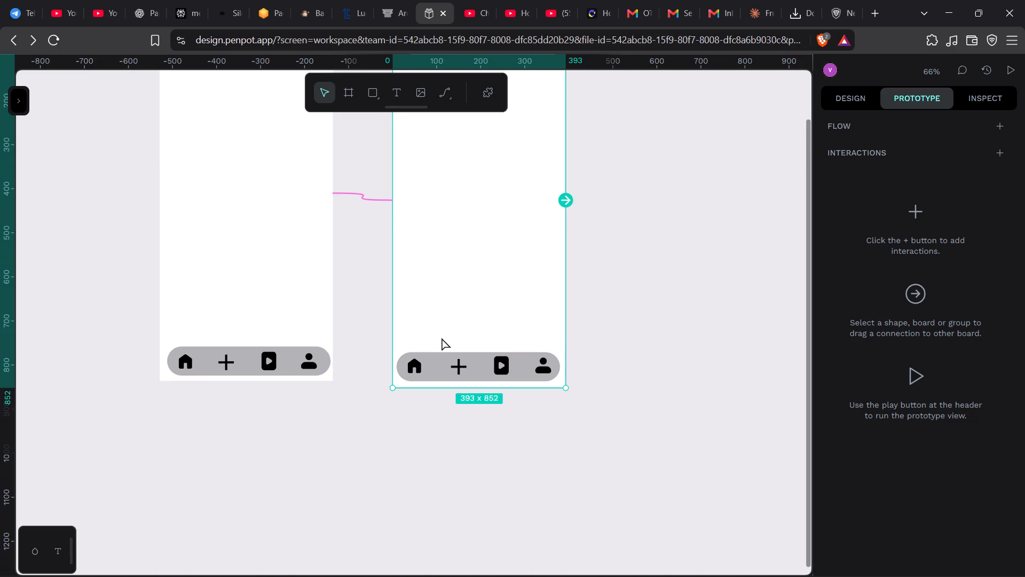
scroll(441, 337, up, 1)
scroll(441, 337, right, 1)
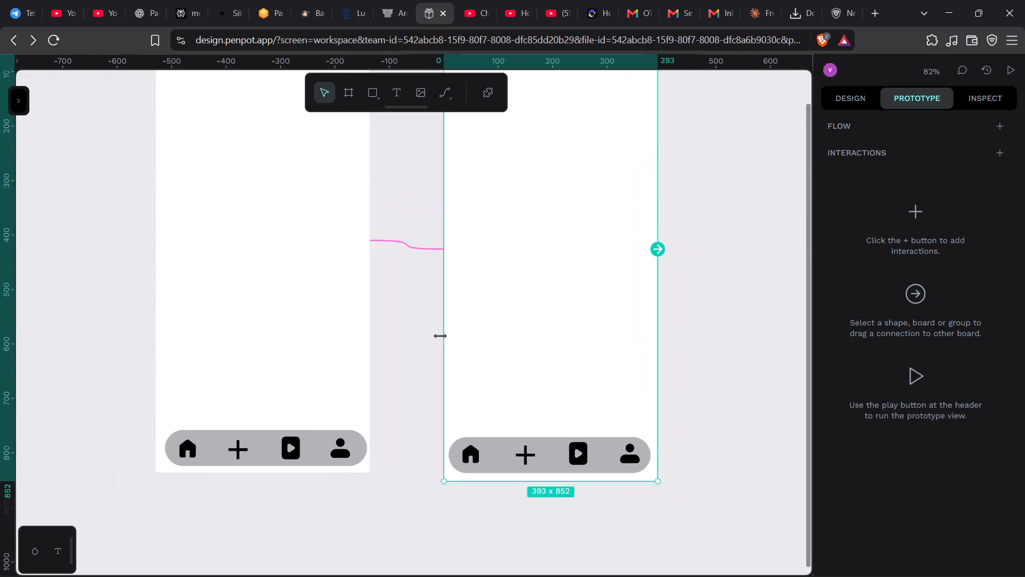
scroll(441, 337, up, 1)
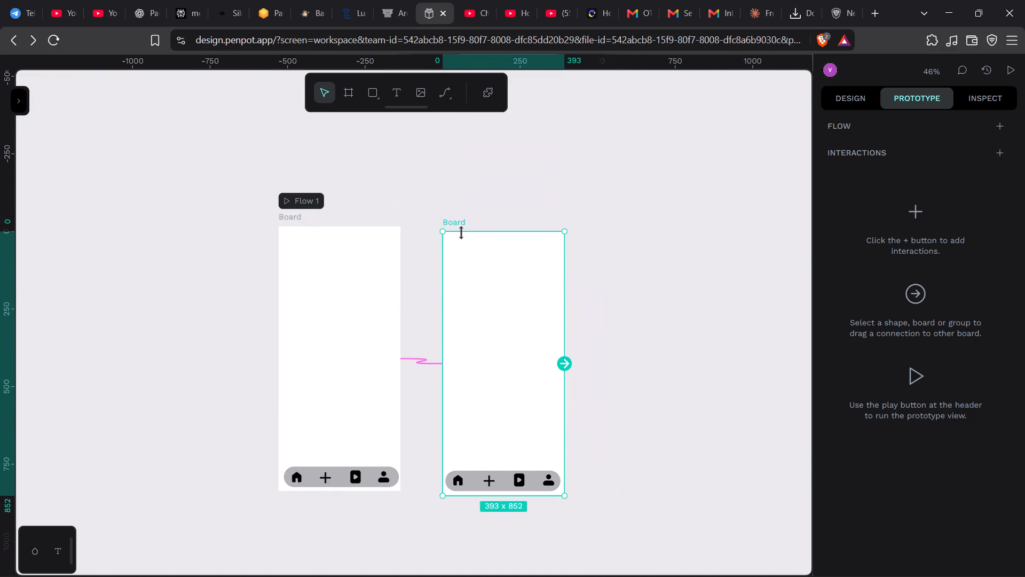
scroll(463, 234, up, 16)
scroll(507, 486, down, 2)
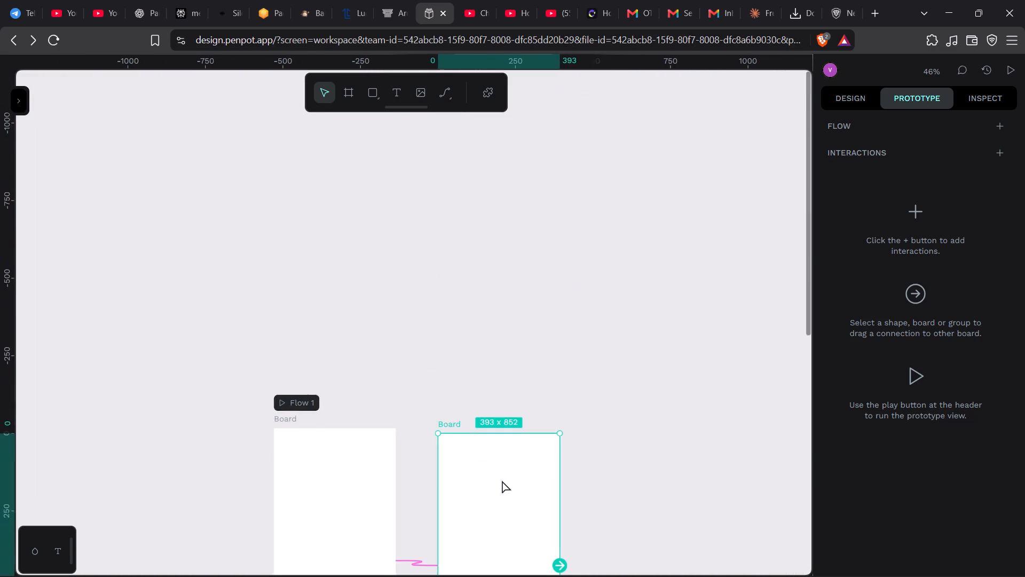
scroll(502, 480, down, 2)
scroll(476, 328, down, 1)
right_click(477, 334)
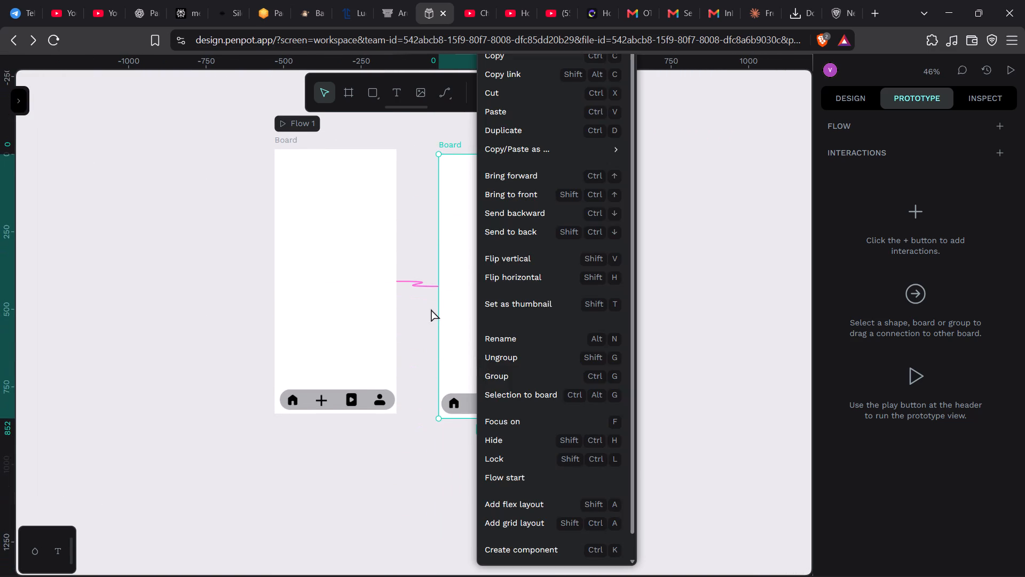
click(425, 292)
click(454, 138)
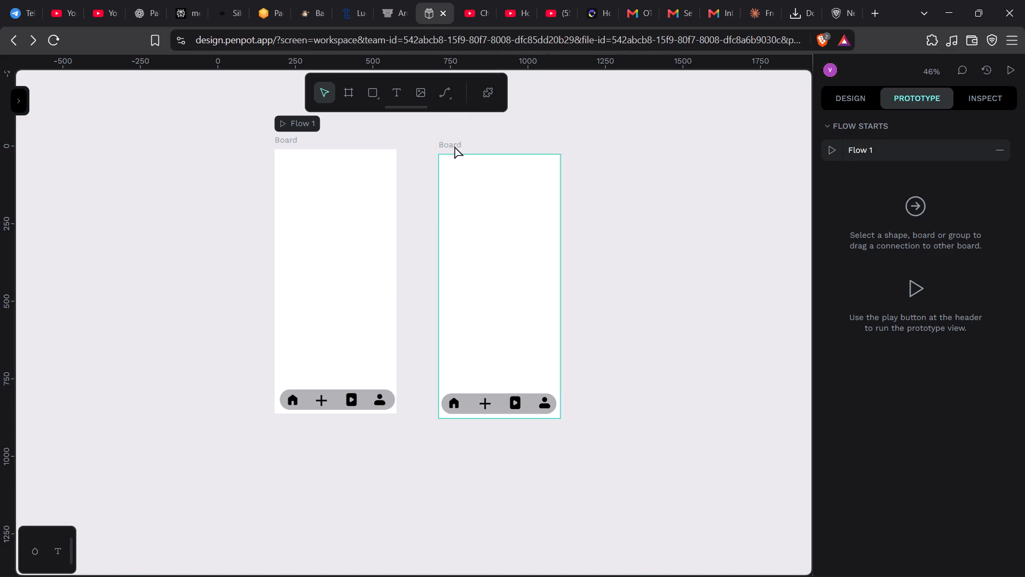
click(454, 145)
drag(452, 144, 479, 141)
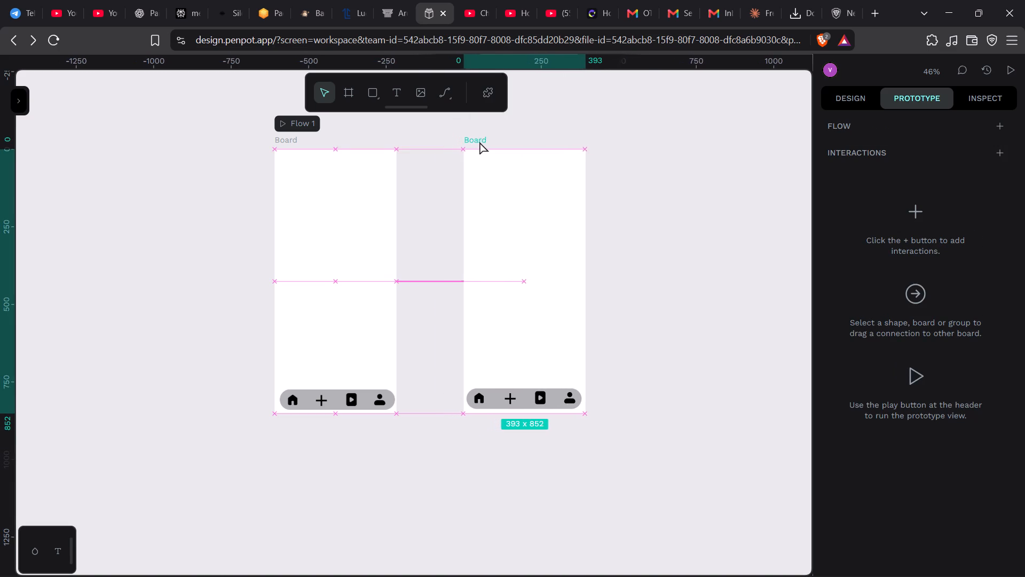
drag(479, 141, 485, 141)
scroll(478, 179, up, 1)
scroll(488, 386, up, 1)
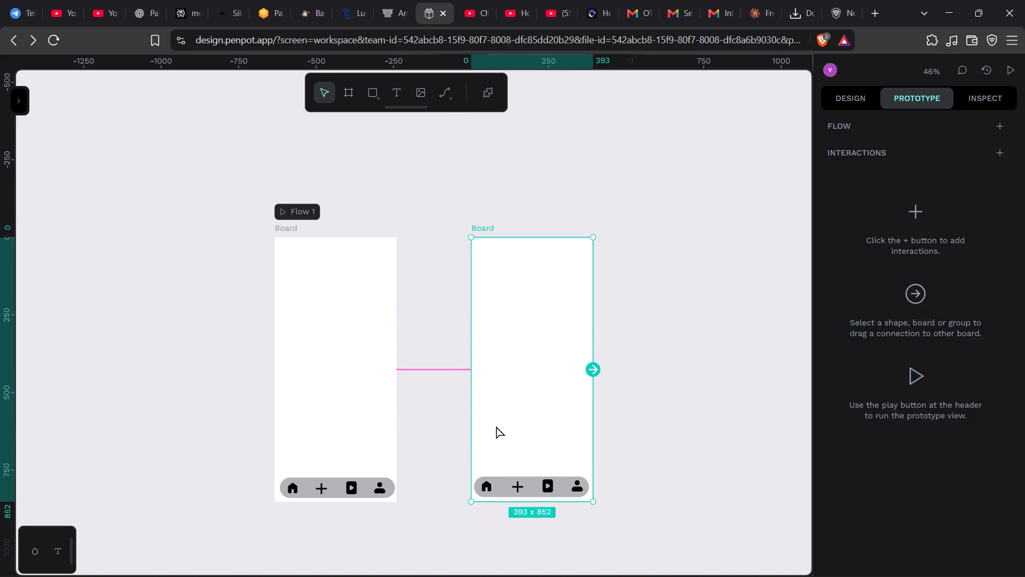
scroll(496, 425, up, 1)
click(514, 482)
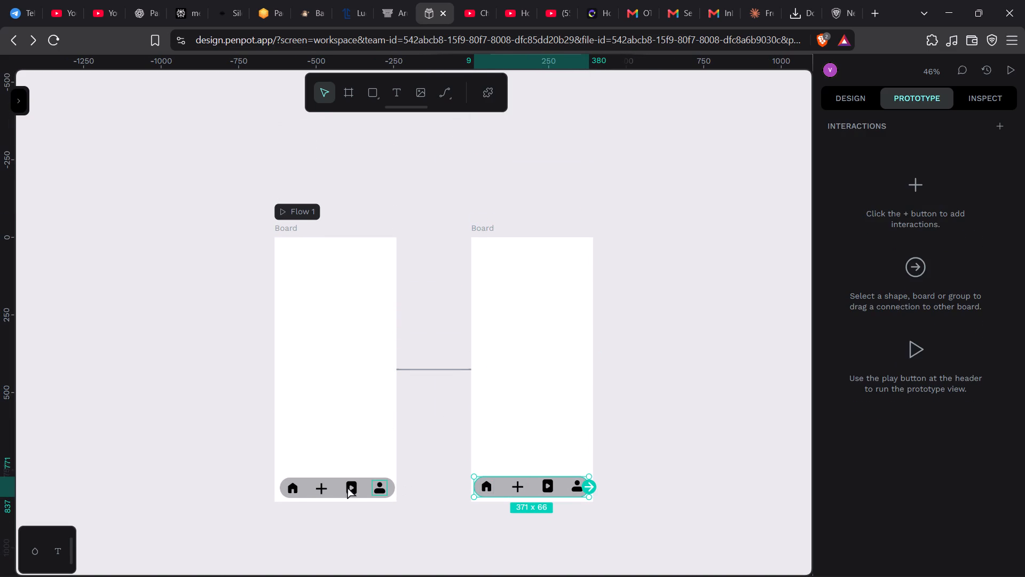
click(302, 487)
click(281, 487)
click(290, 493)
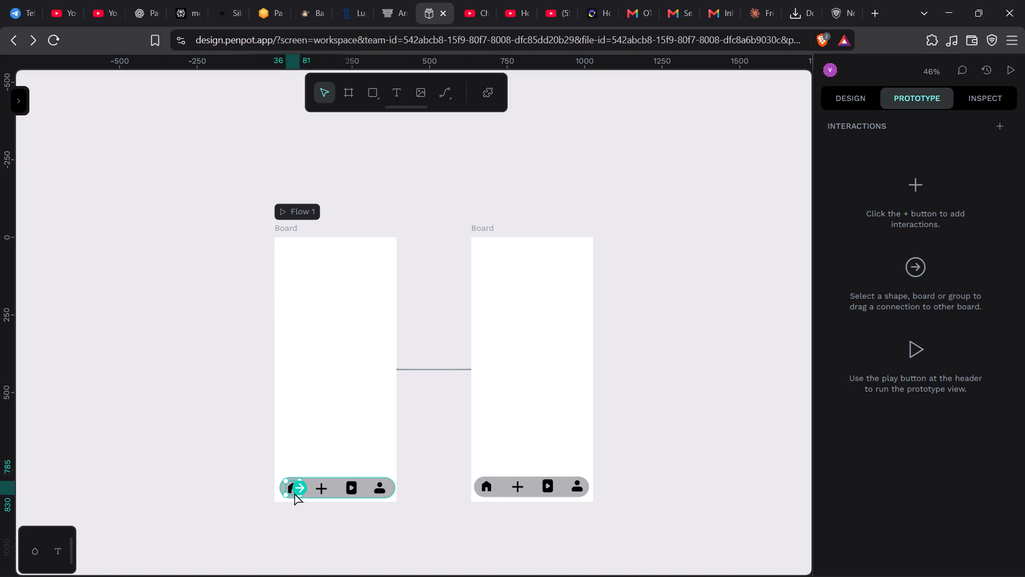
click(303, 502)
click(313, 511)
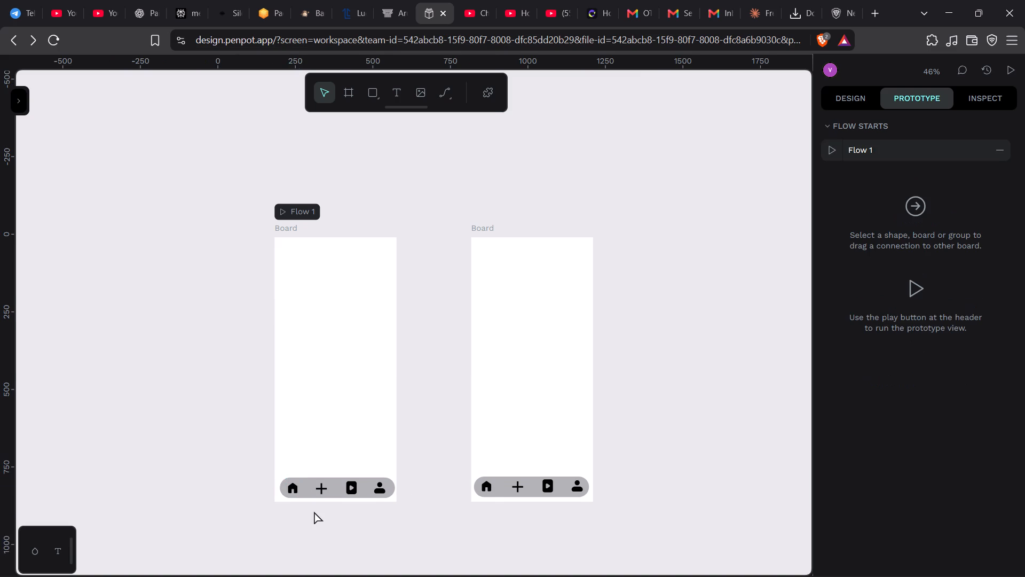
Draw a rectangle about 73 x 35 over the home icon in the first board's navigation bar.
scroll(314, 511, down, 1)
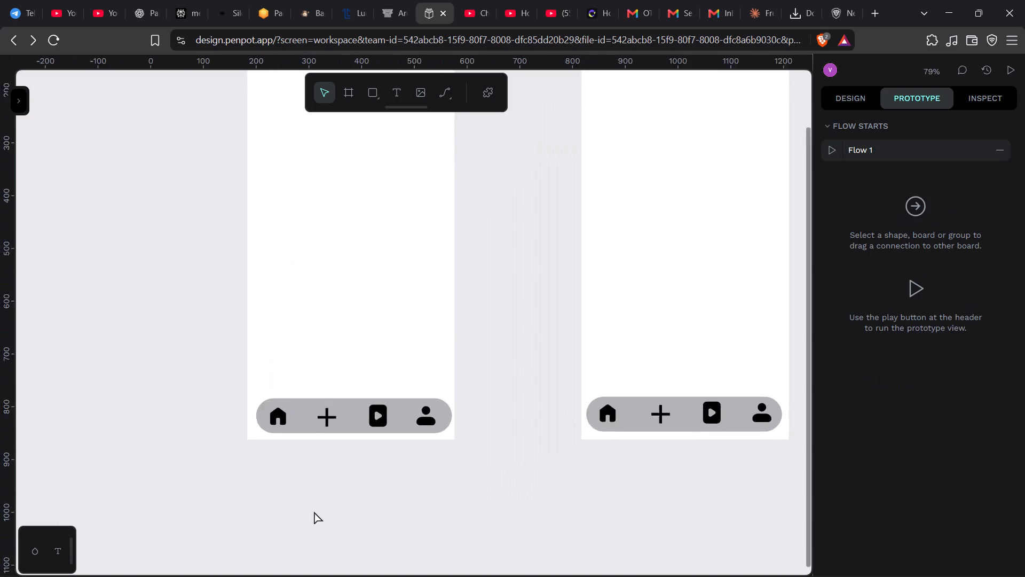
scroll(314, 511, up, 1)
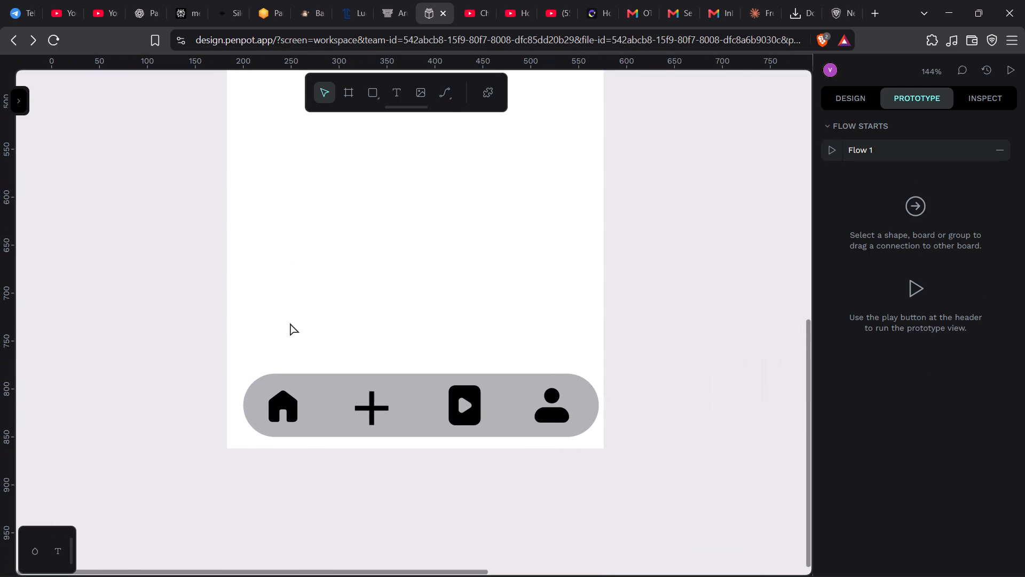
click(376, 90)
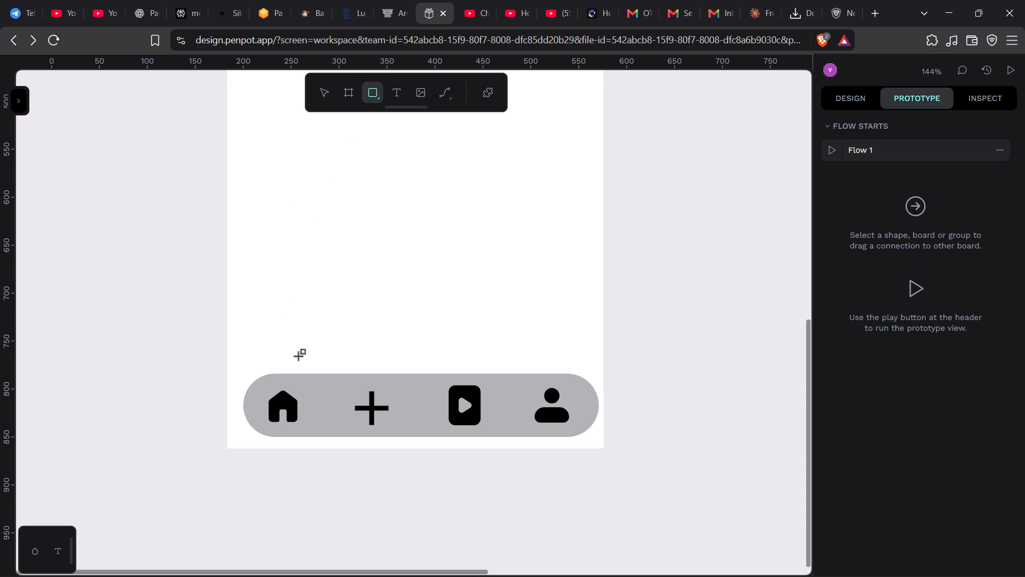
drag(323, 424, 257, 395)
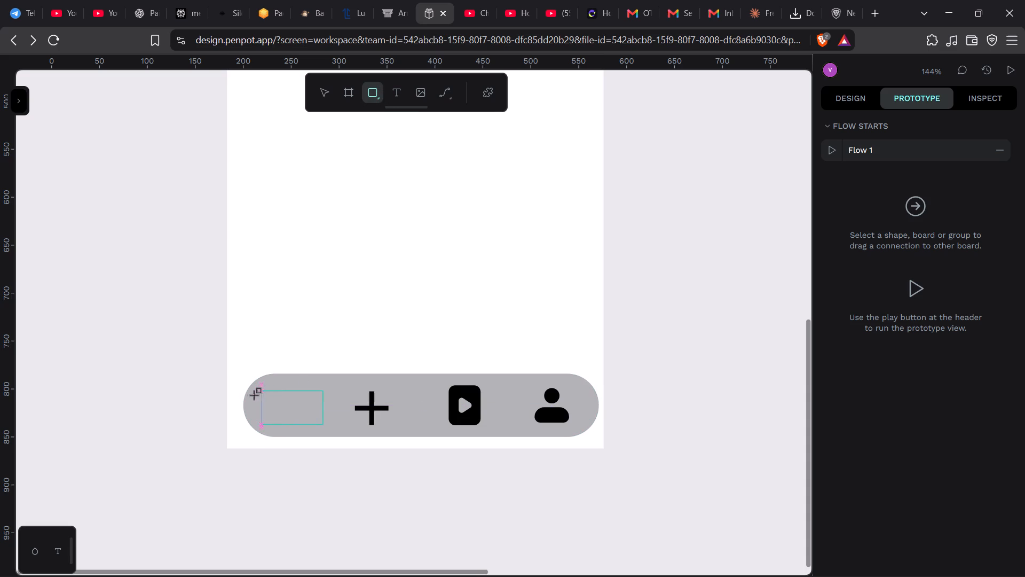
drag(257, 395, 253, 395)
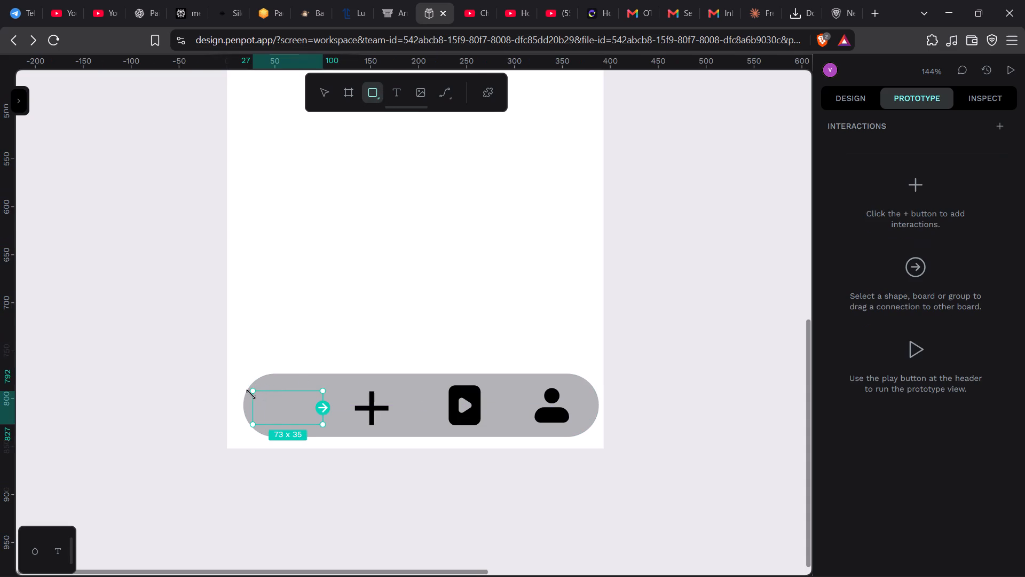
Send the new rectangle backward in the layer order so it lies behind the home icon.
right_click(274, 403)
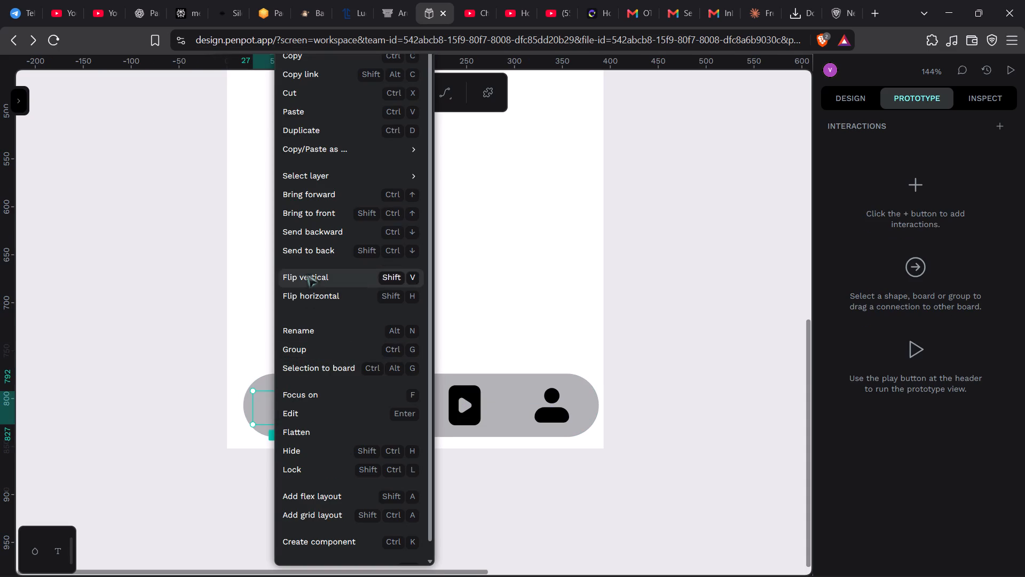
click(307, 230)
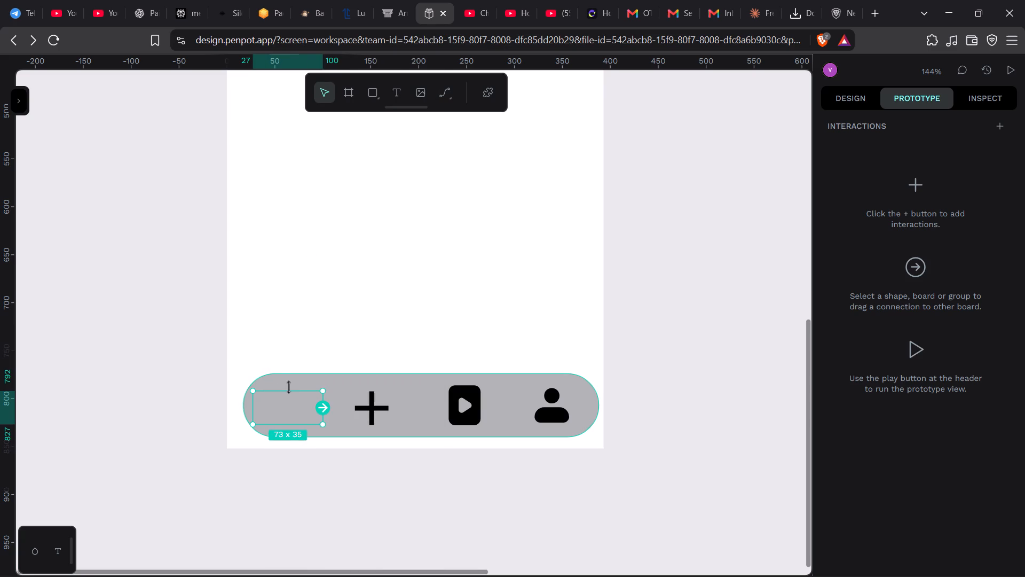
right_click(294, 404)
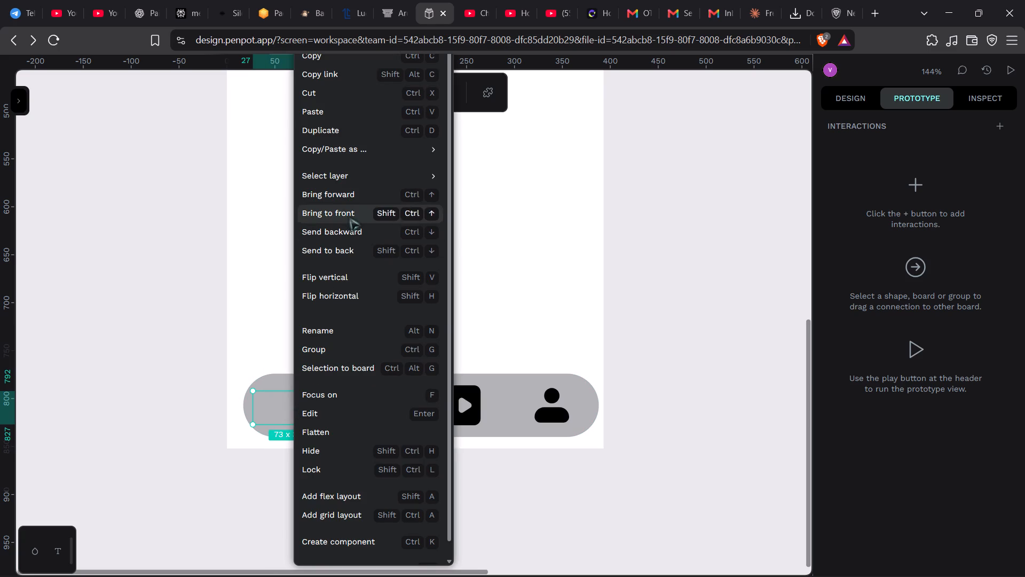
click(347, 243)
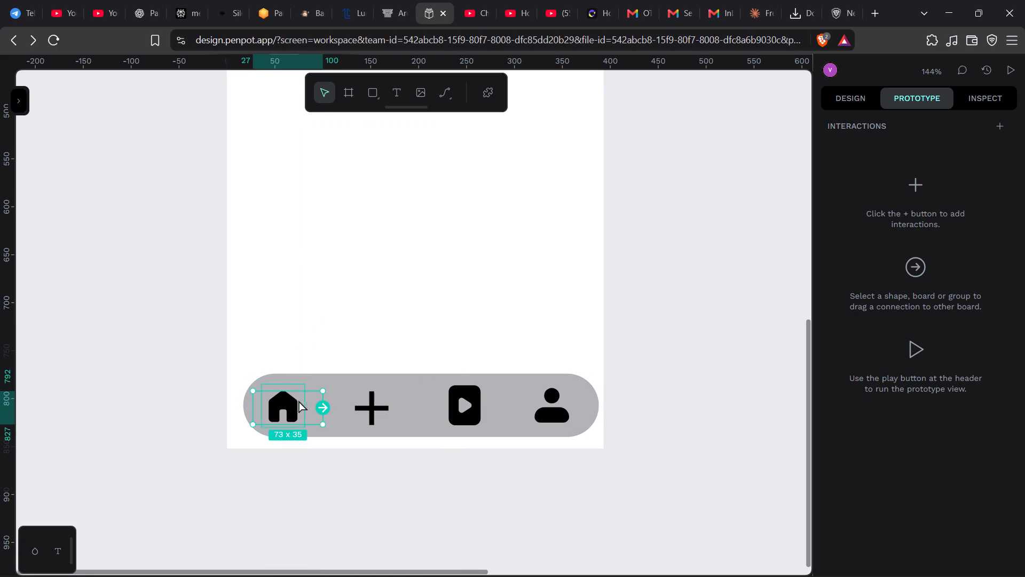
Change the rectangle's fill to the muted blue 6a7eb9.
click(856, 92)
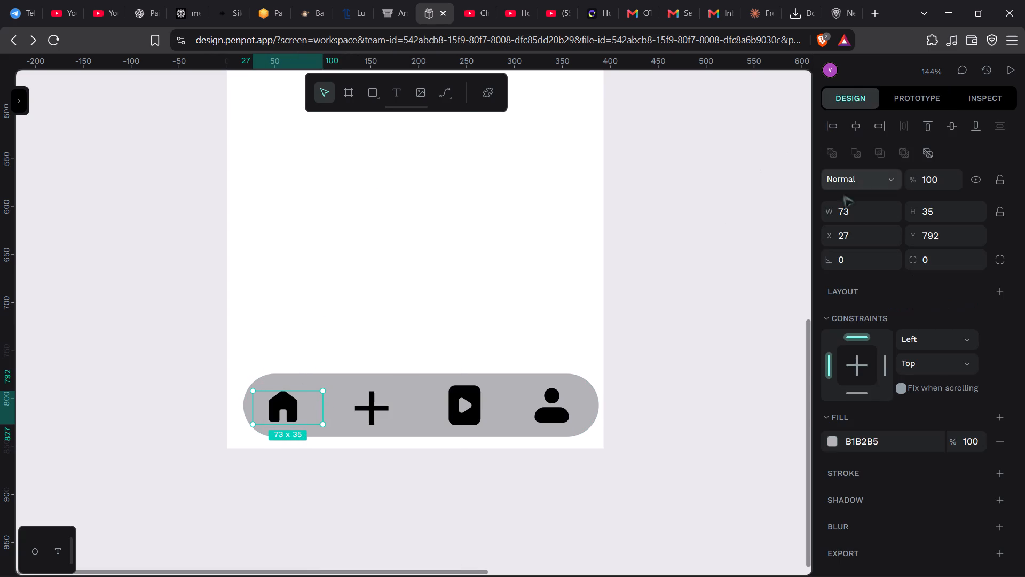
click(831, 444)
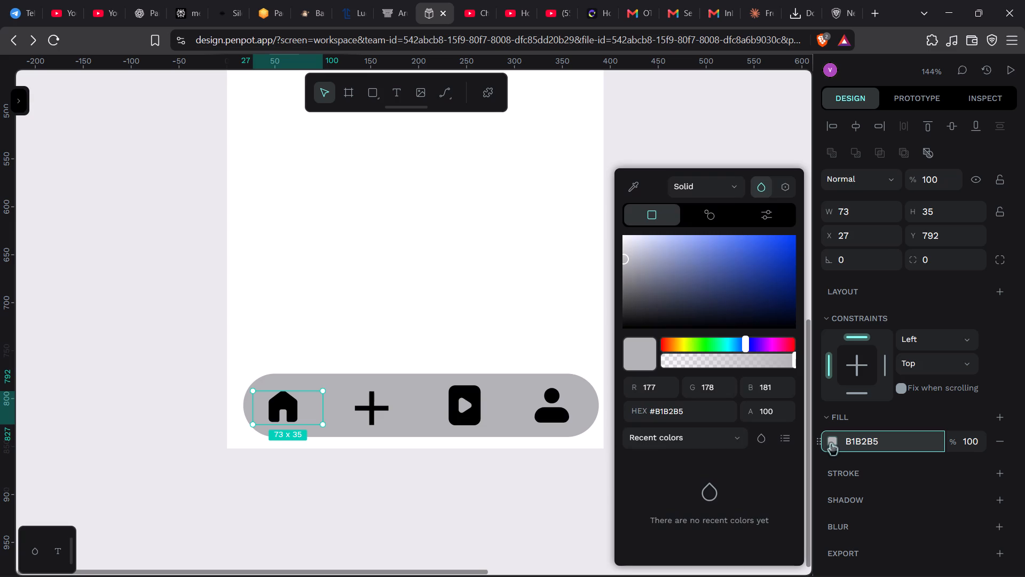
drag(701, 310, 696, 261)
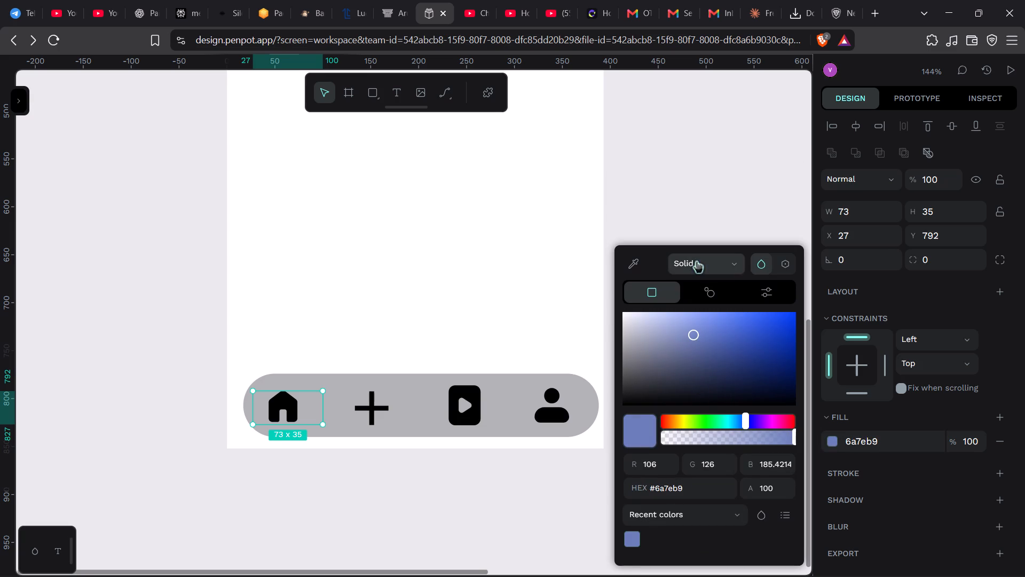
Move the grey navigation bar down to uncover the blue rectangle, and bring the rectangle to the front.
click(311, 413)
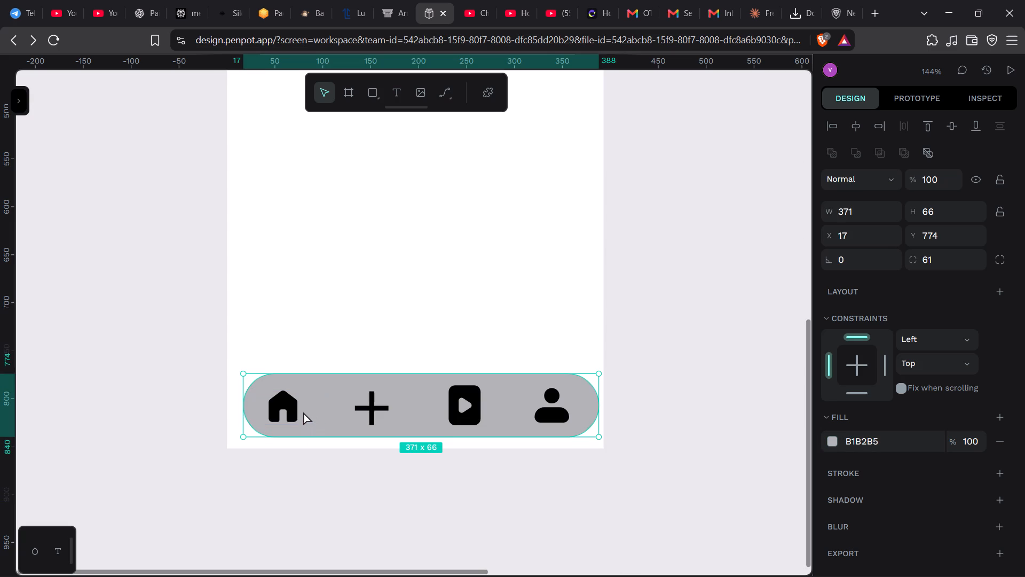
click(294, 410)
click(309, 410)
click(305, 381)
click(294, 387)
drag(318, 404, 317, 449)
click(312, 405)
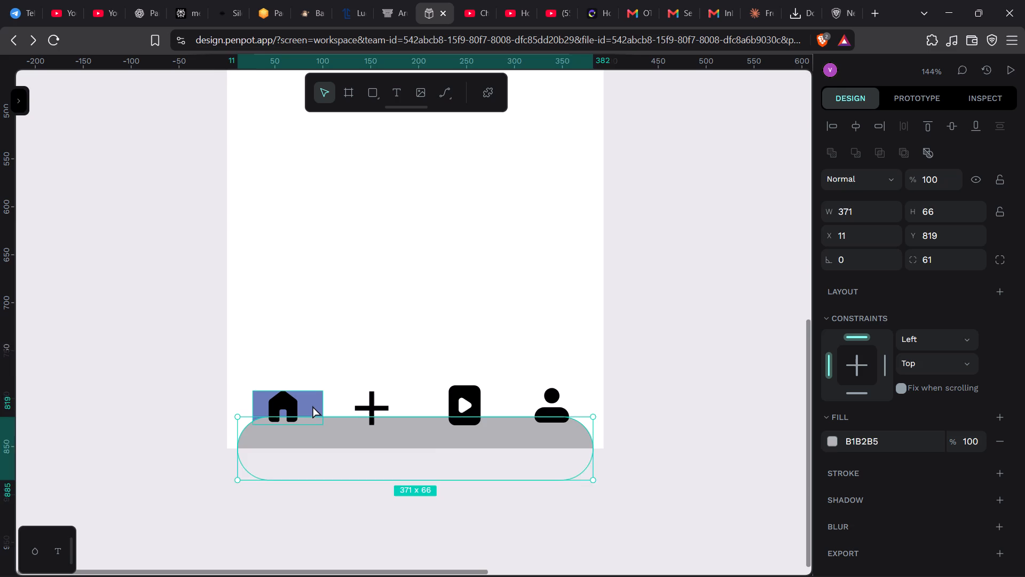
drag(340, 423, 339, 417)
click(316, 399)
right_click(316, 399)
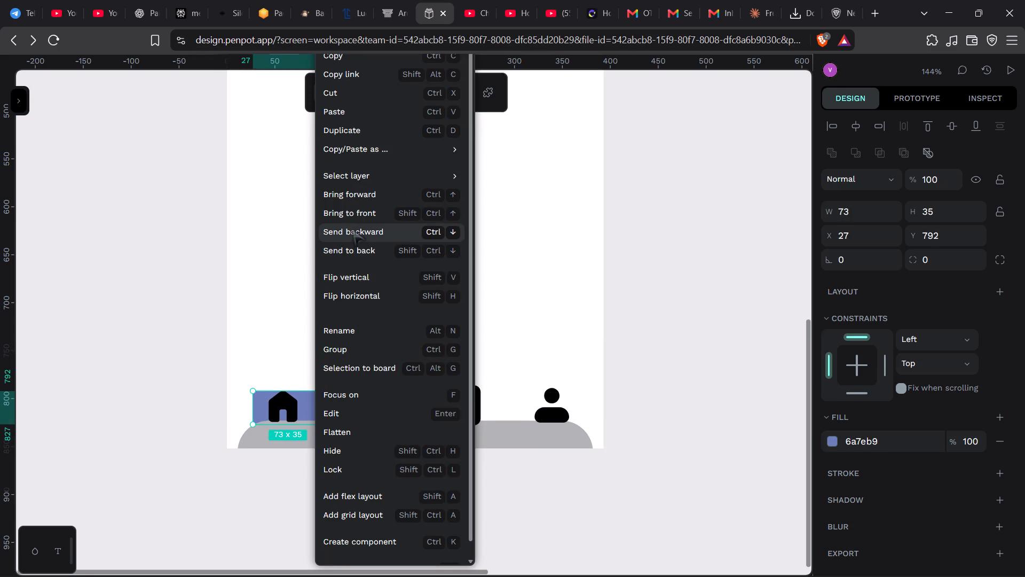
click(349, 217)
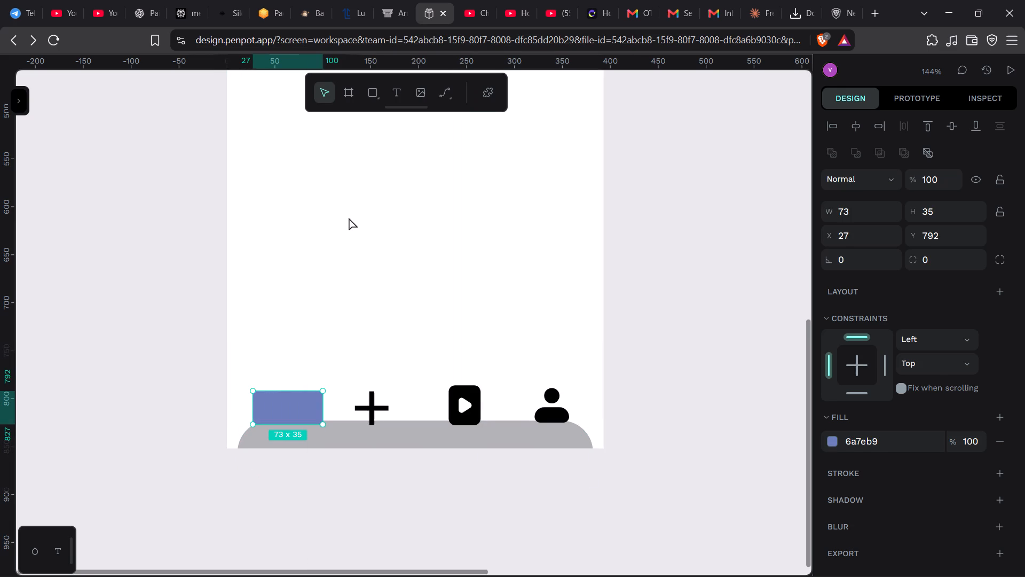
Move the grey navigation bar back up behind the icons, to about X 11, Y 777.
scroll(327, 300, down, 2)
drag(347, 339, 349, 325)
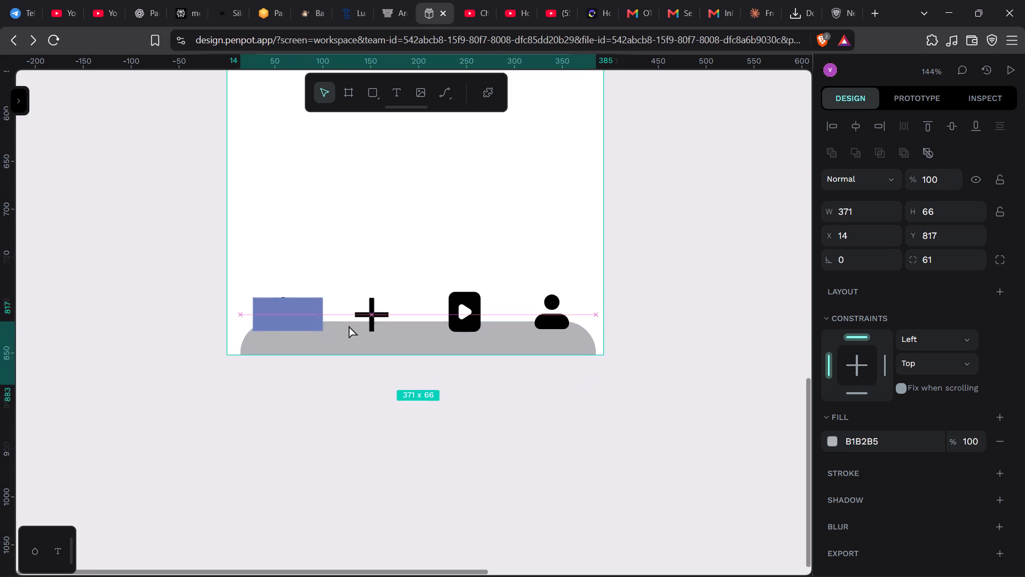
drag(349, 325, 341, 294)
Shift the blue rectangle down off the home icon and bring the icon to the front.
click(294, 304)
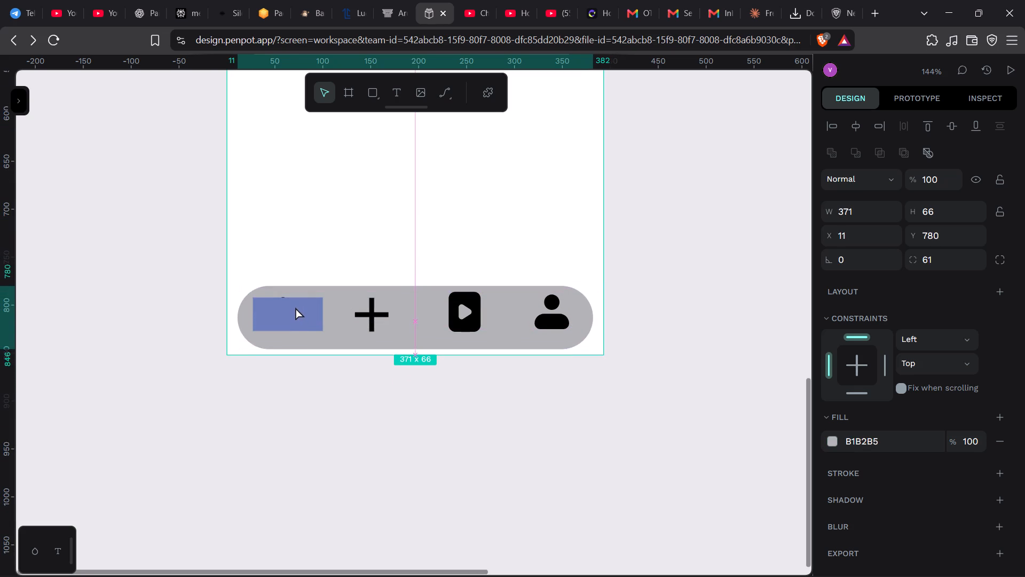
click(290, 311)
drag(290, 311, 297, 338)
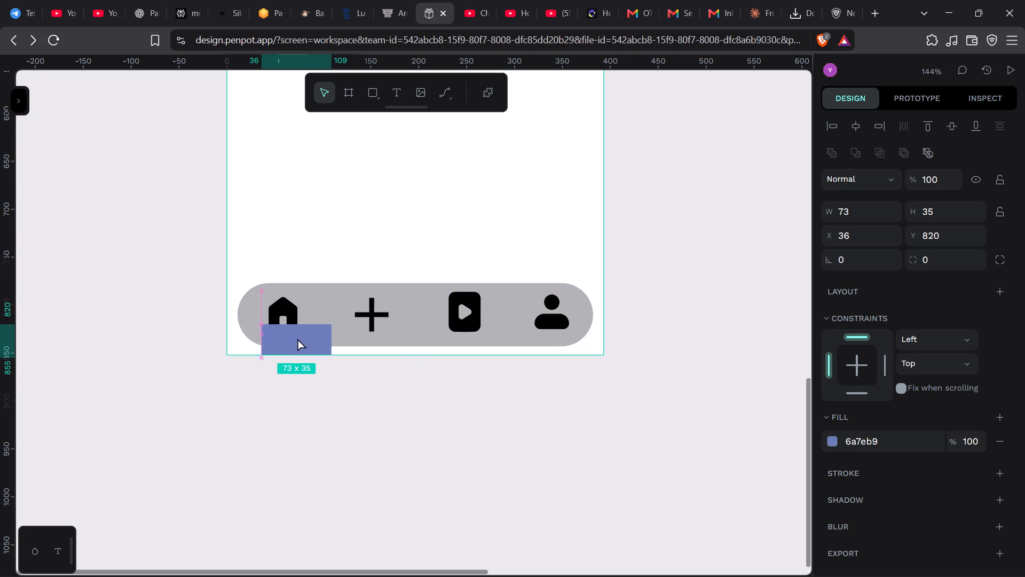
drag(297, 338, 298, 337)
click(294, 306)
right_click(294, 306)
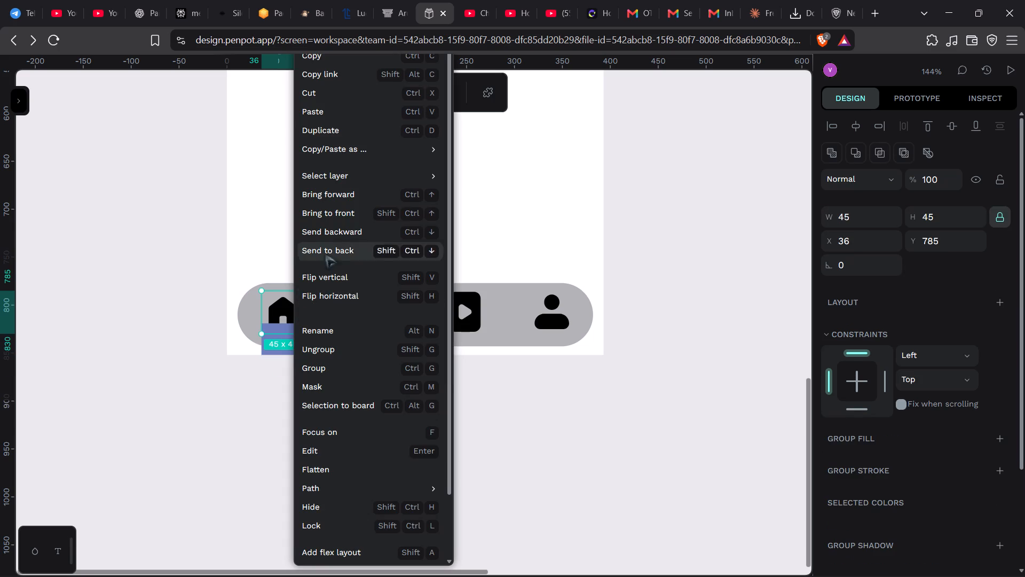
click(335, 214)
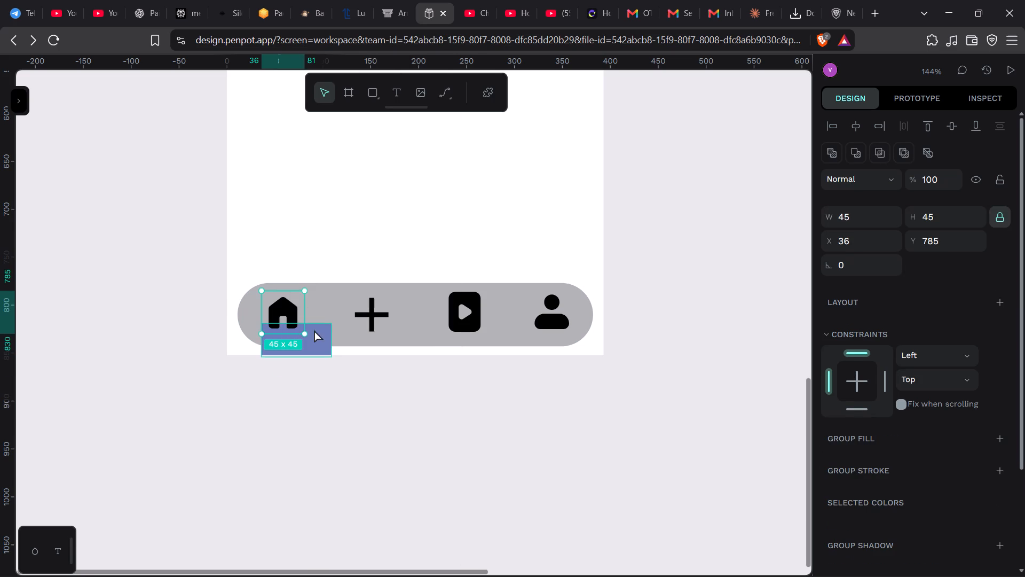
Place the blue rectangle behind the home icon at about X 25, Y 788, and increase its height to about 44.
drag(319, 336, 302, 306)
click(311, 325)
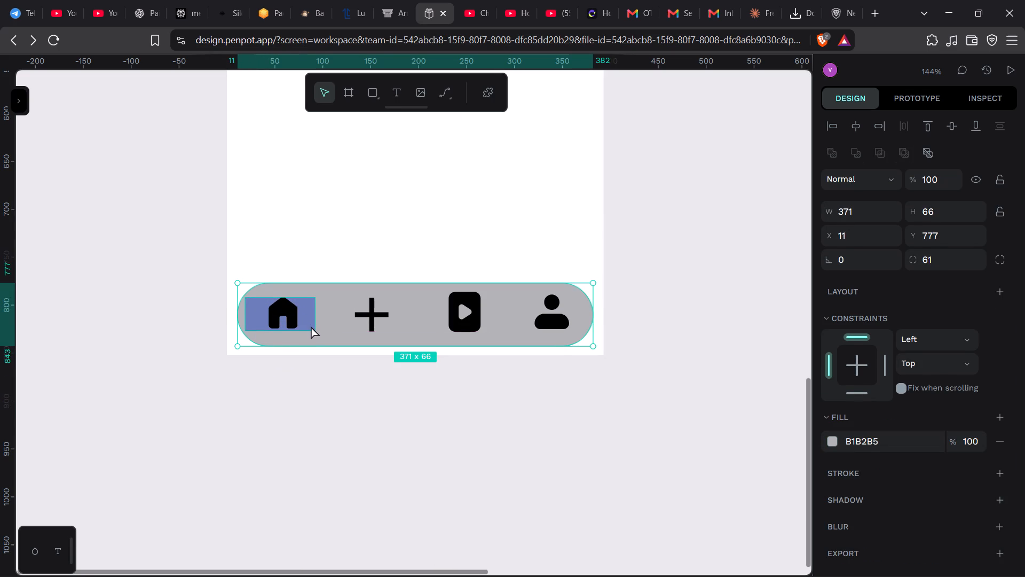
click(312, 312)
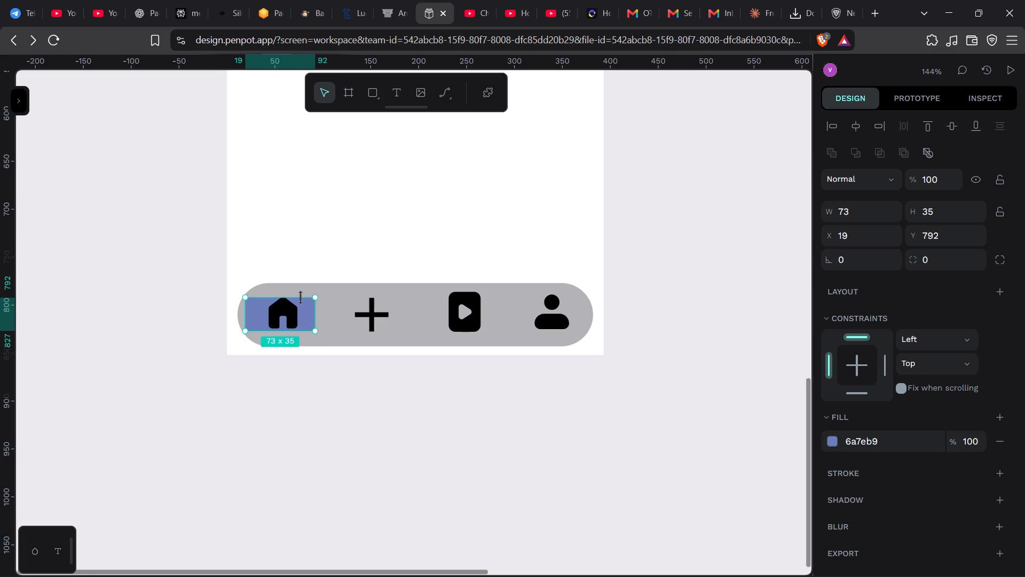
drag(302, 298, 298, 289)
click(304, 325)
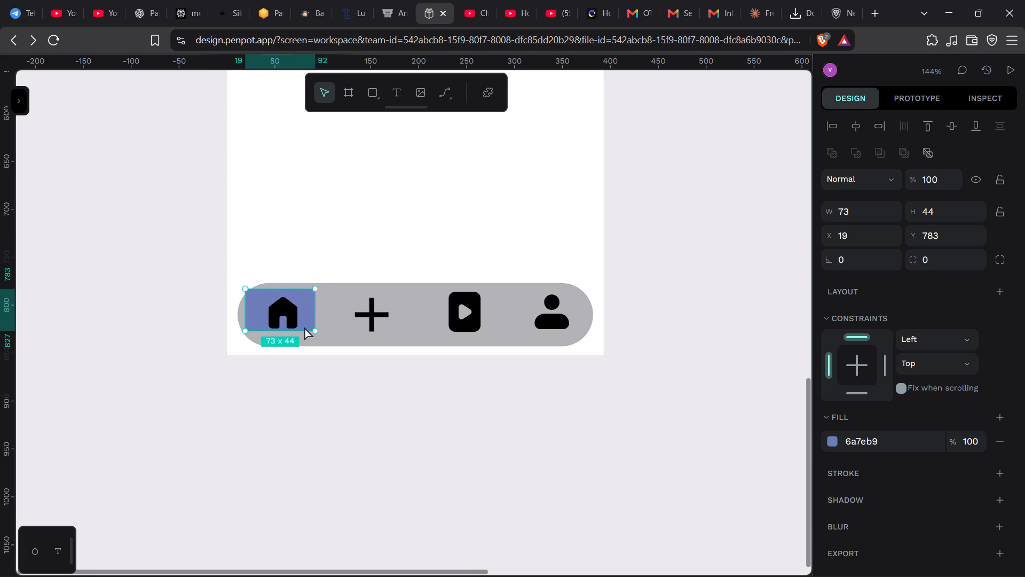
click(303, 305)
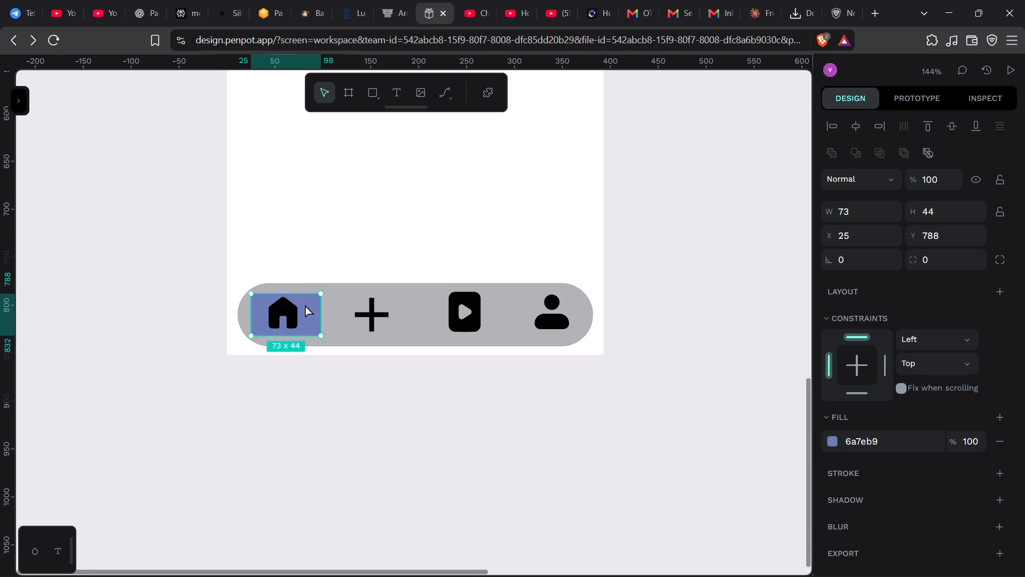
click(307, 305)
click(114, 294)
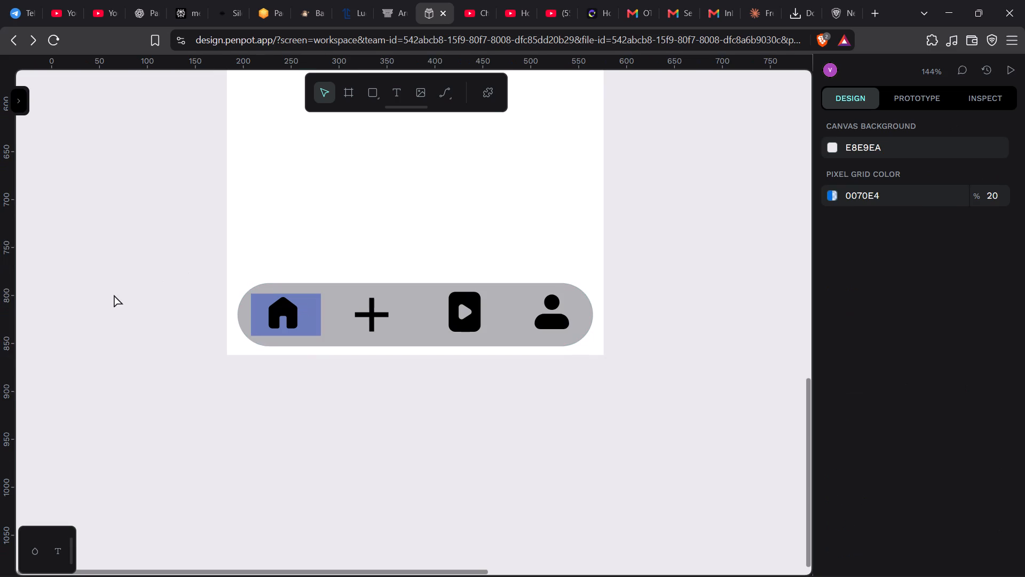
Round the blue rectangle's corners to a radius of 37.
click(293, 347)
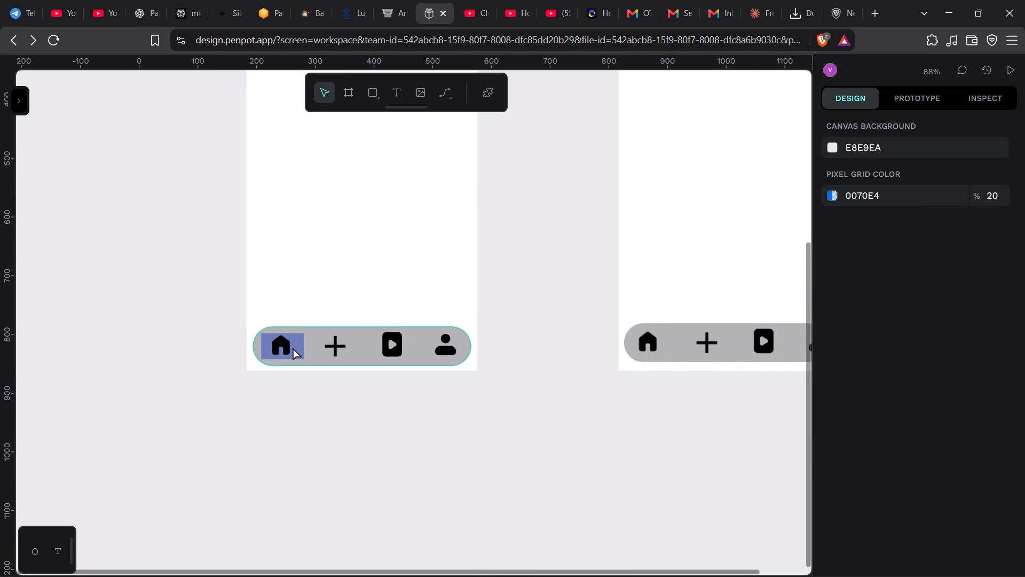
click(930, 266)
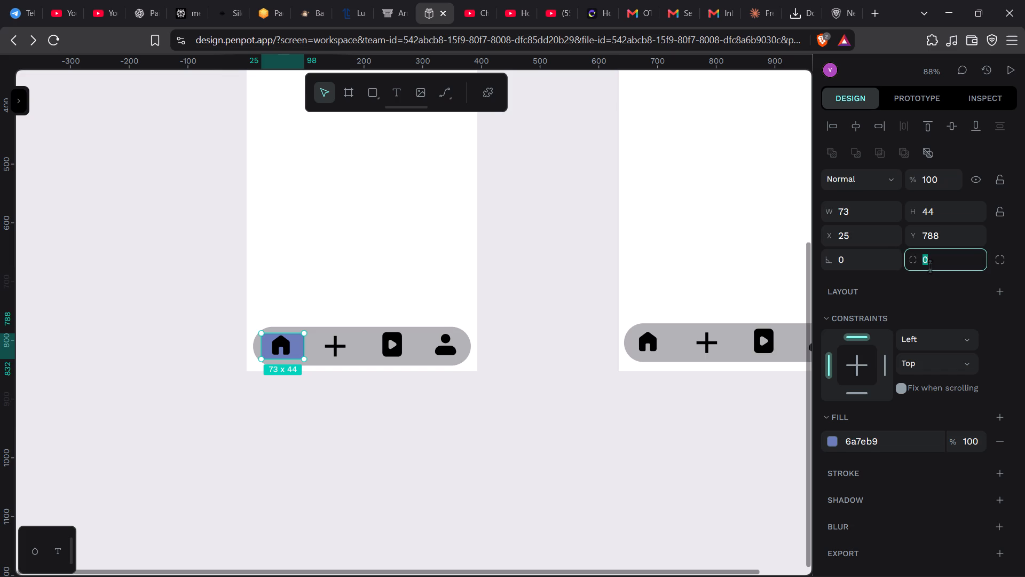
key(Up)
key(Up)
key(Up)
key(Up)
key(Up)
key(Up)
key(Up)
key(Up)
key(Up)
key(Up)
key(Up)
key(Up)
key(Up)
key(Up)
key(Up)
key(Up)
key(Up)
key(Up)
key(Up)
key(Up)
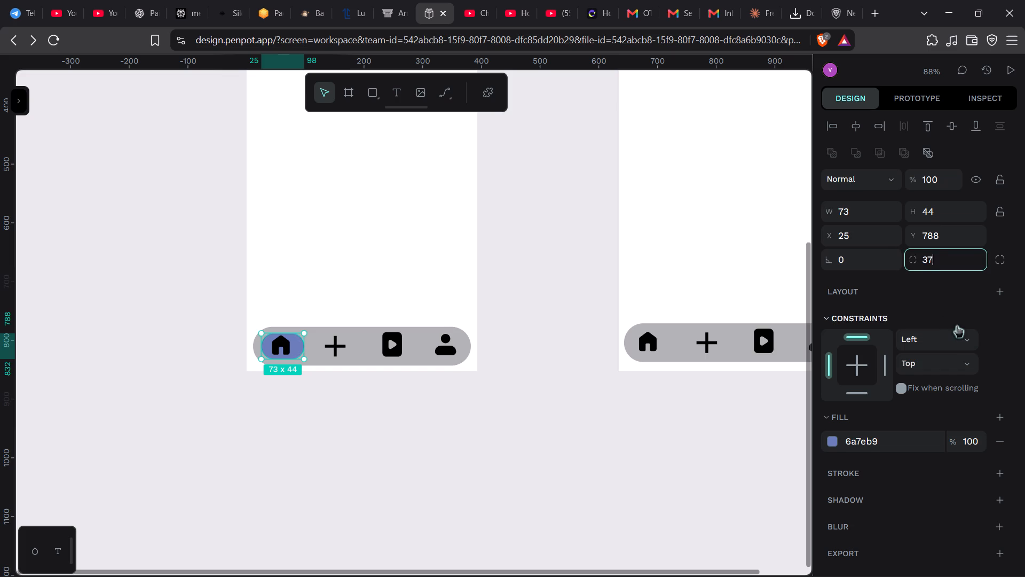
Adjust the corner radius of the blue rectangle behind the home icon to 28.
key(Up)
key(Up)
key(Up)
key(Up)
key(Up)
key(Up)
key(Up)
key(Up)
key(Up)
key(Up)
key(Up)
key(Up)
key(Up)
key(Up)
key(Up)
key(Up)
key(Up)
key(Up)
key(Up)
key(Up)
key(Up)
key(Up)
key(Up)
key(Up)
key(Up)
key(Up)
key(Down)
key(Down)
key(Down)
key(Down)
key(Down)
key(Down)
key(Down)
key(Down)
key(Down)
key(Down)
key(Down)
key(Down)
key(Down)
key(Down)
key(Down)
key(Down)
key(Down)
key(Down)
key(Down)
key(Down)
key(Down)
key(Down)
key(Down)
key(Down)
key(Down)
key(Down)
key(Down)
key(Down)
key(Down)
key(Down)
key(Down)
key(Down)
key(Down)
key(Down)
key(Down)
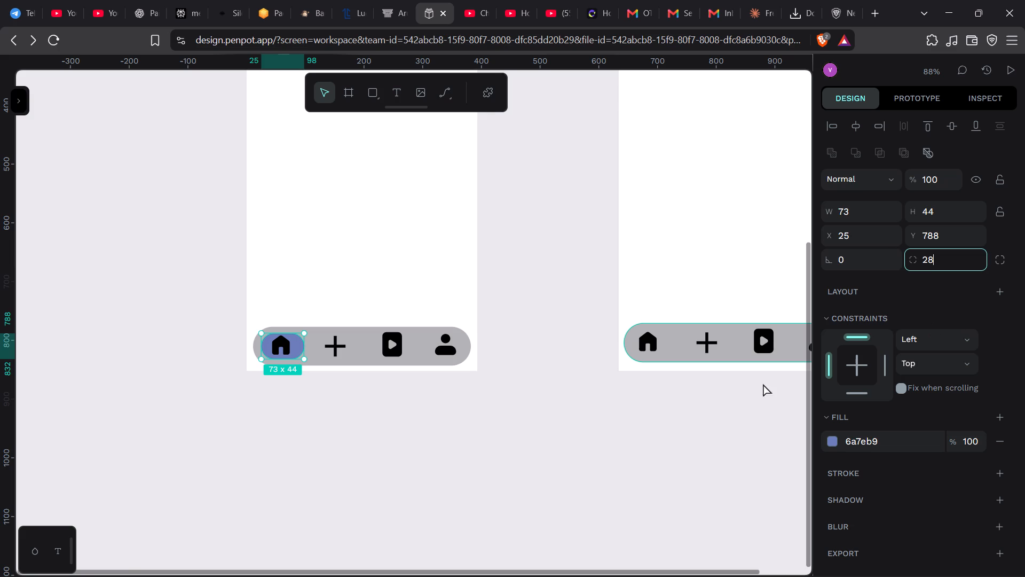
scroll(536, 339, right, 5)
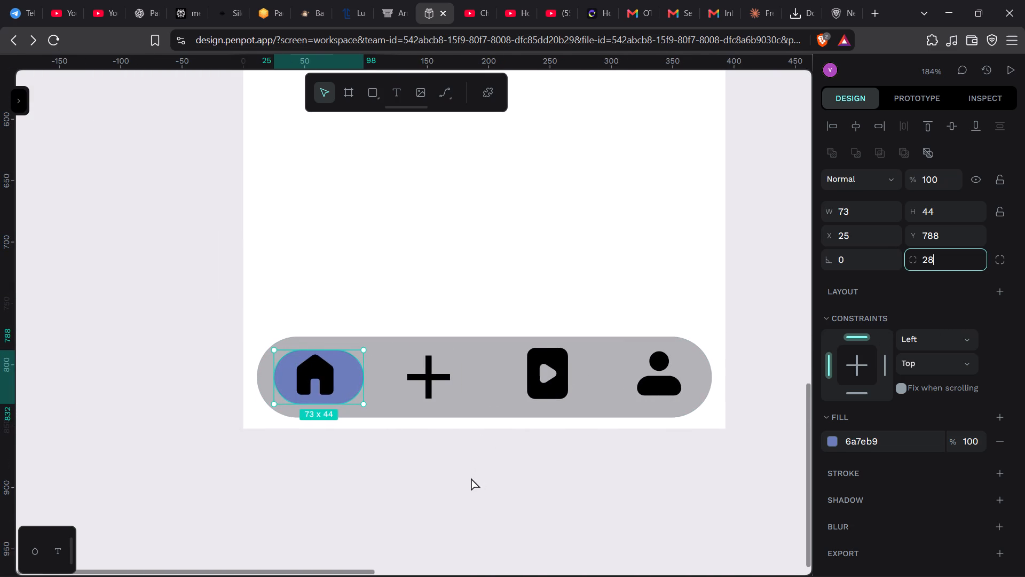
click(471, 477)
Nudge the blue pill behind the home icon sideways to X 23.
click(340, 367)
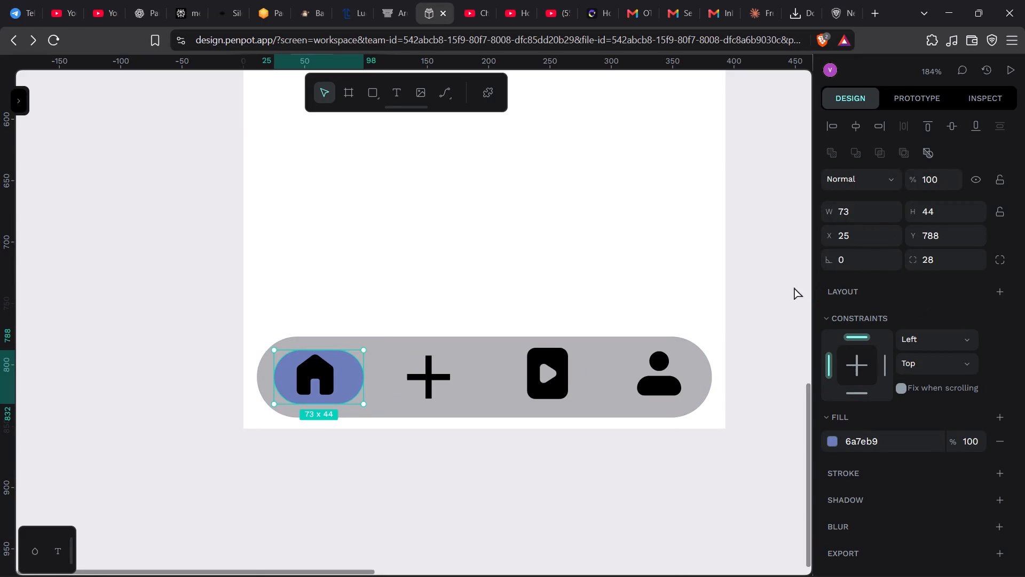
click(324, 376)
key(Left)
key(Left)
key(Left)
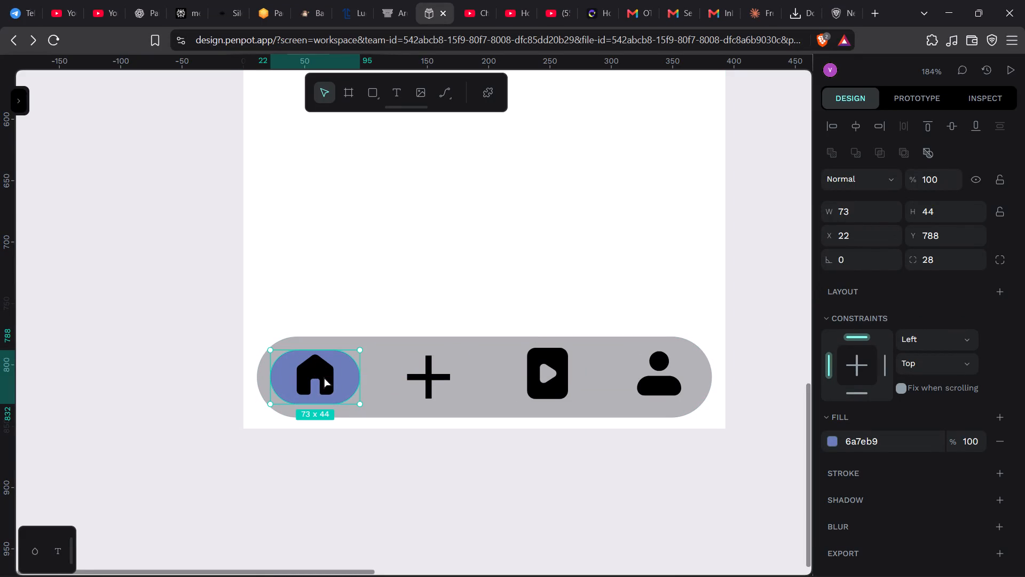
key(Right)
Duplicate the blue pill three times along the navigation bar, at about X 114, 205 and 296.
click(344, 379)
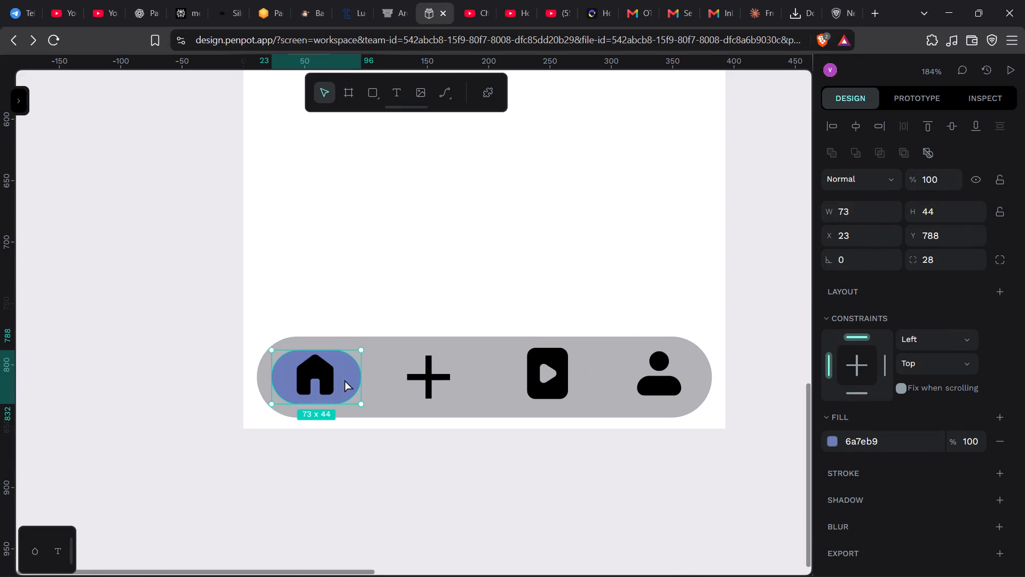
key(ctrl+d)
drag(344, 379, 453, 370)
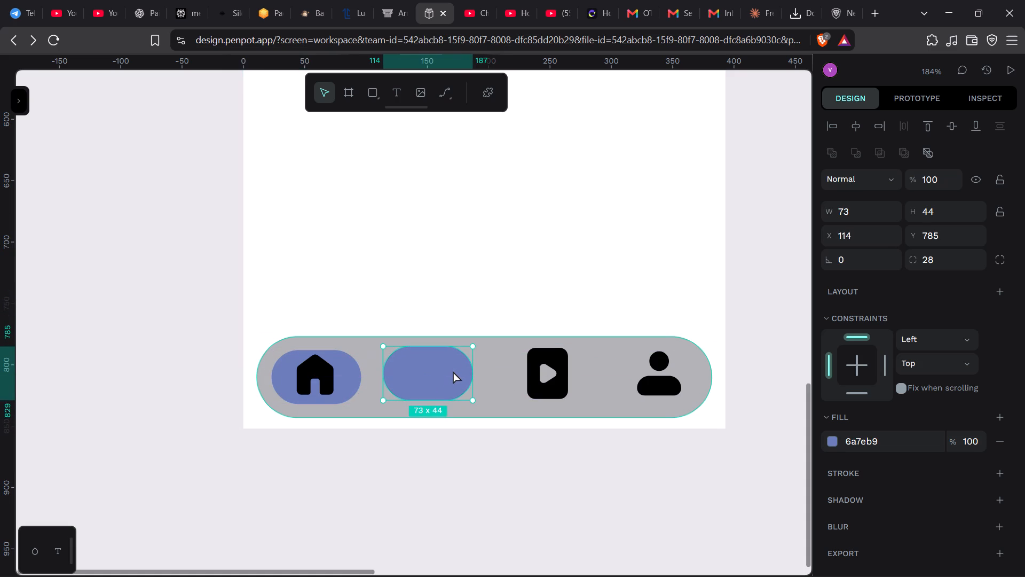
key(ctrl+d)
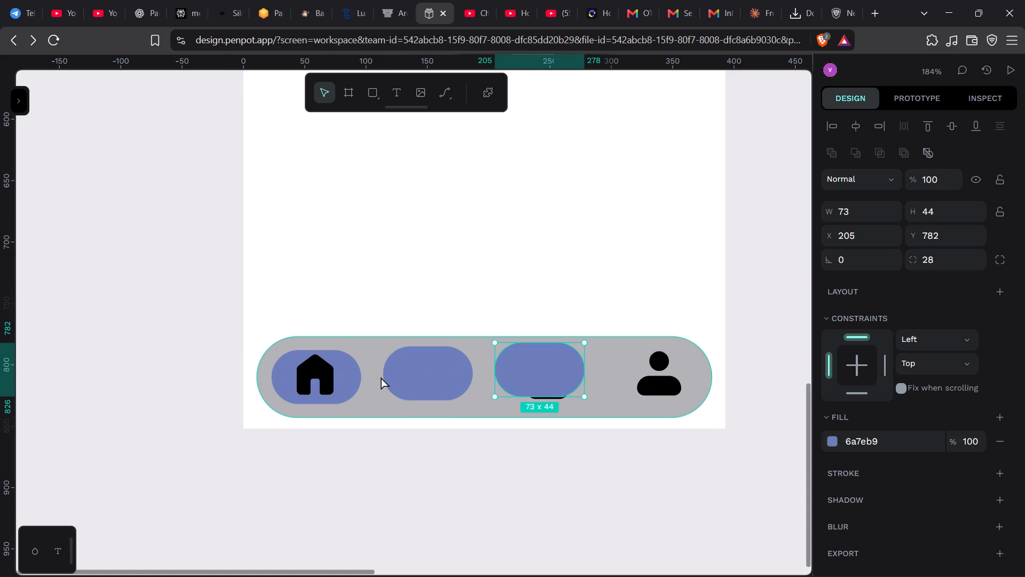
key(ctrl+d)
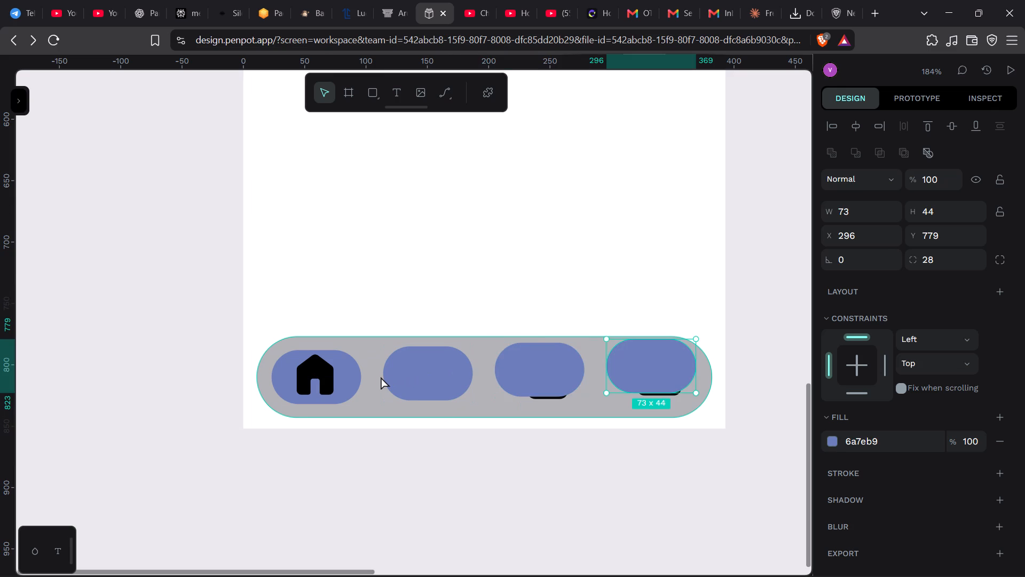
Shift the third blue pill down off the play icon to about Y 813 and bring the icon to the front.
click(518, 355)
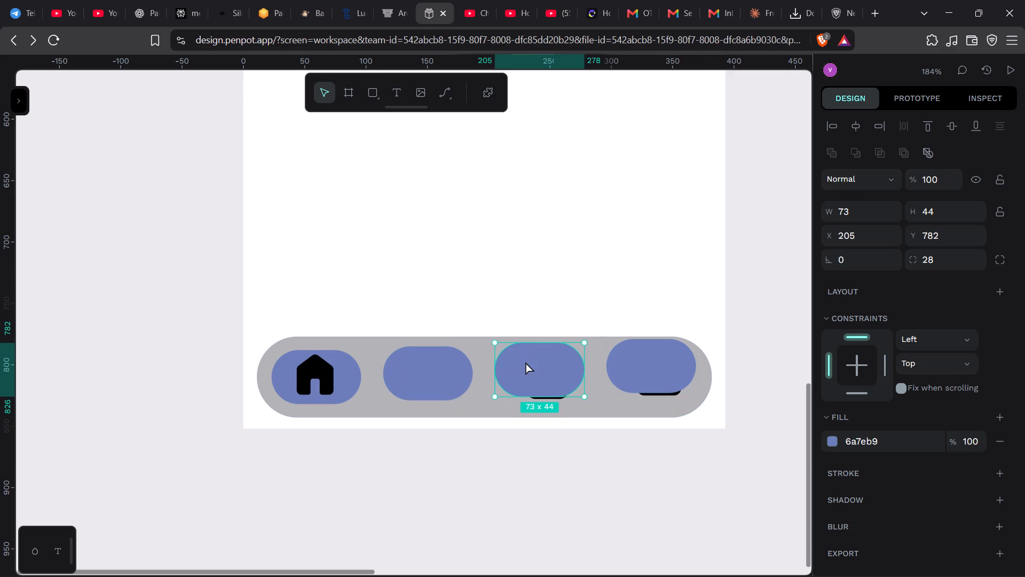
drag(525, 361, 539, 396)
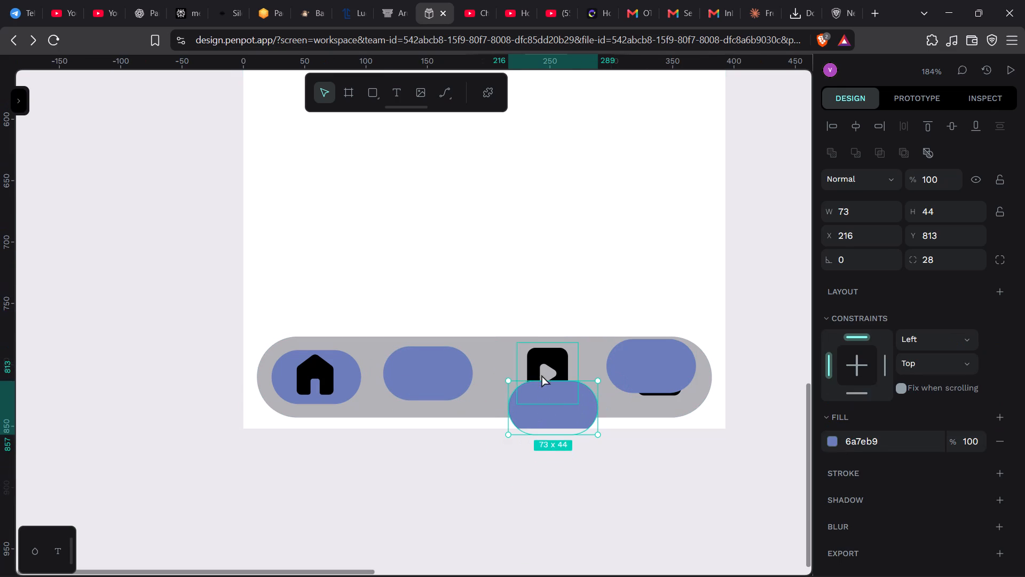
click(541, 367)
right_click(541, 367)
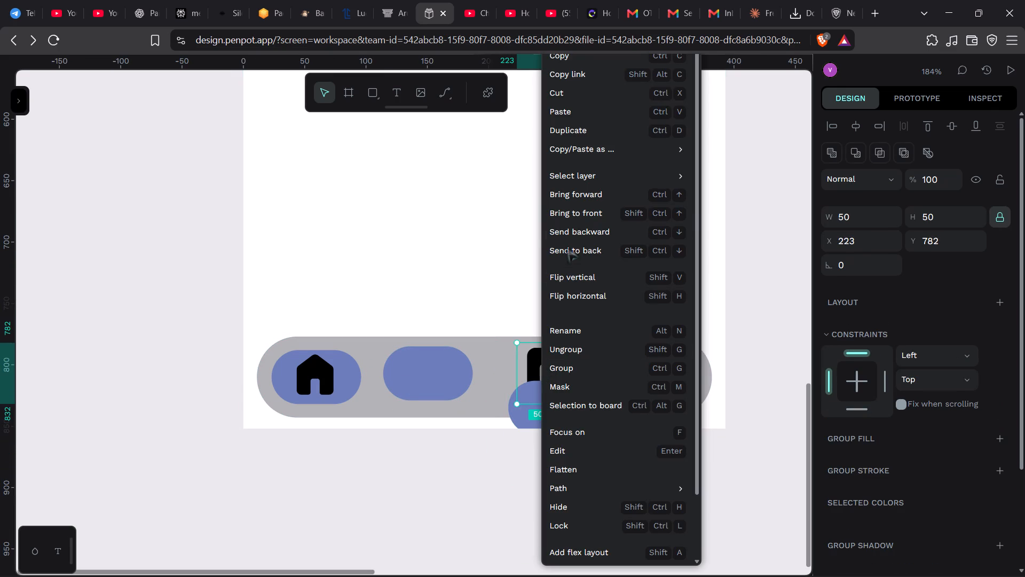
click(575, 214)
Shift the second blue pill down off the plus icon and bring the icon to the front.
click(410, 365)
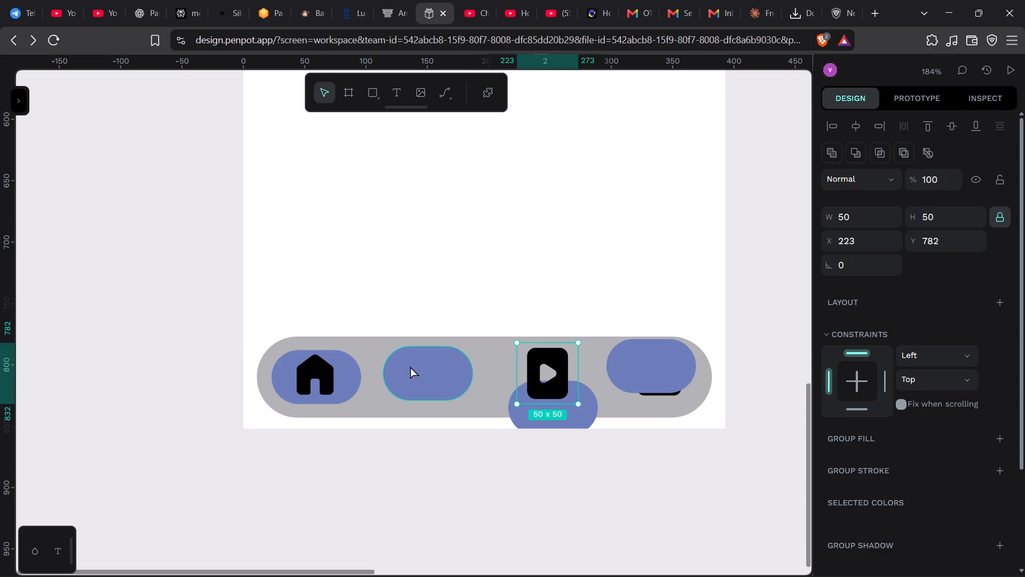
drag(410, 365, 405, 389)
click(417, 364)
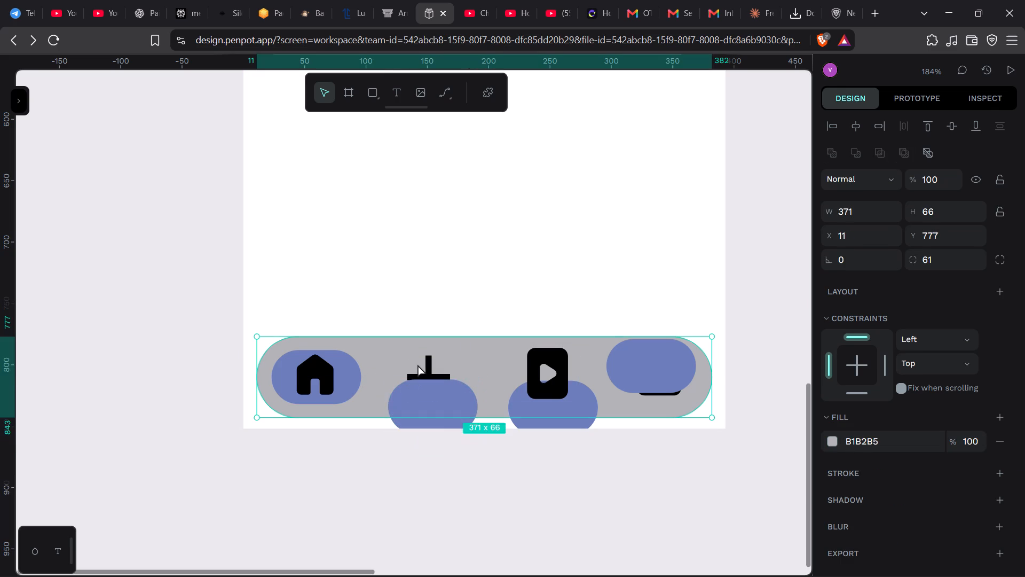
click(427, 365)
right_click(427, 365)
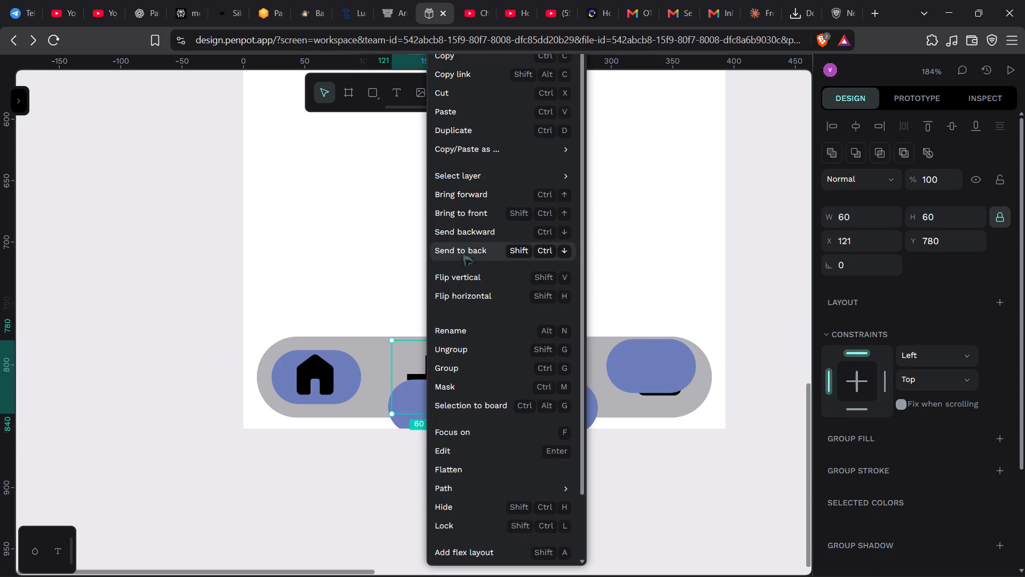
click(466, 216)
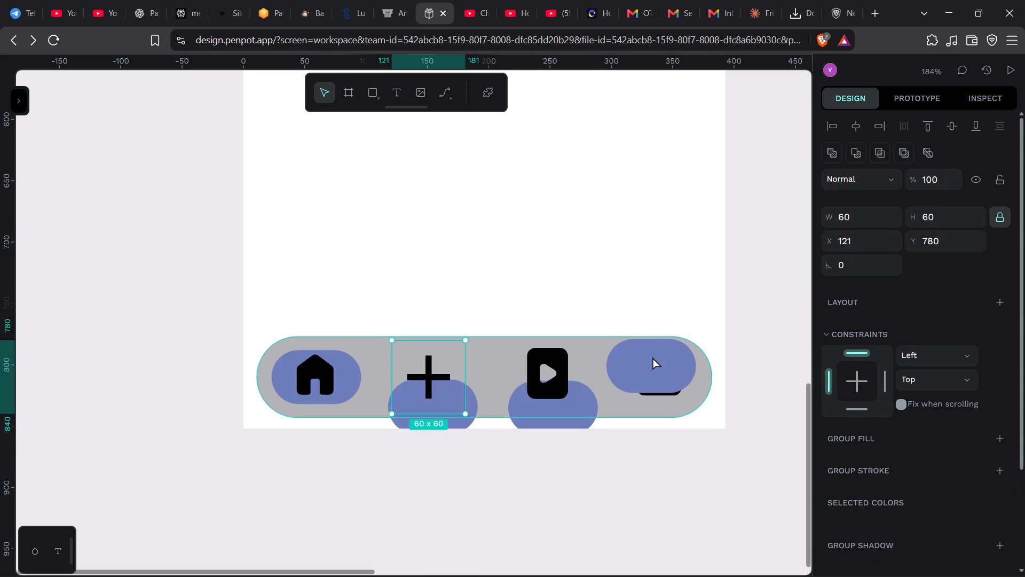
Shift the fourth blue pill down off the profile icon to about Y 830 and bring the icon to the front.
click(652, 356)
drag(644, 347, 644, 411)
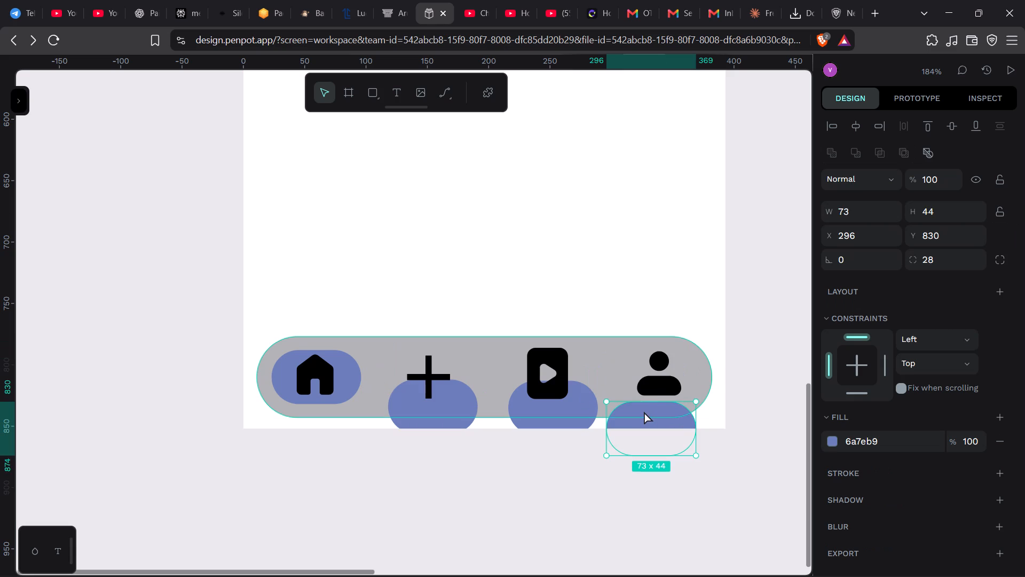
click(651, 387)
click(658, 358)
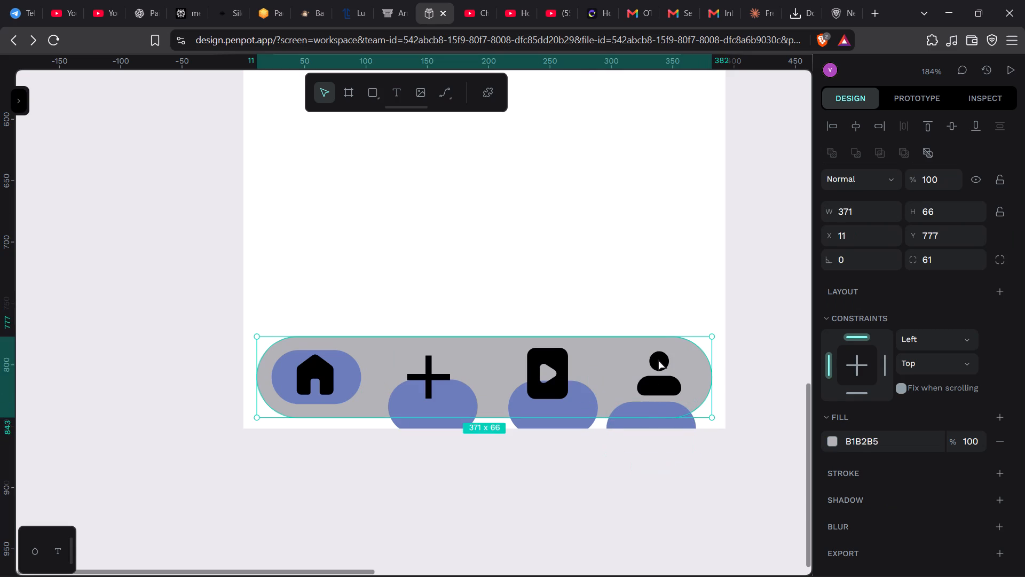
click(658, 358)
click(655, 376)
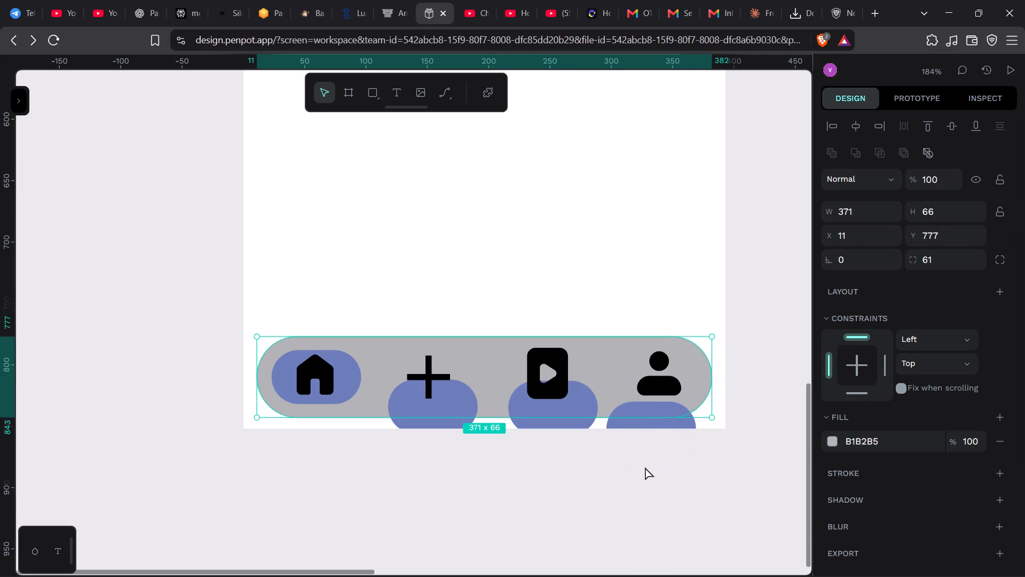
click(645, 466)
click(664, 386)
click(658, 367)
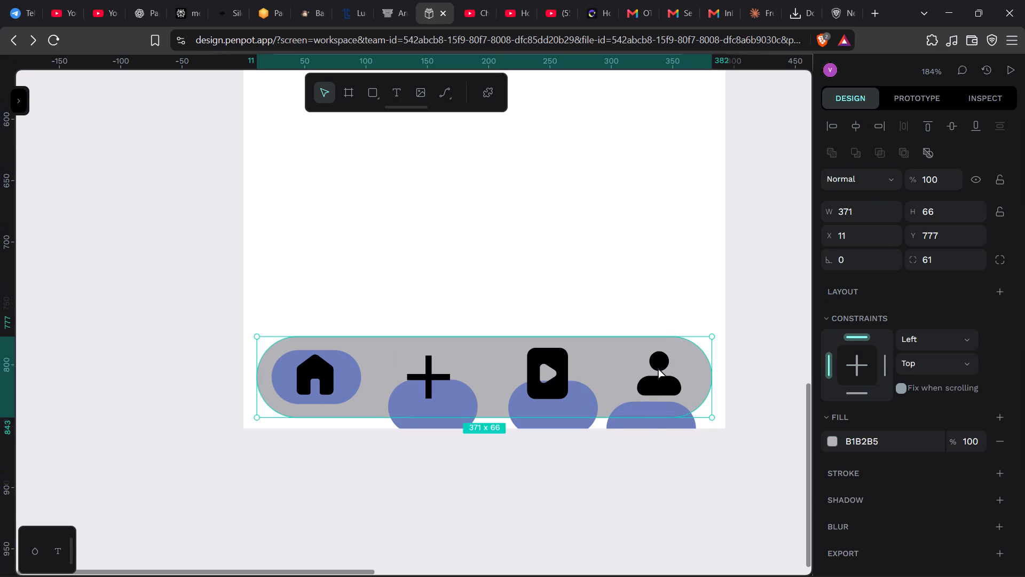
click(657, 358)
click(657, 358)
click(655, 397)
right_click(658, 379)
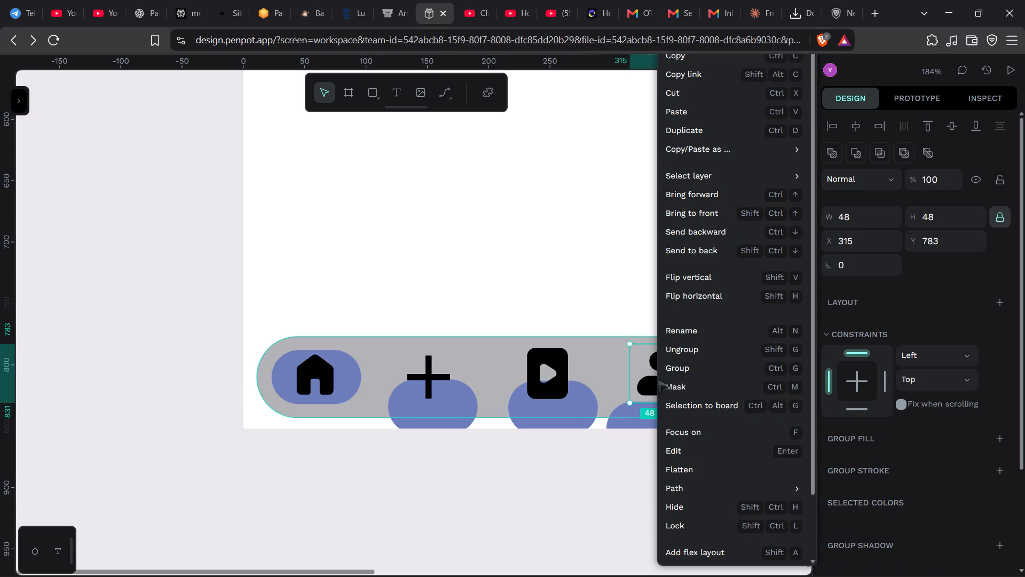
click(691, 209)
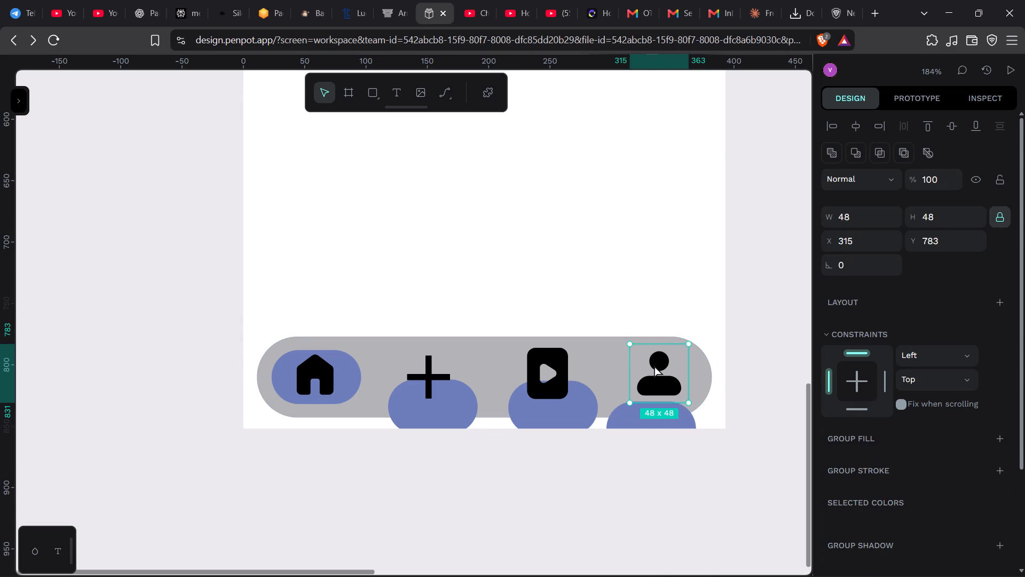
Place the fourth blue pill behind the profile icon, level with the home icon's pill.
drag(627, 419, 635, 363)
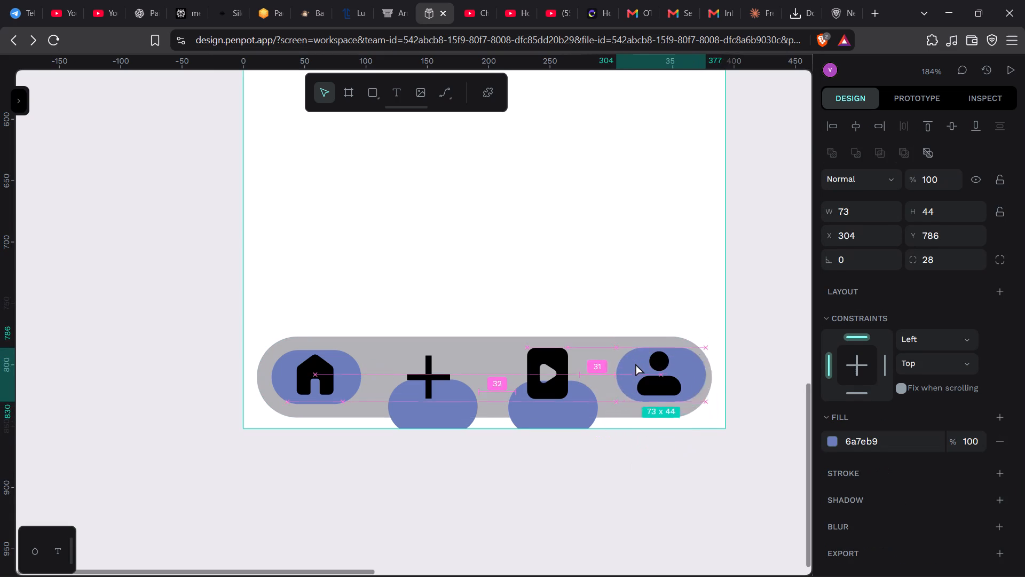
drag(635, 363, 632, 363)
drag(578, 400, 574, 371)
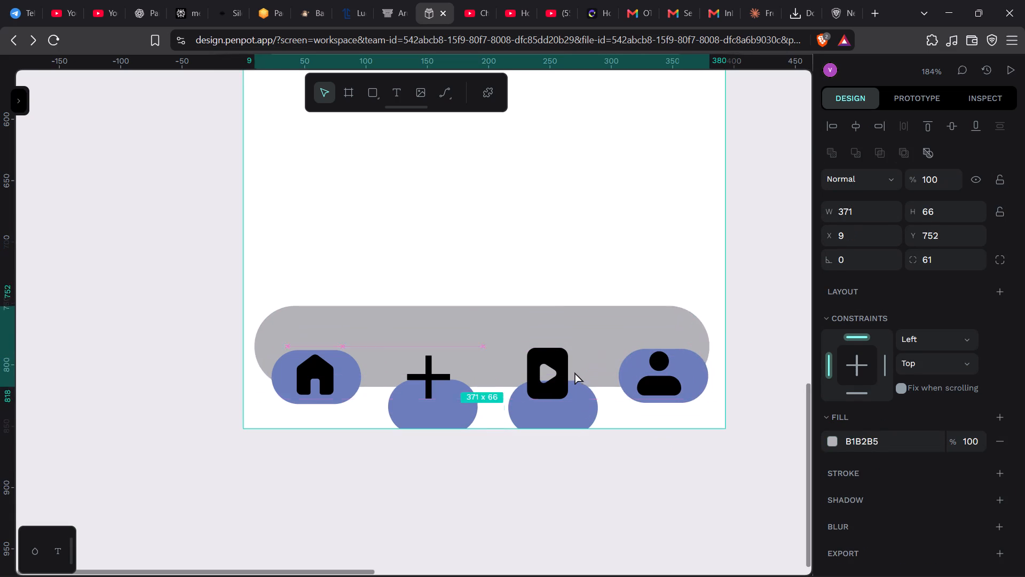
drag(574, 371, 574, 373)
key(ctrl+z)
Place the third blue pill behind the play icon, level with the pills of the home and profile icons.
click(574, 386)
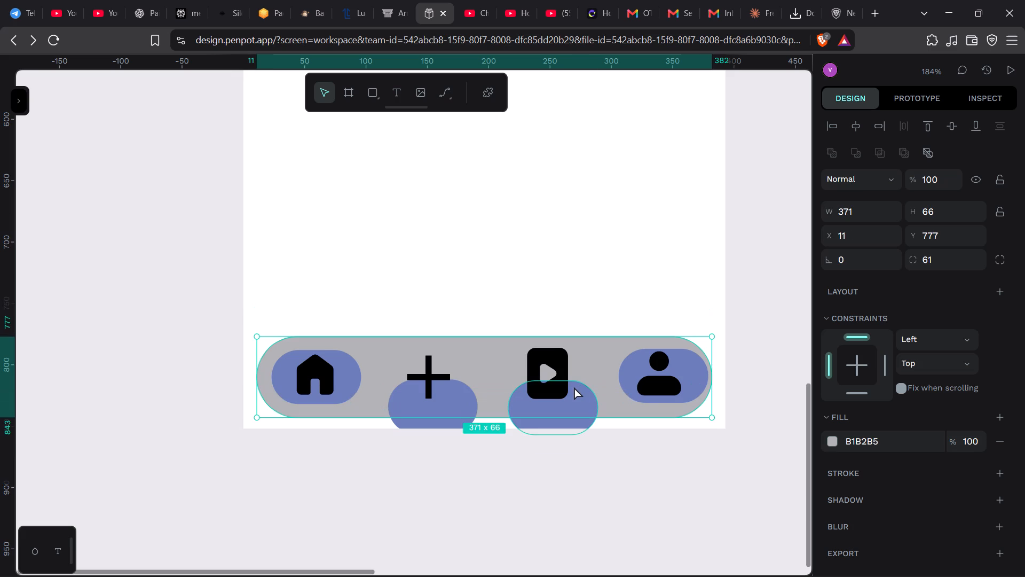
drag(574, 386, 562, 350)
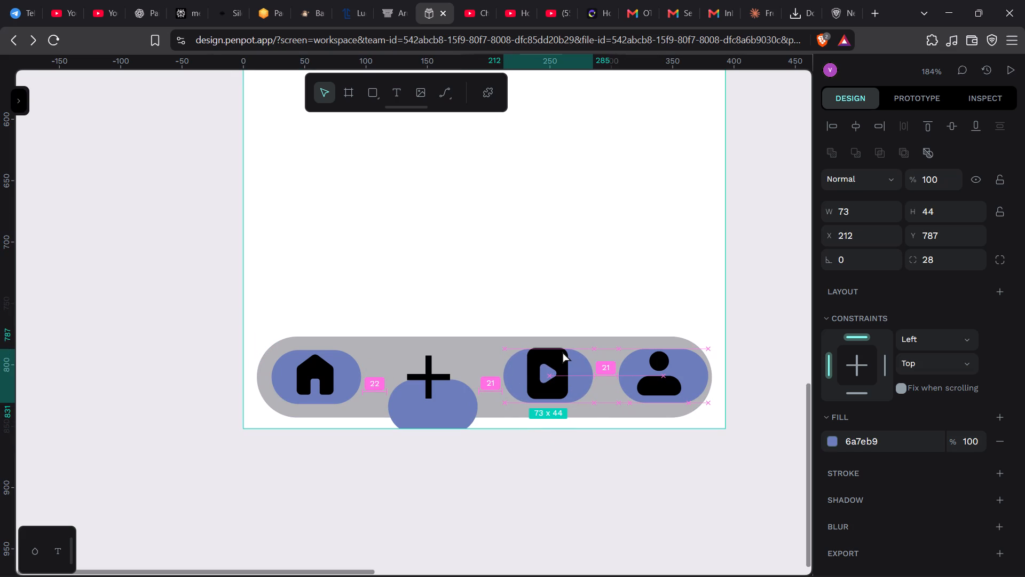
drag(562, 350, 562, 348)
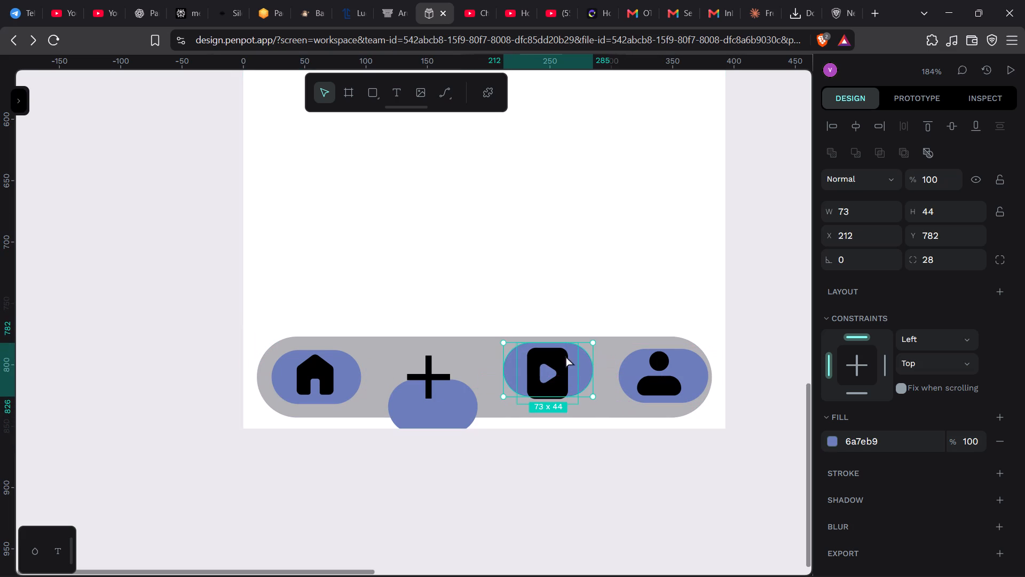
click(578, 365)
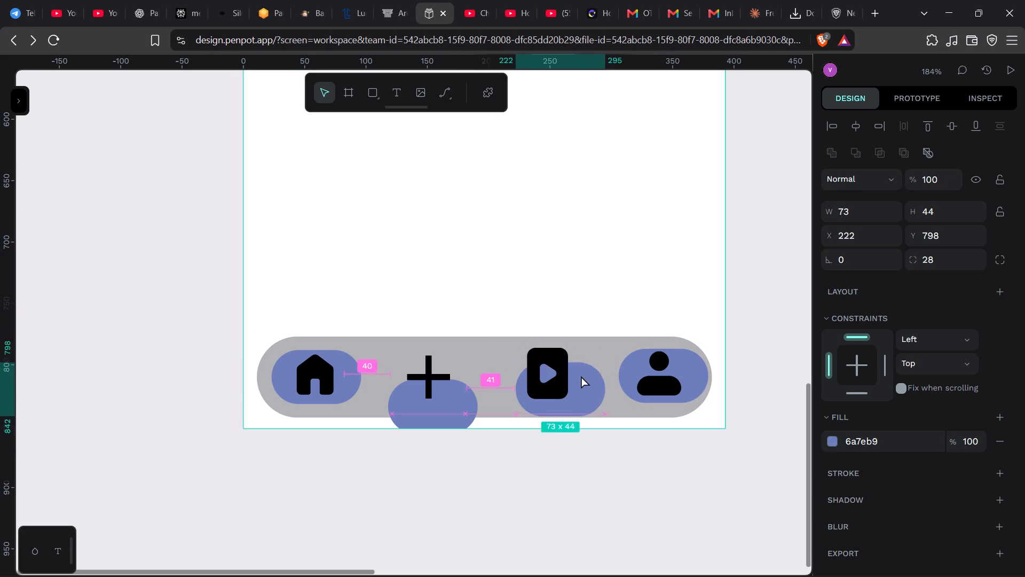
Shrink the play icon to about 42 x 42.
click(559, 371)
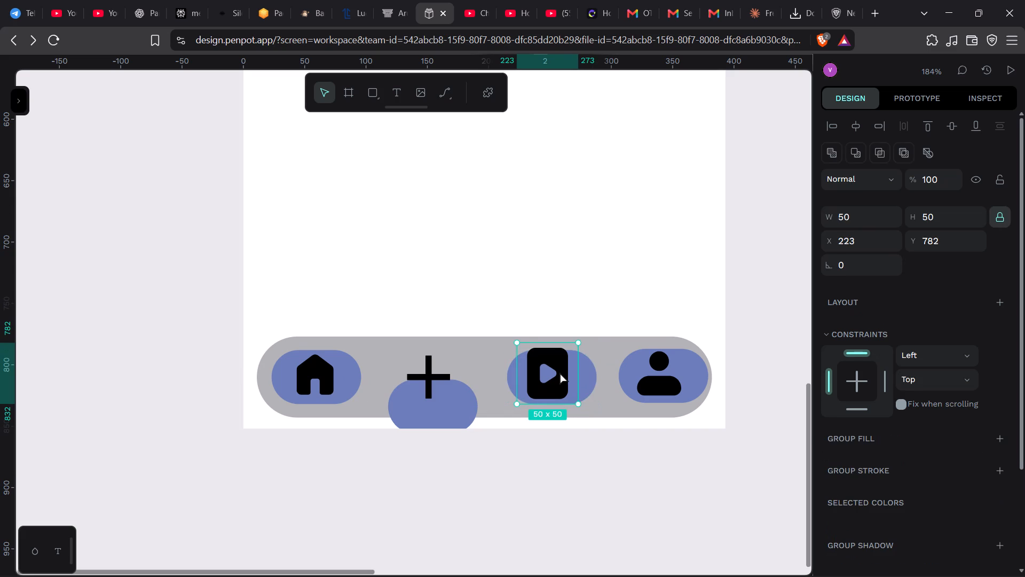
click(577, 397)
drag(574, 404, 563, 393)
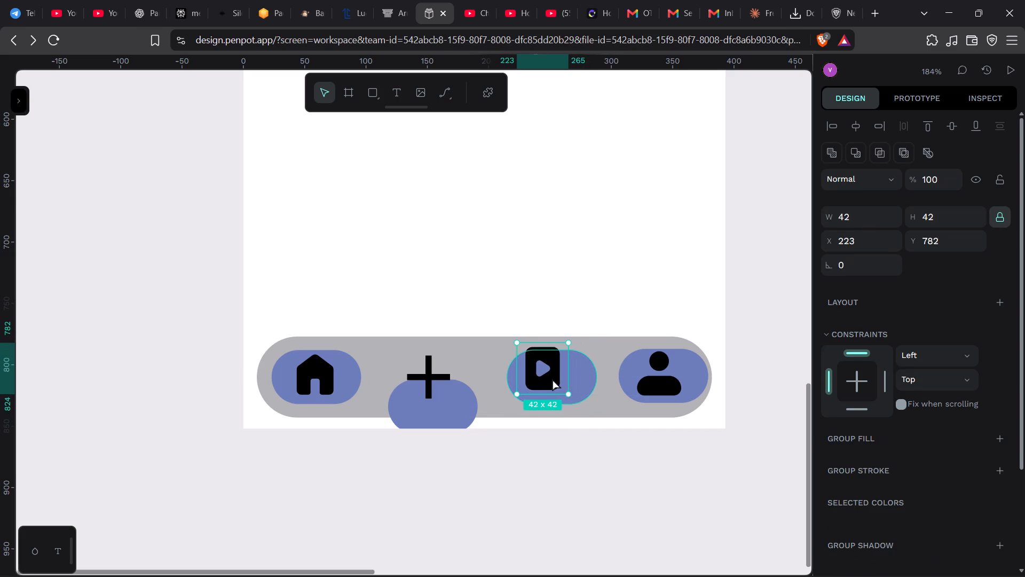
Centre the play icon on the third blue pill, at about X 231 and Y 789.
drag(548, 373, 553, 378)
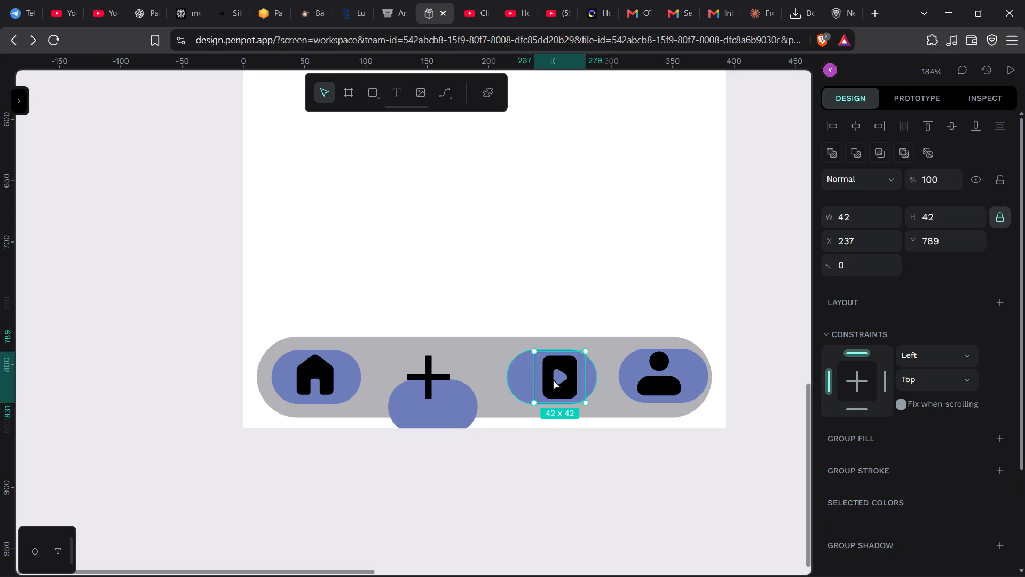
drag(553, 378, 541, 379)
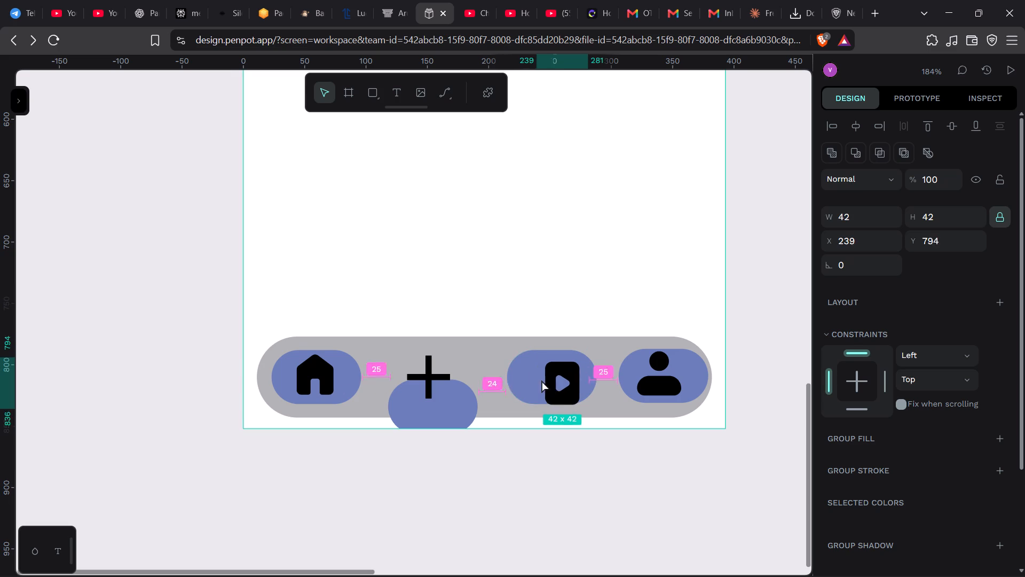
drag(541, 379, 540, 375)
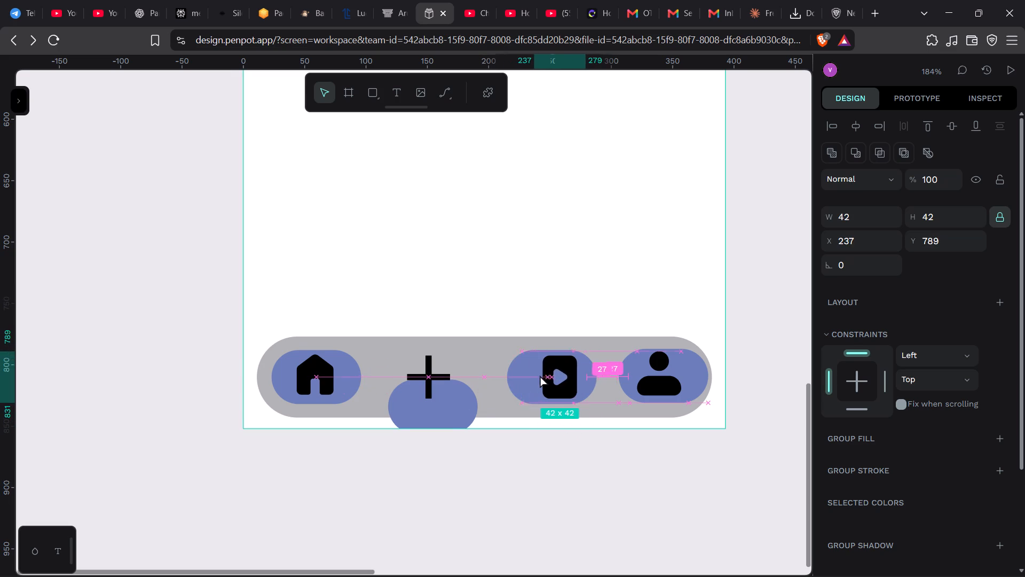
drag(540, 375, 538, 373)
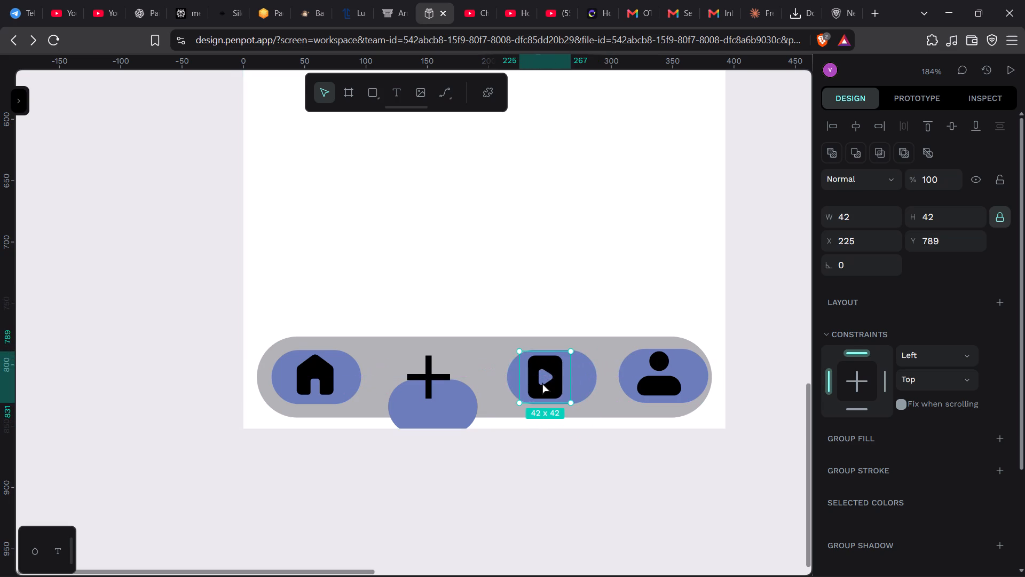
click(542, 381)
key(Right)
key(Right)
key(Right)
key(Right)
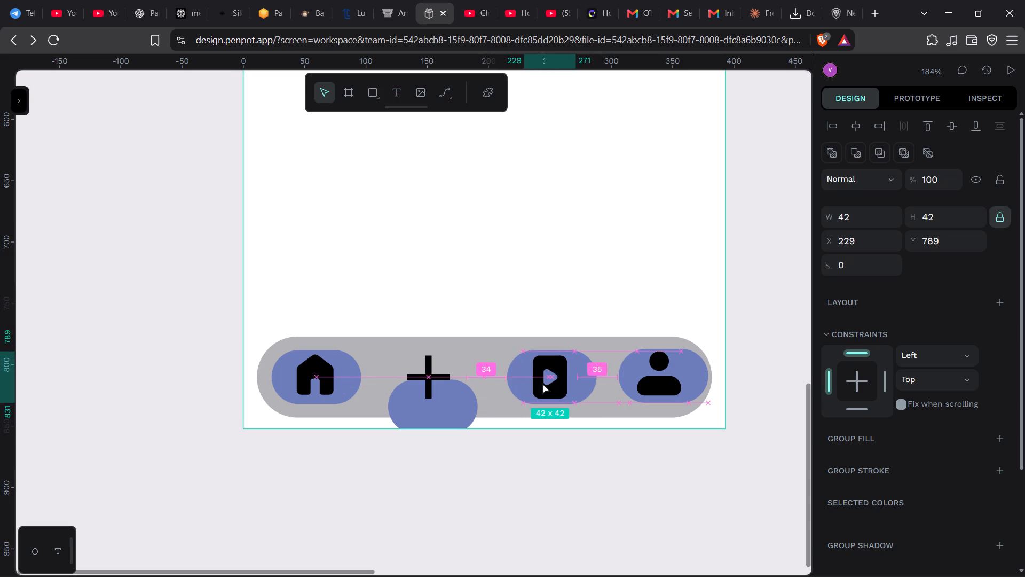
key(Right)
key(Right)
key(Right)
key(Right)
key(Left)
key(Left)
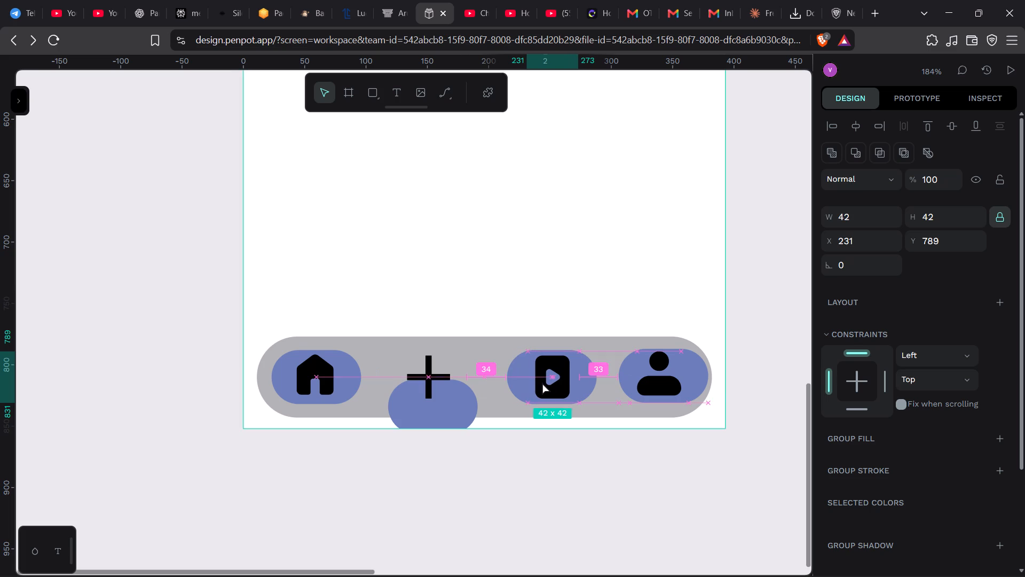
Place the second blue pill centred behind the plus icon at about Y 788, level with the other pills.
click(444, 407)
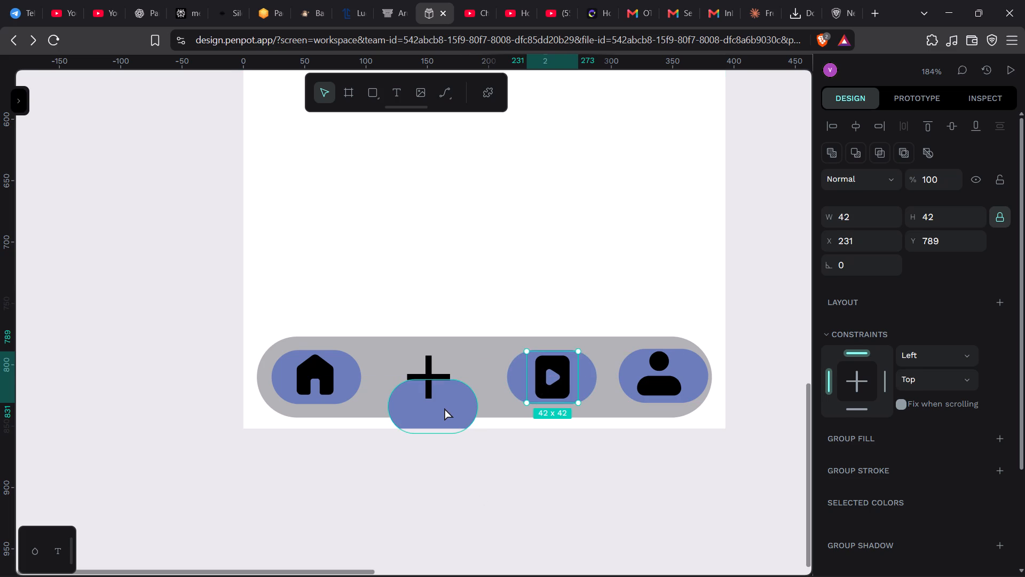
drag(444, 407, 441, 379)
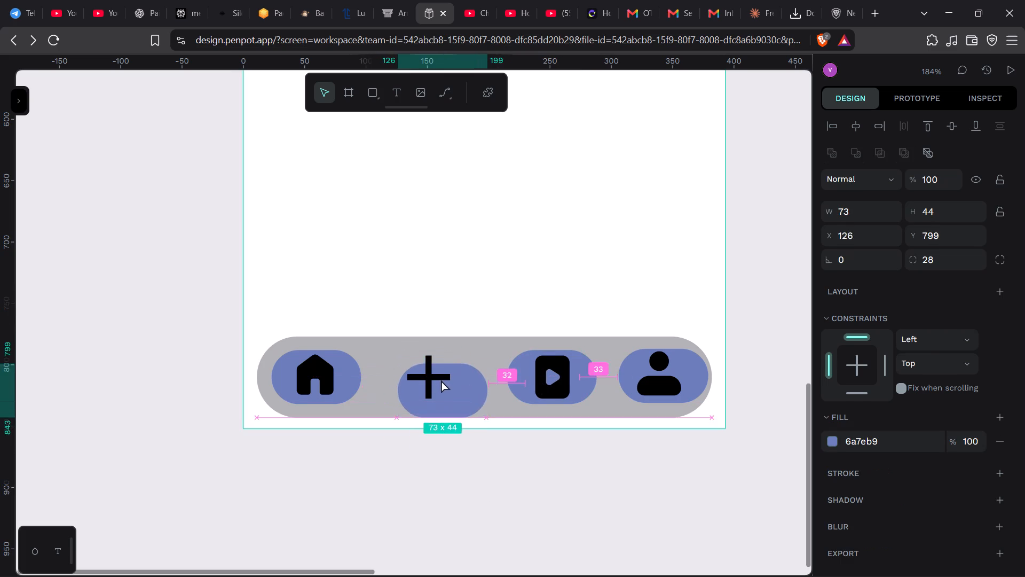
drag(441, 379, 436, 371)
key(Right)
key(Right)
key(Right)
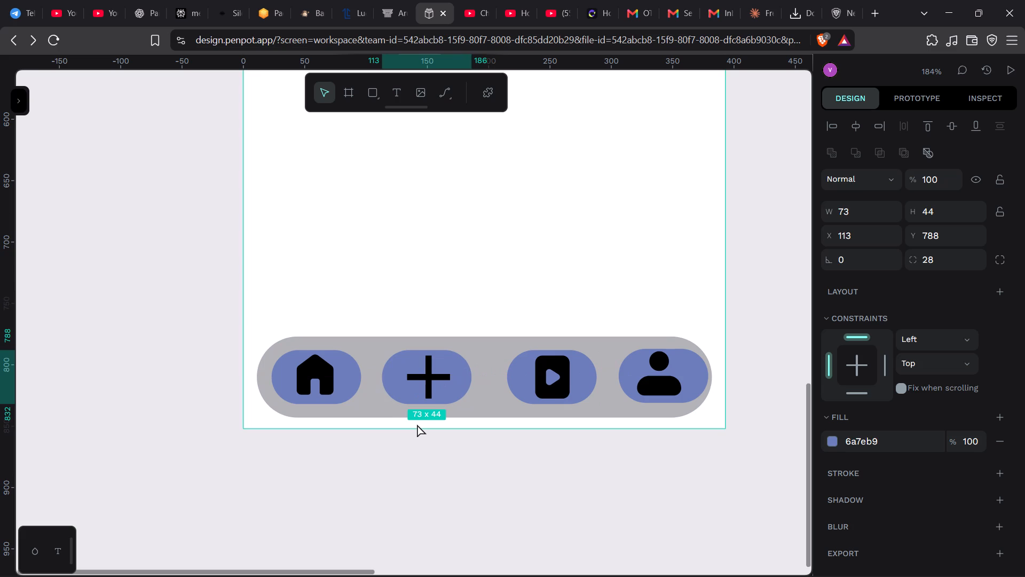
Nudge the blue pill behind the profile icon to X 303 and Y 786 so the icon sits centred on it.
click(640, 380)
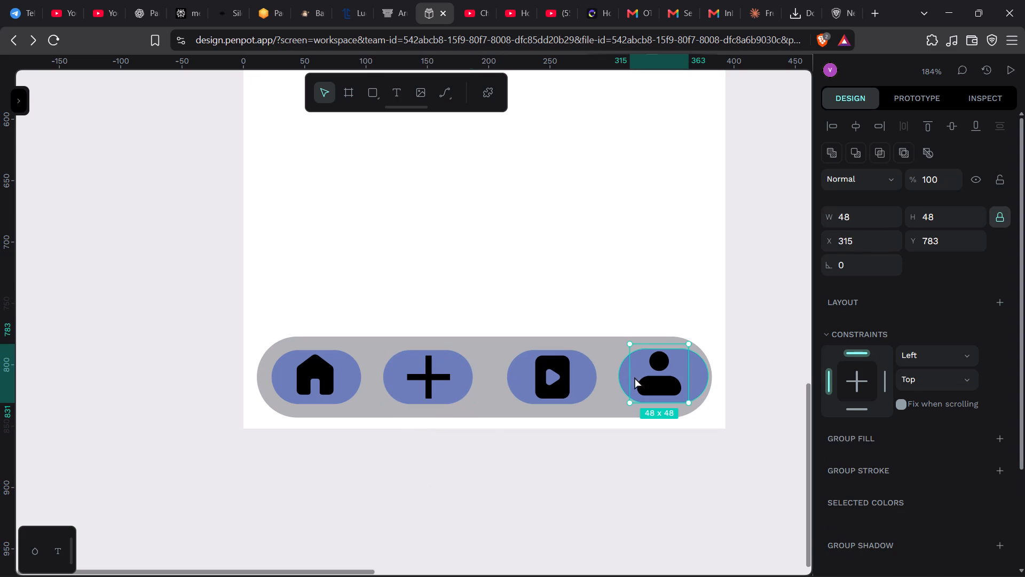
click(629, 373)
click(621, 378)
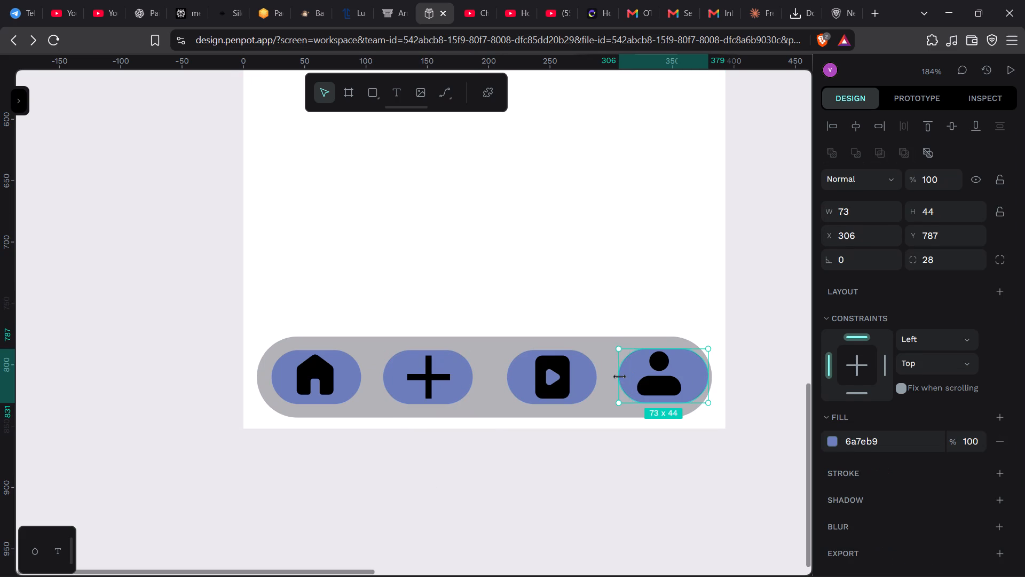
key(Left)
key(Left)
key(Left)
key(Up)
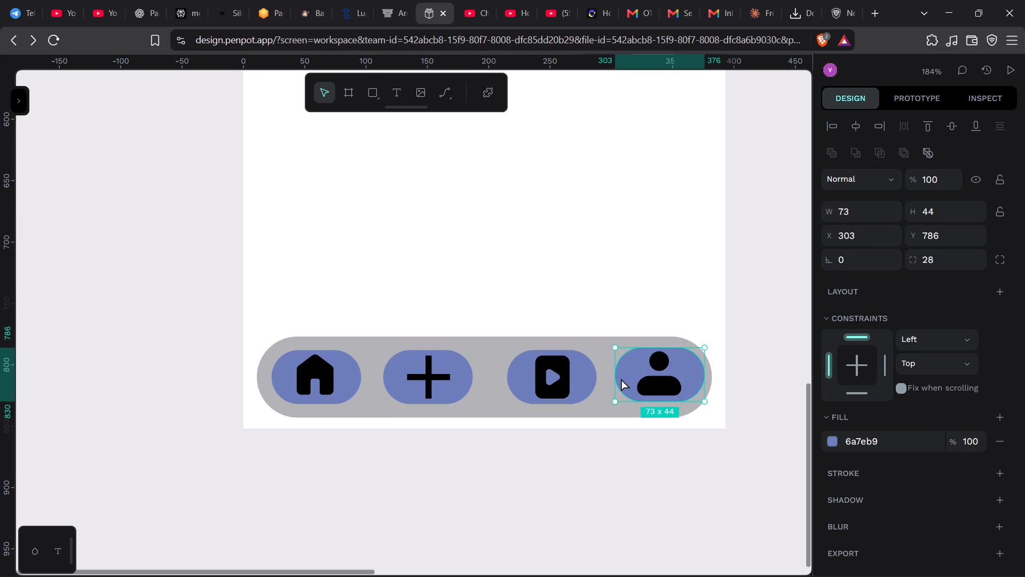
key(Left)
key(Right)
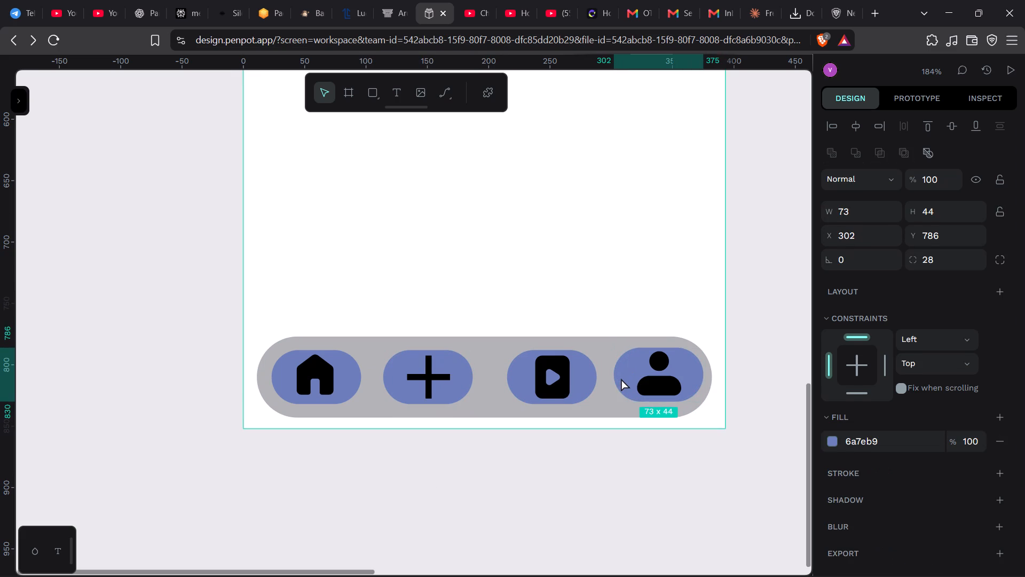
click(621, 378)
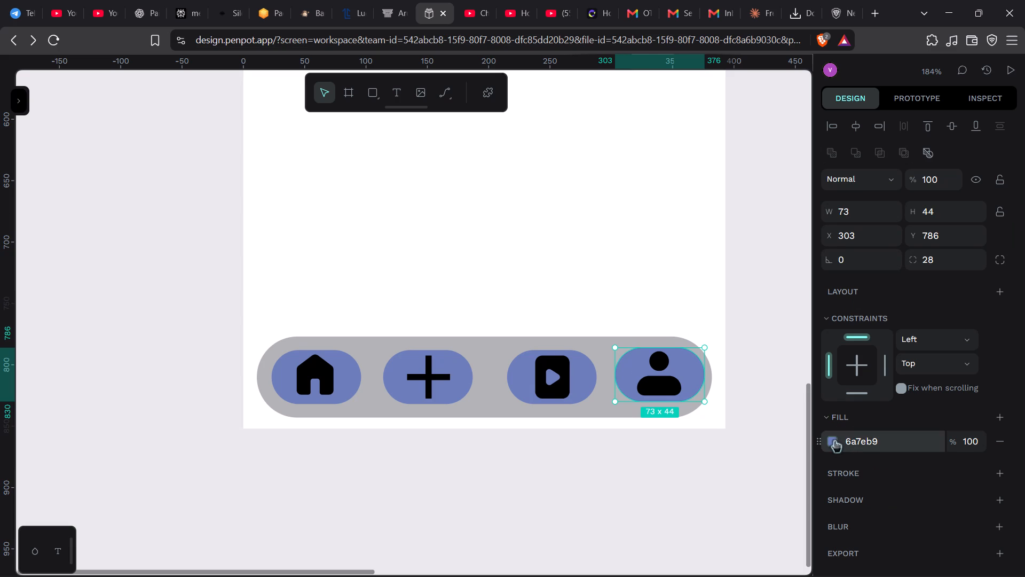
Change the fill of the pill behind the profile icon to dark grey 414347.
click(831, 440)
drag(662, 341, 649, 347)
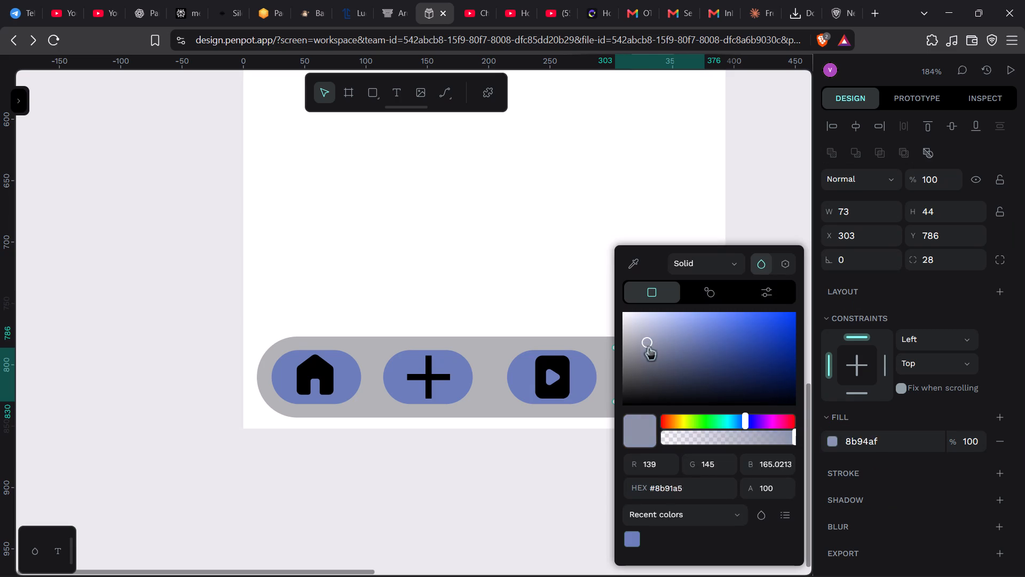
drag(649, 347, 637, 379)
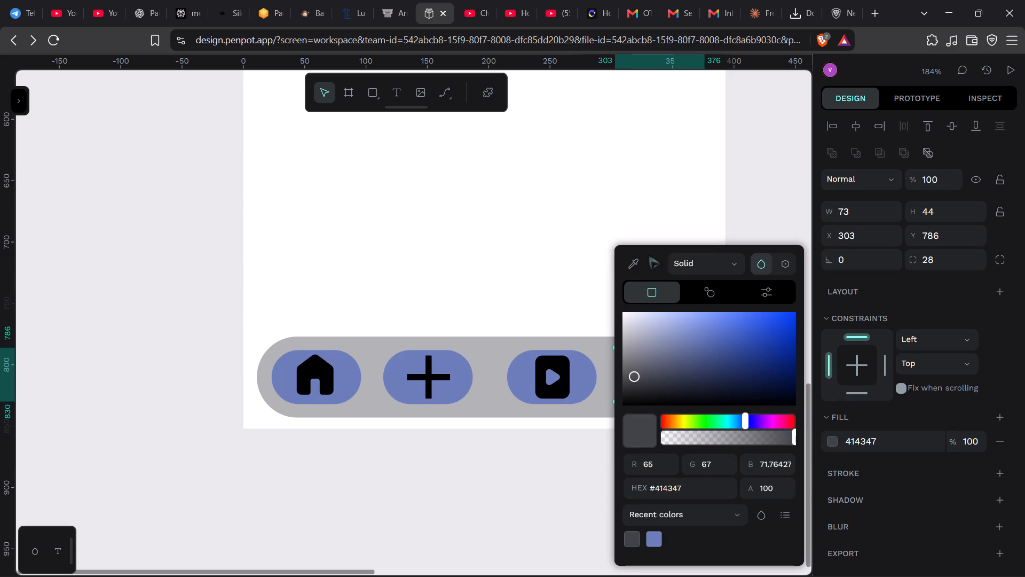
drag(649, 255, 541, 275)
click(541, 275)
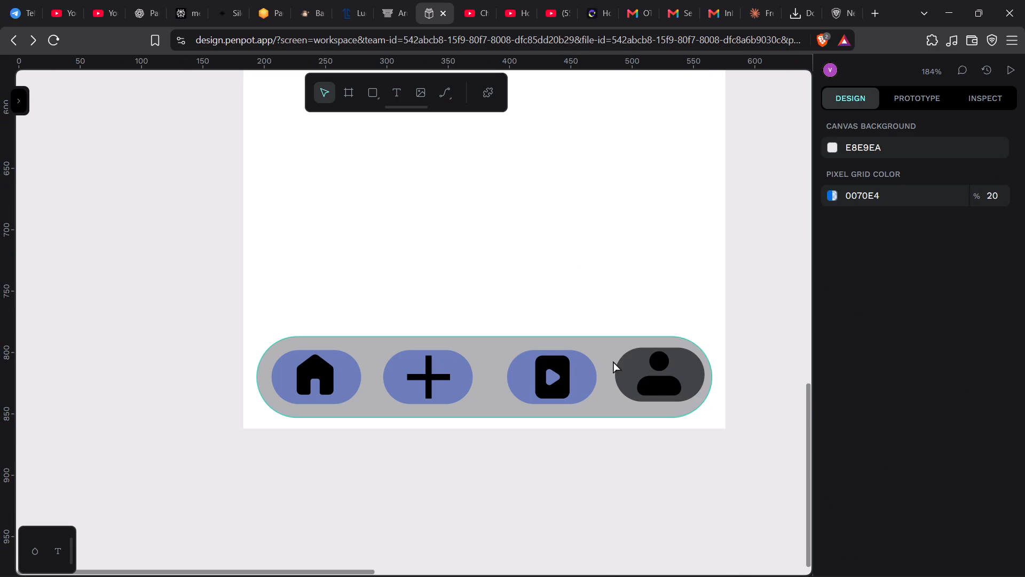
Set the dark profile pill's height to 55 and shift it up to about X 304, Y 782.
click(622, 383)
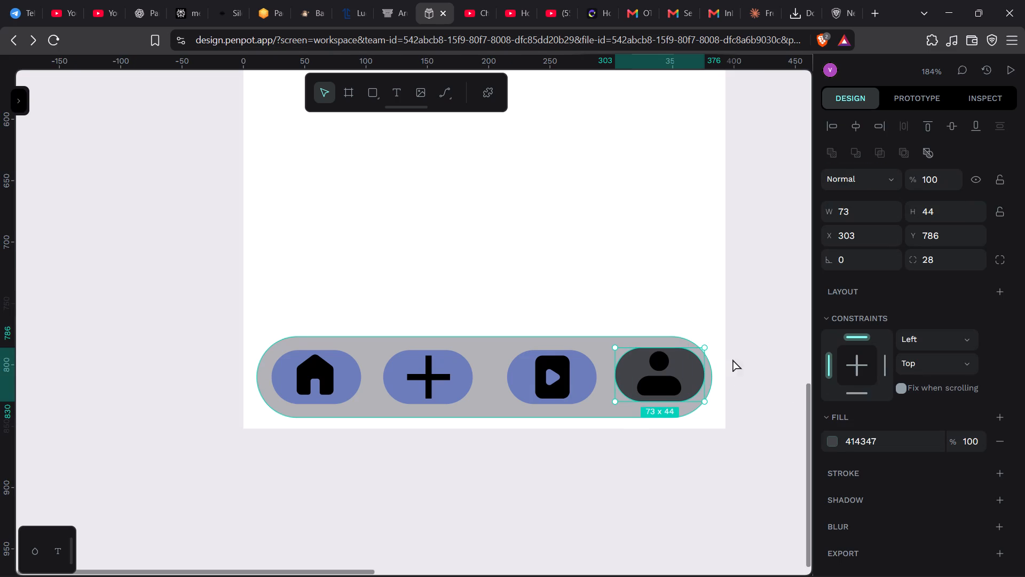
click(945, 217)
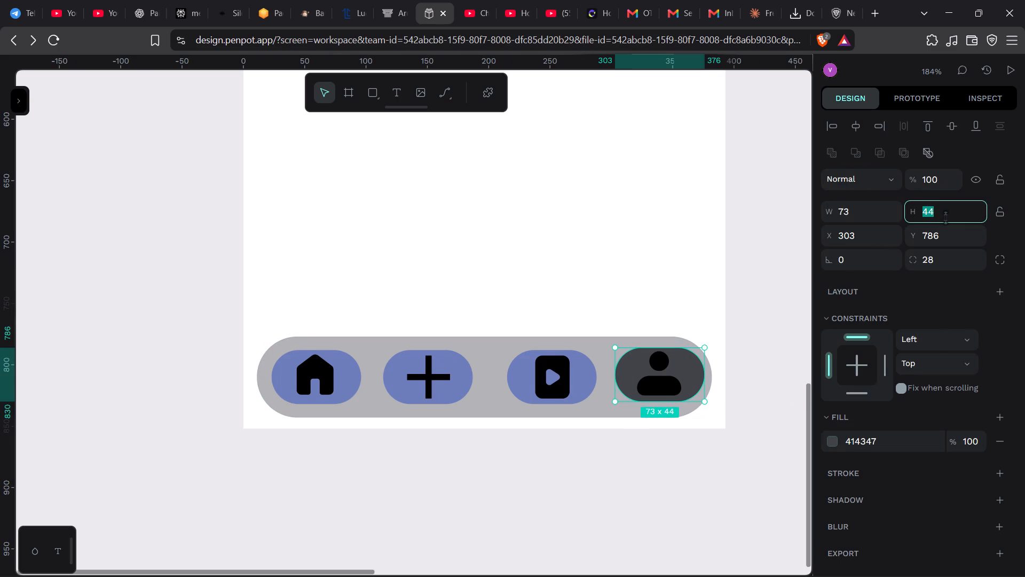
key(Up)
key(Up)
key(Up)
key(Up)
key(Up)
key(Up)
key(Up)
key(Up)
key(Up)
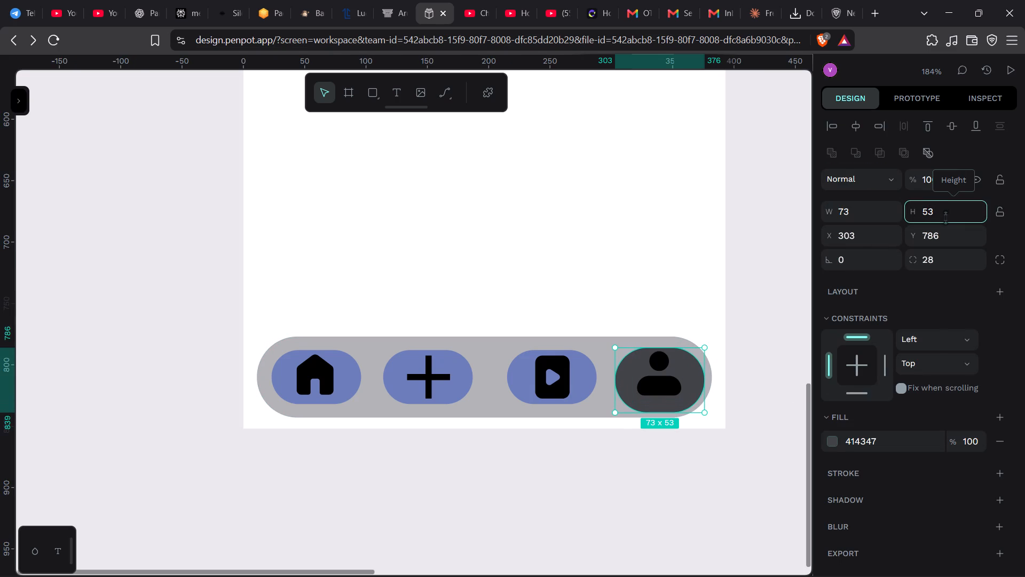
key(Up)
key(Up)
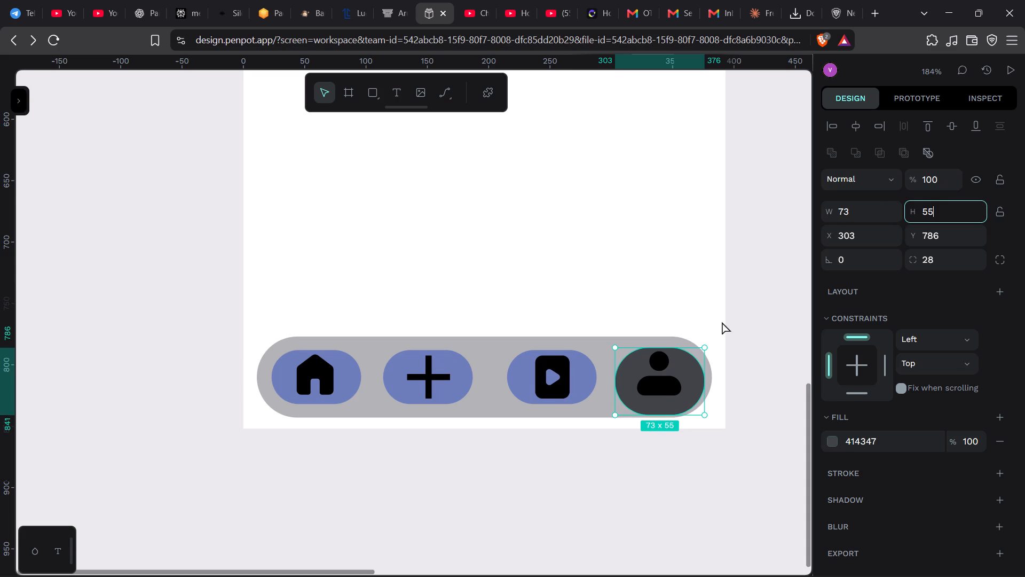
drag(682, 367, 677, 355)
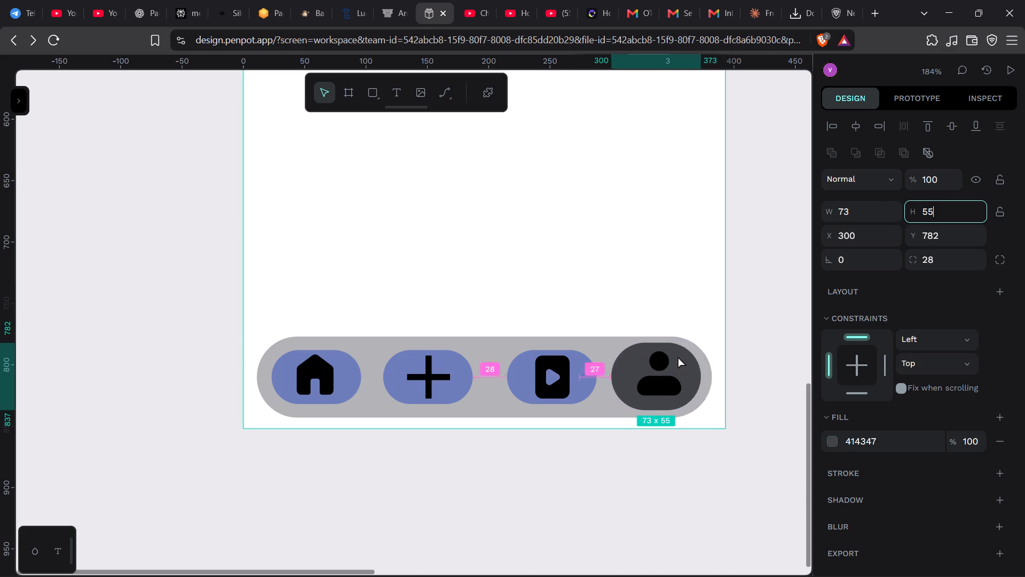
drag(677, 355, 675, 354)
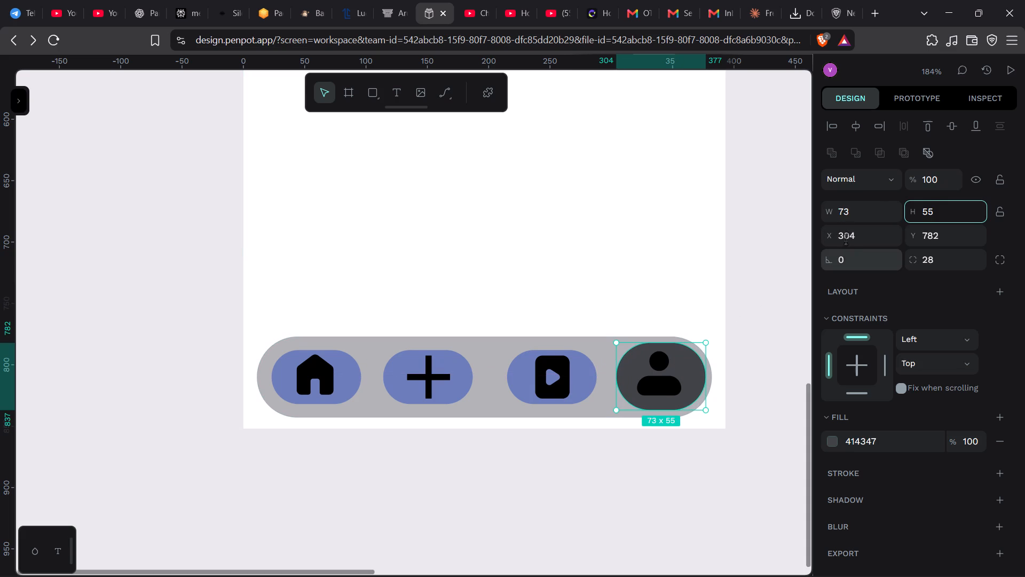
Set the dark profile pill's width to 92.
click(861, 220)
key(Up)
key(Up)
key(Up)
key(Up)
key(Up)
key(Up)
key(Up)
key(Up)
key(Up)
key(Up)
key(Up)
key(Up)
key(Up)
key(Up)
key(Up)
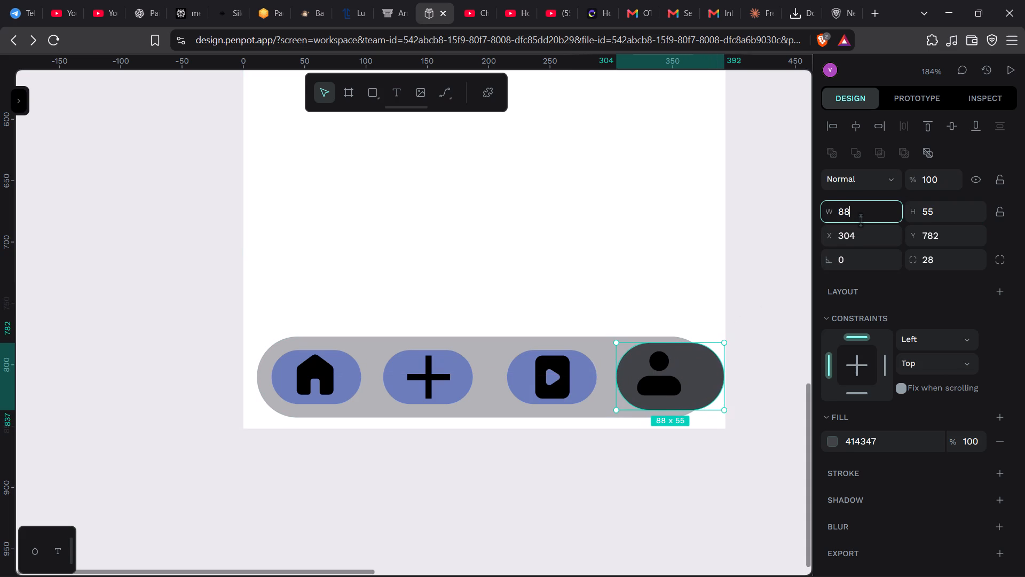
key(Up)
key(Up)
key(Up)
key(Up)
Move the widened dark pill horizontally to X 288 so it fits inside the end of the grey bar.
click(692, 368)
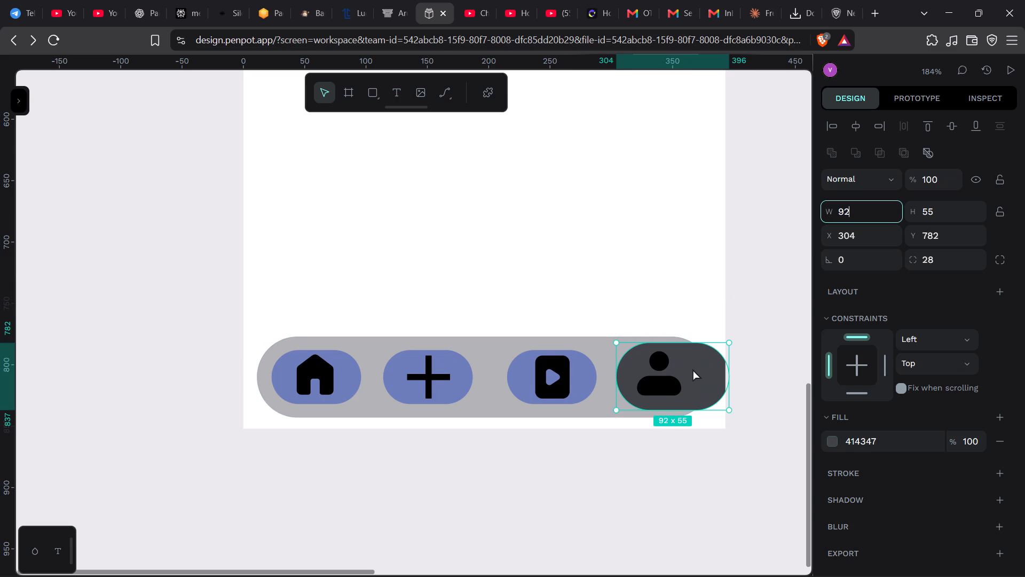
key(Left)
key(Left)
key(Left)
key(Left)
click(669, 384)
click(921, 284)
key(Left)
key(Left)
key(Left)
key(Left)
key(Left)
key(Left)
key(Left)
key(Left)
key(Left)
key(Left)
key(Left)
key(Left)
key(Left)
key(Left)
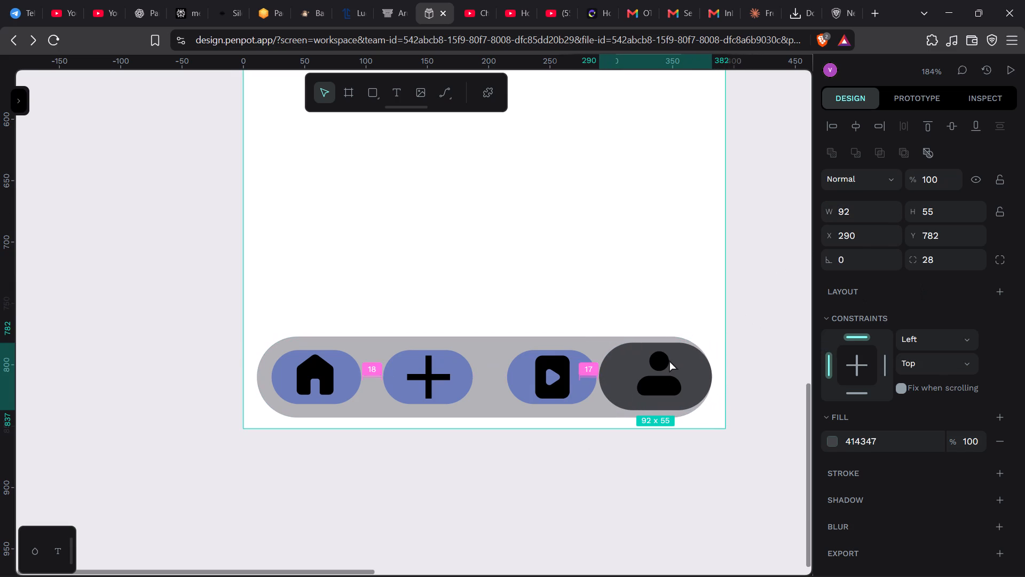
key(Left)
key(Left)
key(Left)
key(Left)
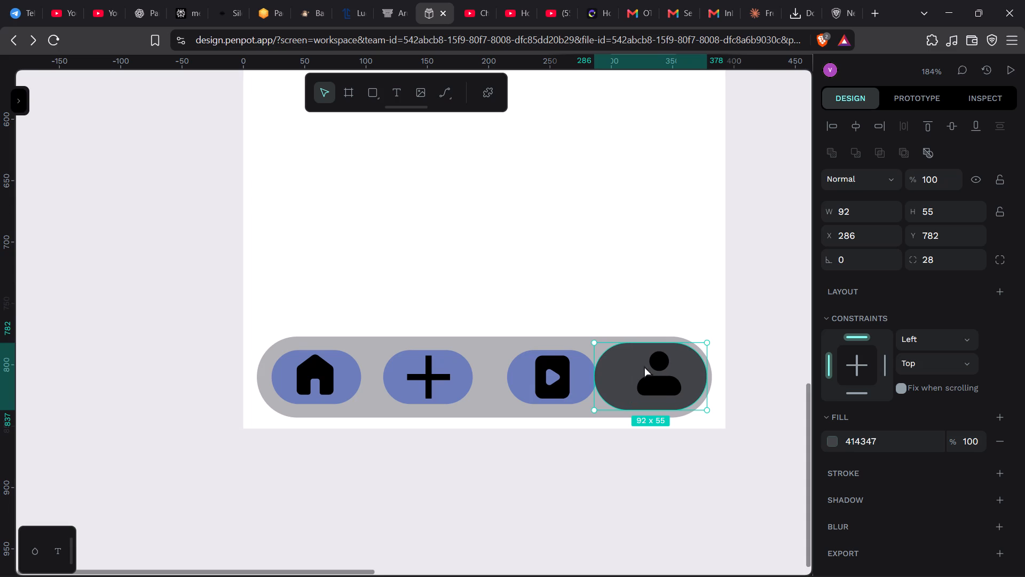
click(614, 378)
key(Right)
key(Right)
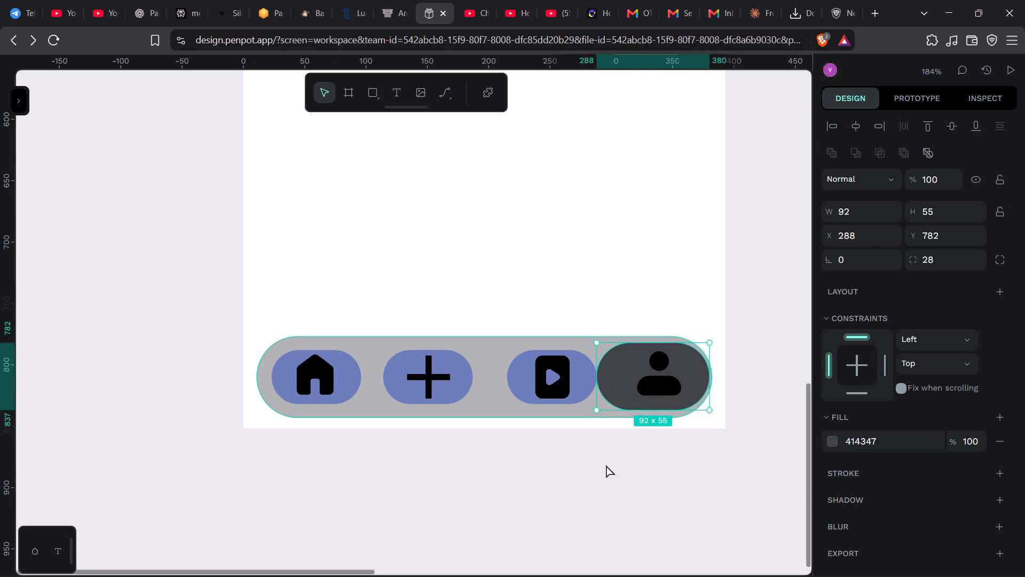
click(606, 464)
Set the dark profile pill's height to 50.
click(624, 387)
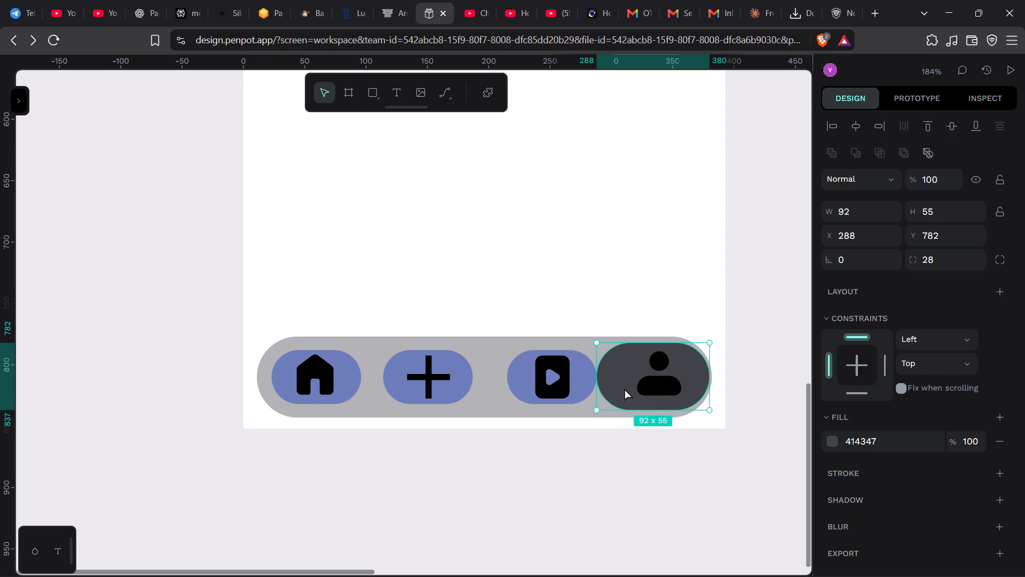
click(938, 211)
key(Down)
key(Down)
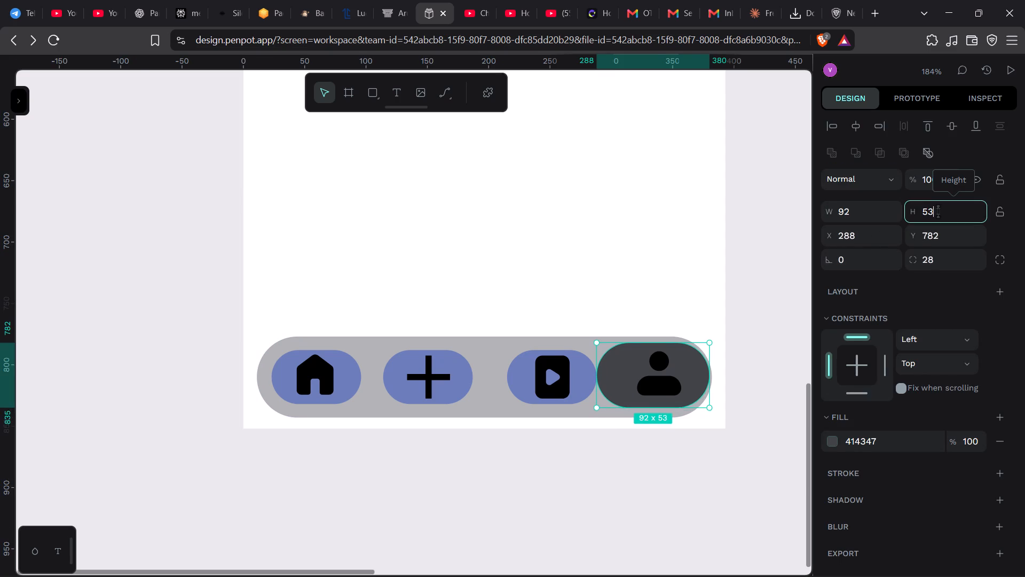
key(Down)
key(Down)
key(Down)
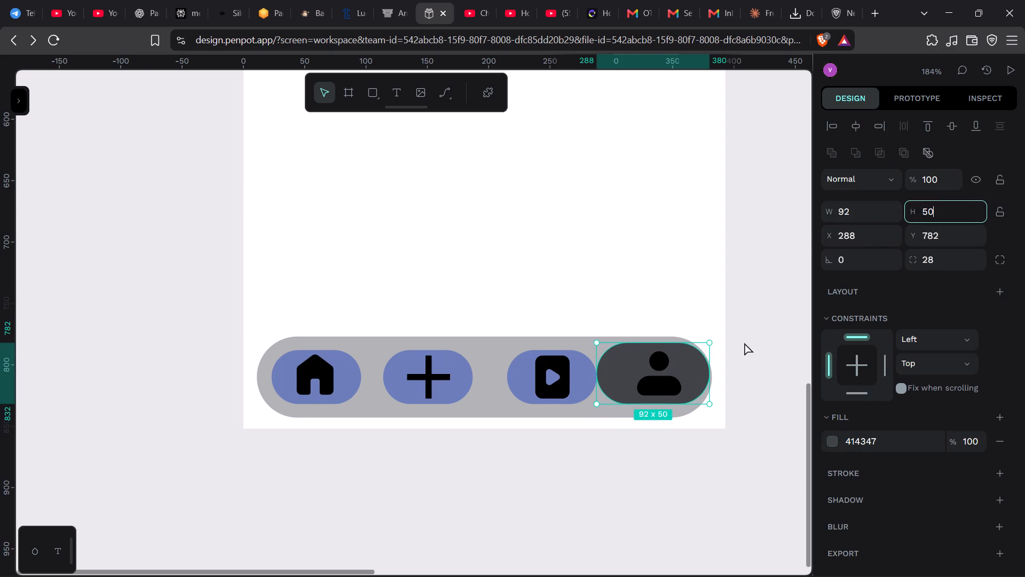
Lower the dark profile pill to Y 785 to centre it vertically in the grey bar.
click(688, 366)
click(901, 294)
key(Down)
key(Down)
key(Down)
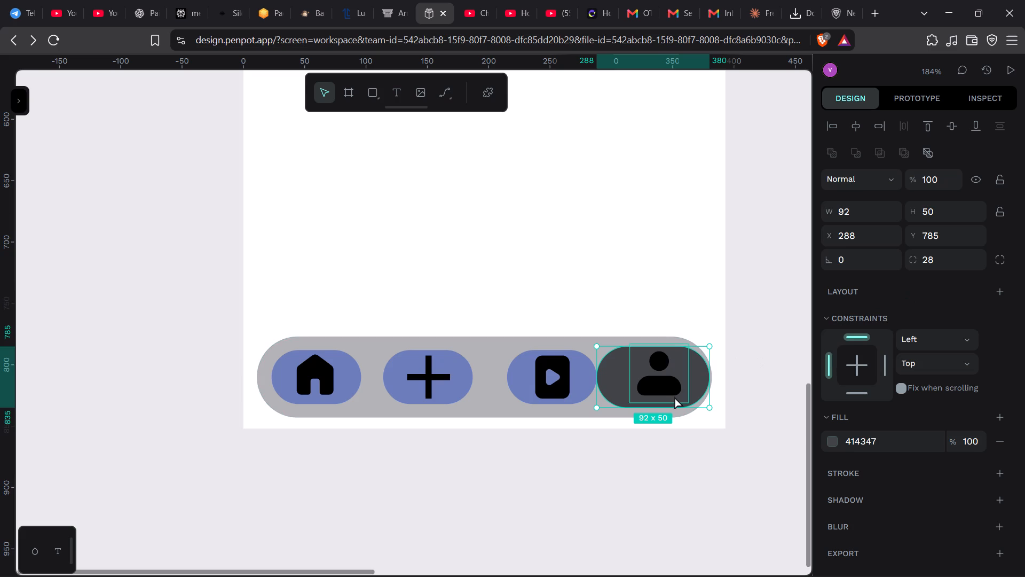
Move the blue pill behind the play icon horizontally to X 202, away from the dark profile pill.
click(625, 365)
click(531, 383)
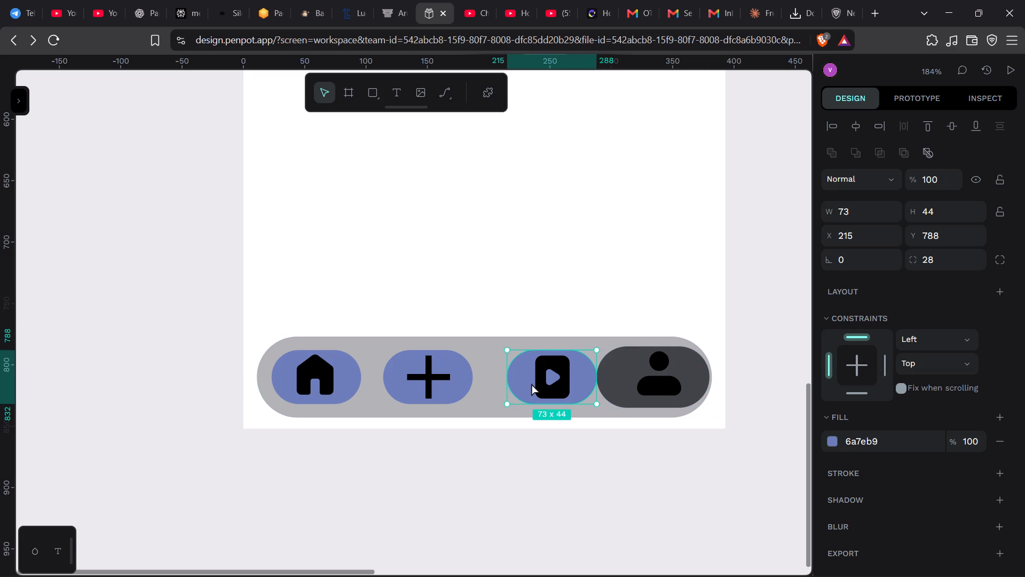
click(518, 380)
key(Left)
key(Left)
key(Left)
key(Left)
key(Left)
key(Left)
key(Left)
key(Left)
key(Left)
key(Left)
key(Left)
key(Left)
key(Left)
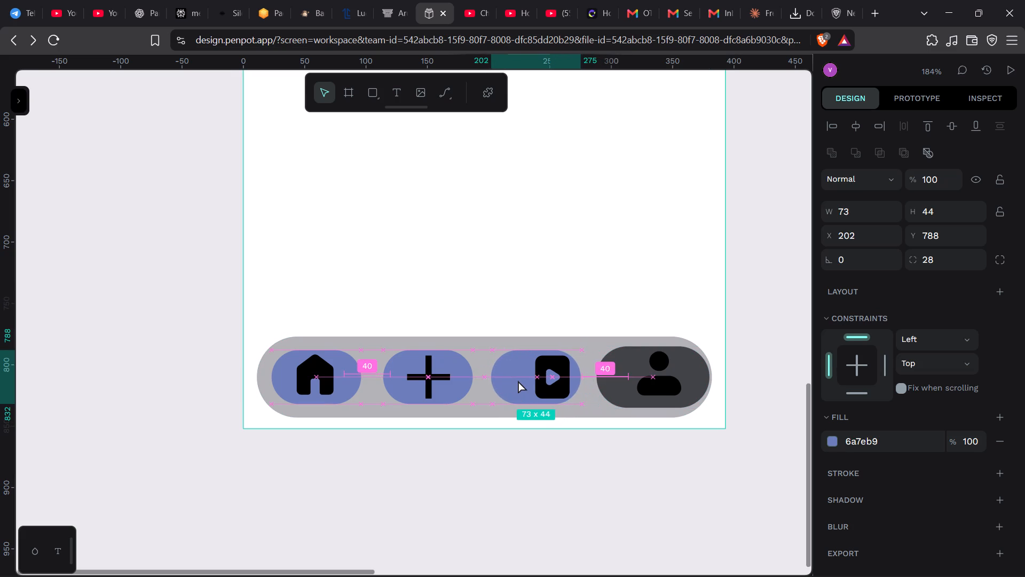
Set the play icon's blue pill to a width of 92, matching the dark profile pill.
click(623, 368)
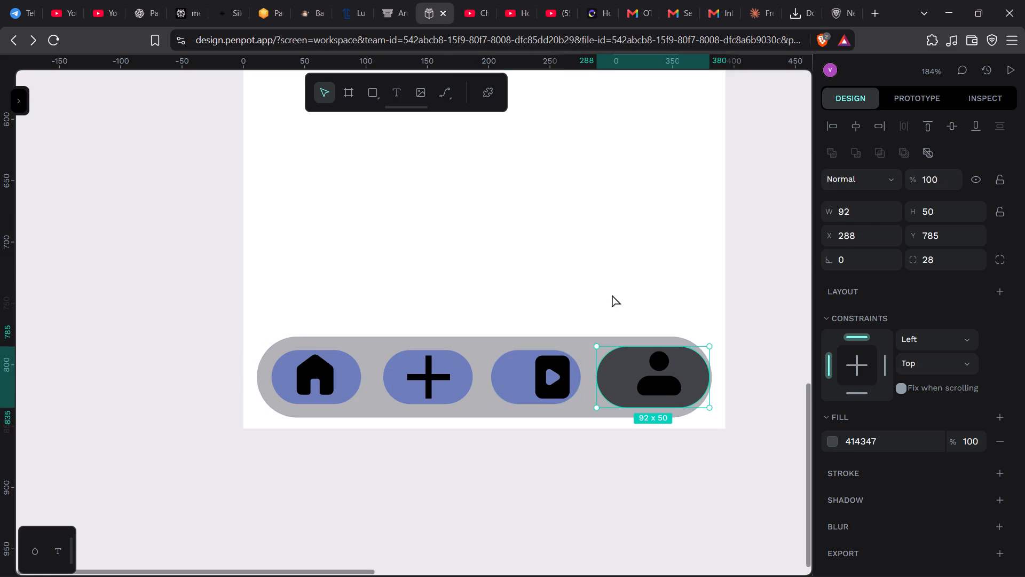
click(529, 369)
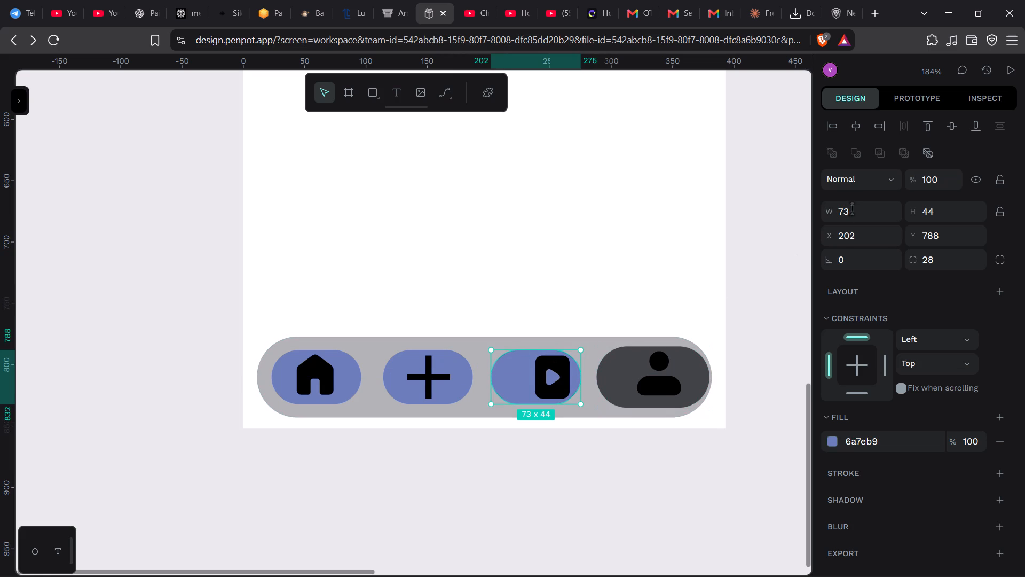
click(852, 208)
key(Up)
key(Up)
key(Up)
key(Up)
key(Up)
key(Up)
key(Up)
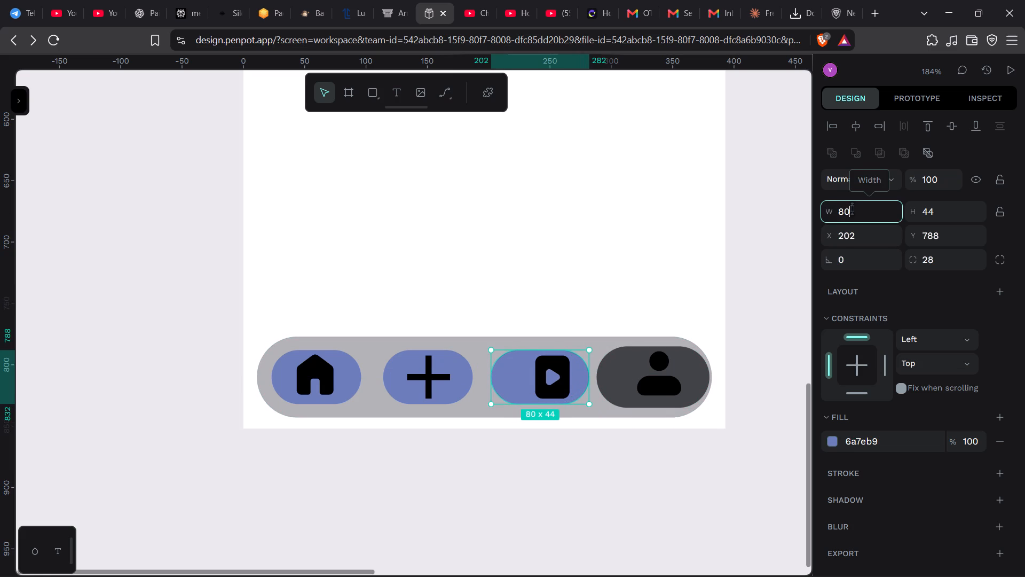
key(Up)
key(Up)
key(Up)
key(Up)
key(Up)
key(Up)
key(Up)
key(Up)
key(Up)
key(Up)
key(Up)
key(Up)
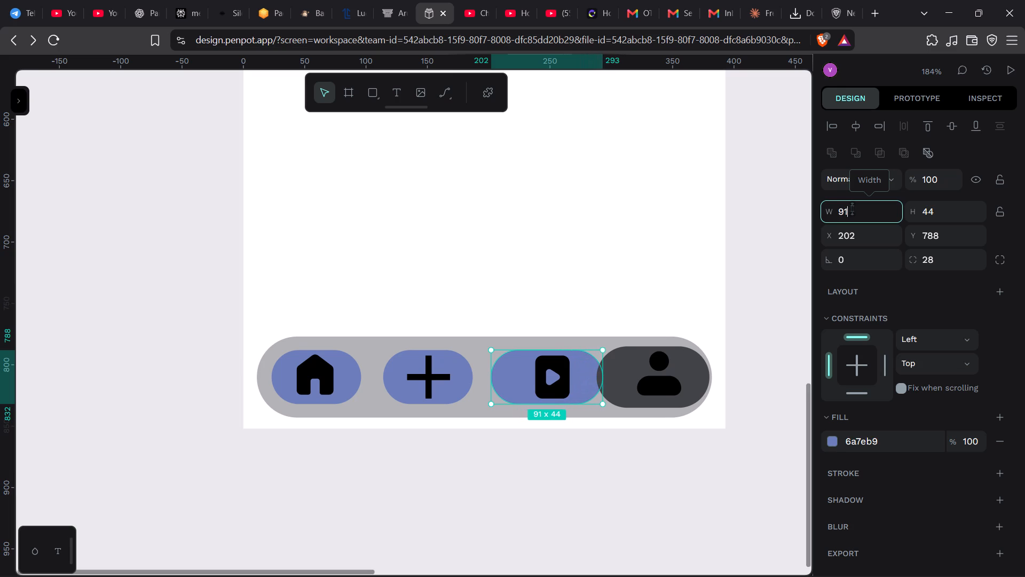
key(Up)
key(Up)
key(Down)
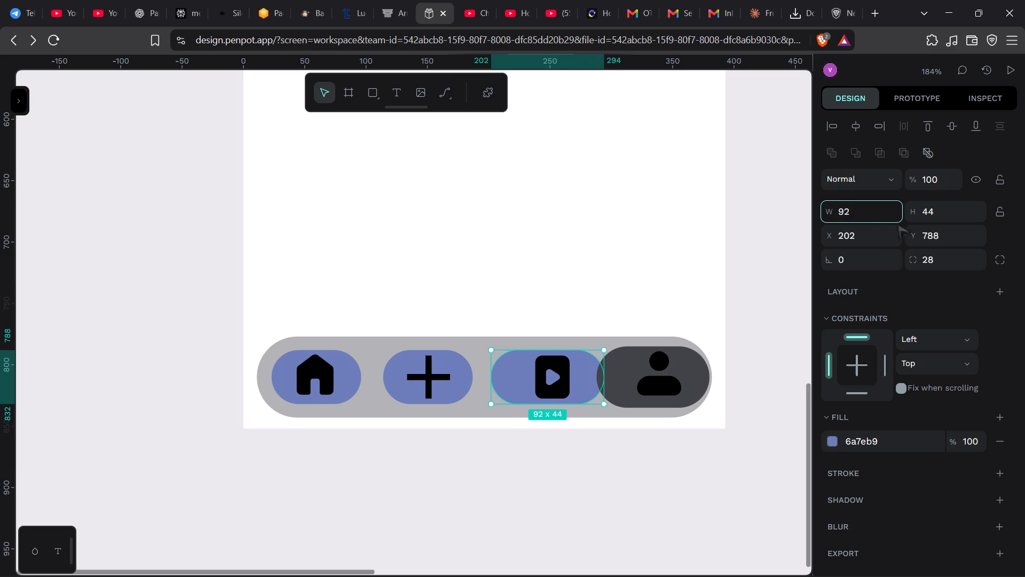
Set the height of the play icon's blue pill to 50, matching the dark profile pill.
click(672, 391)
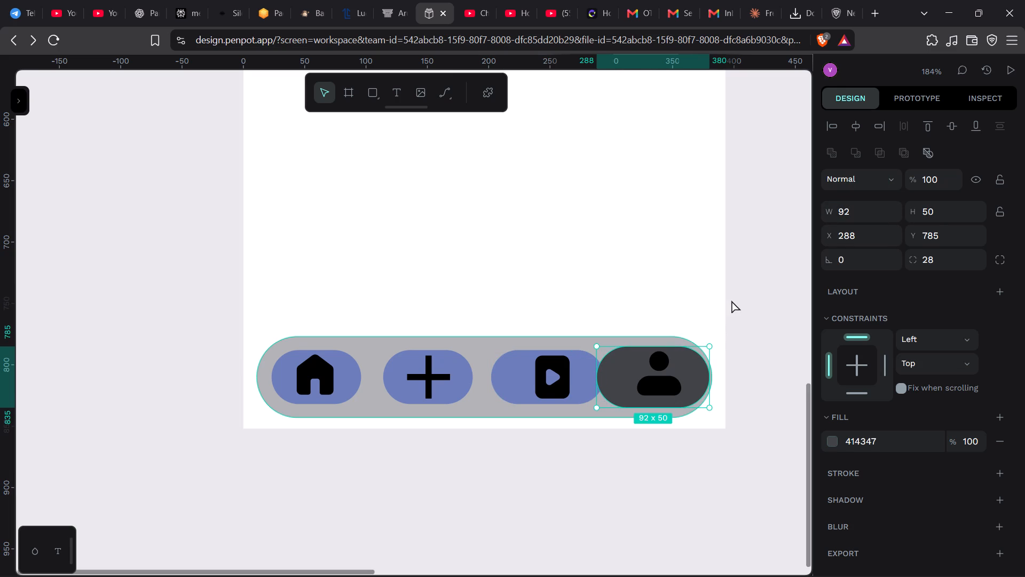
click(516, 386)
click(516, 386)
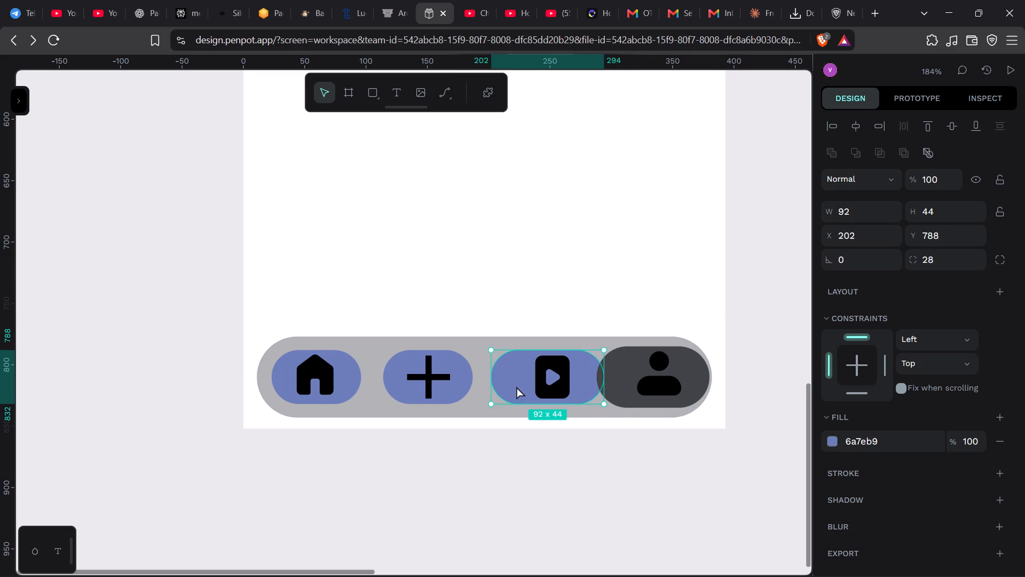
click(942, 207)
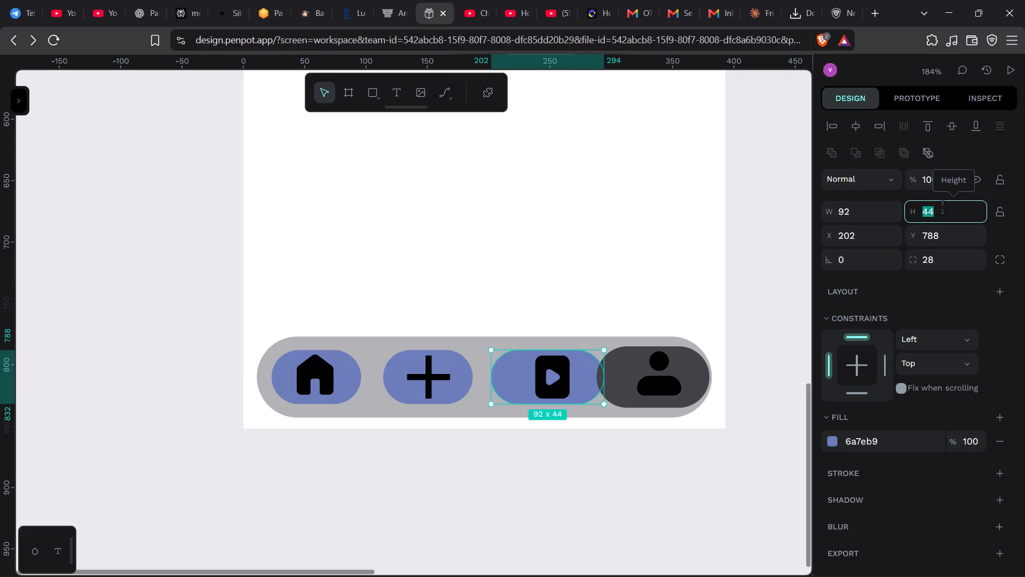
key(Up)
key(Up)
key(Up)
key(Up)
key(Up)
key(Up)
key(Up)
key(Up)
key(Down)
key(Down)
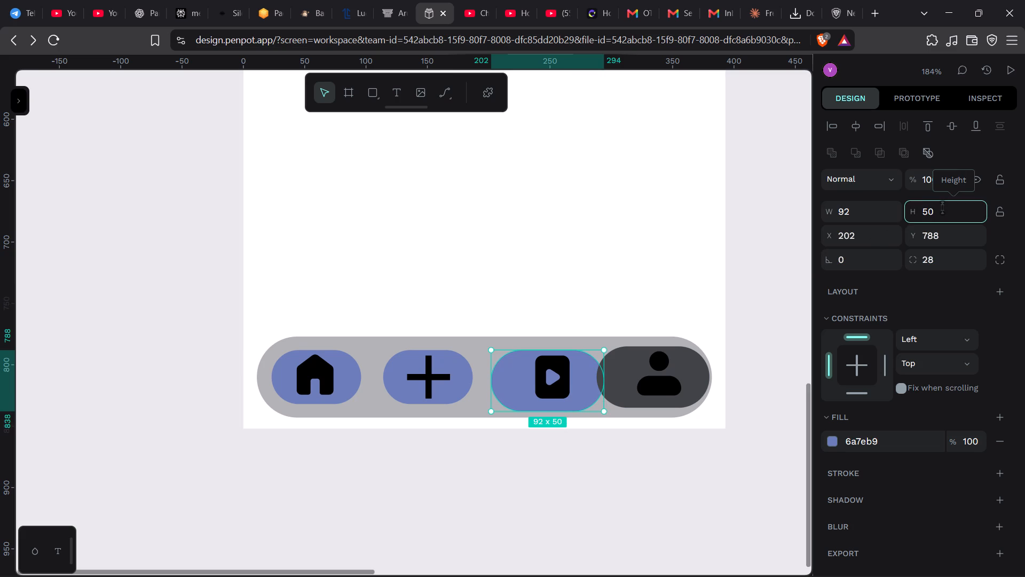
Reposition the enlarged play pill to X 192, Y 788, between the plus pill and the dark profile pill.
drag(516, 373, 500, 370)
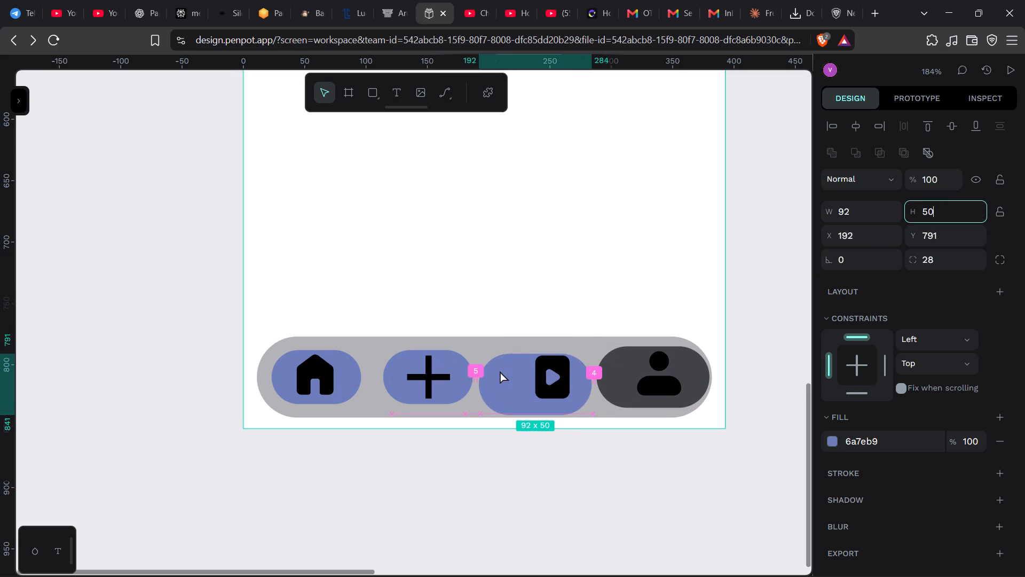
drag(500, 370, 501, 368)
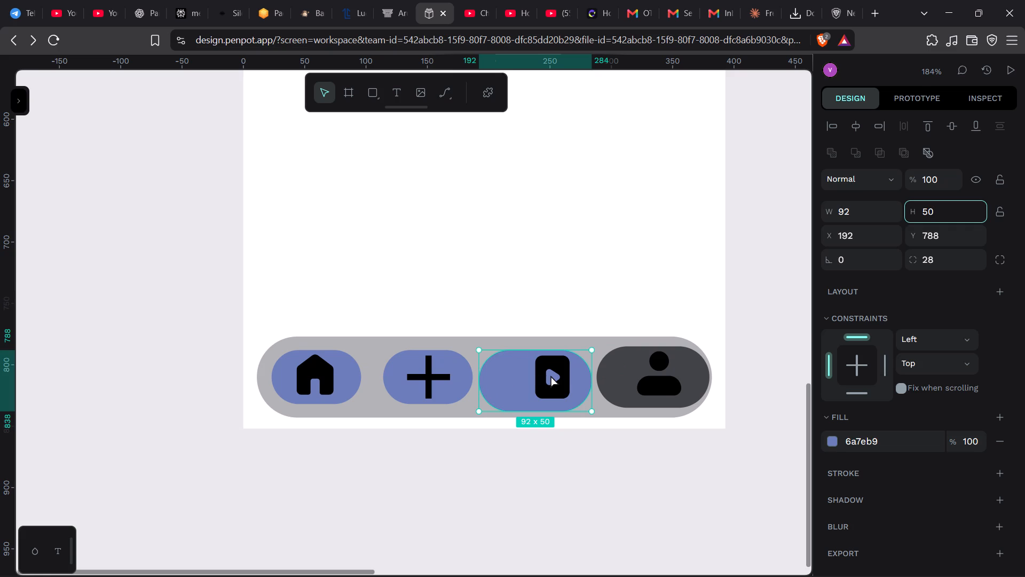
Move the play icon to X 216, Y 792 so it sits centred on its enlarged blue pill.
click(550, 375)
click(547, 379)
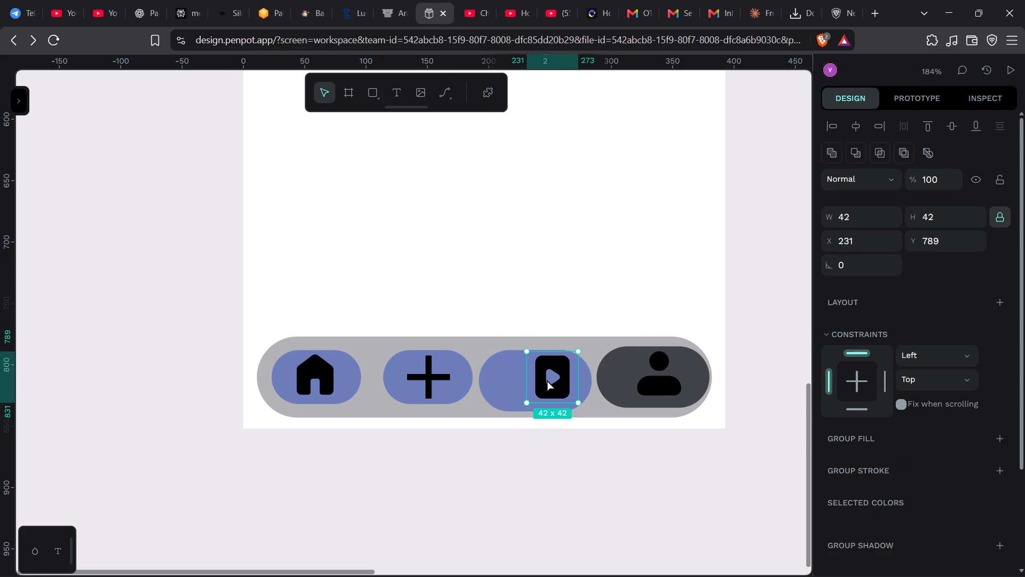
key(Left)
key(Left)
key(Left)
key(Left)
key(Left)
key(Left)
key(Left)
key(Left)
key(Left)
key(Left)
key(Left)
key(Left)
key(Left)
key(Left)
key(Left)
key(Left)
key(Left)
key(Down)
key(Down)
key(Down)
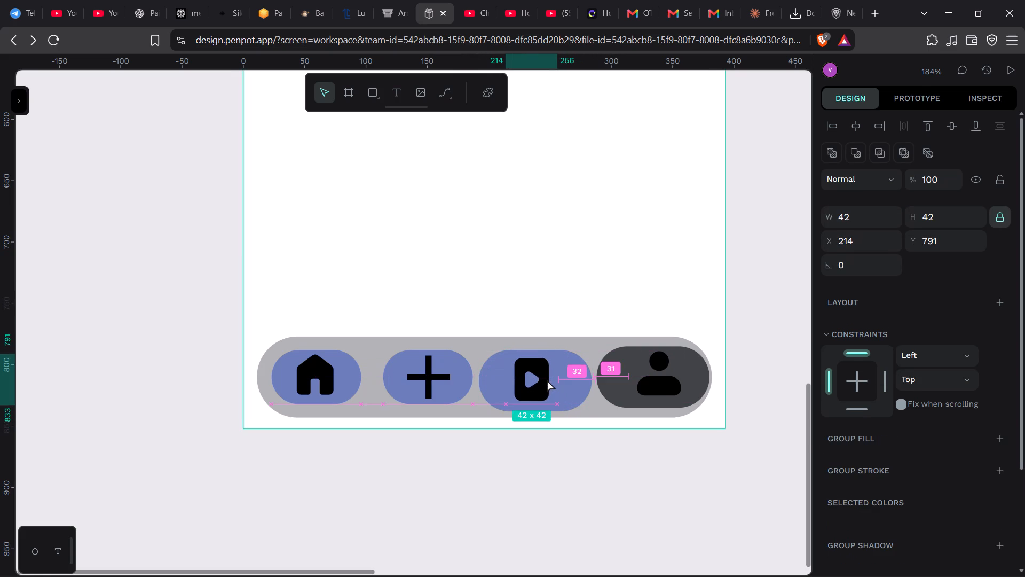
key(Down)
key(Right)
key(Right)
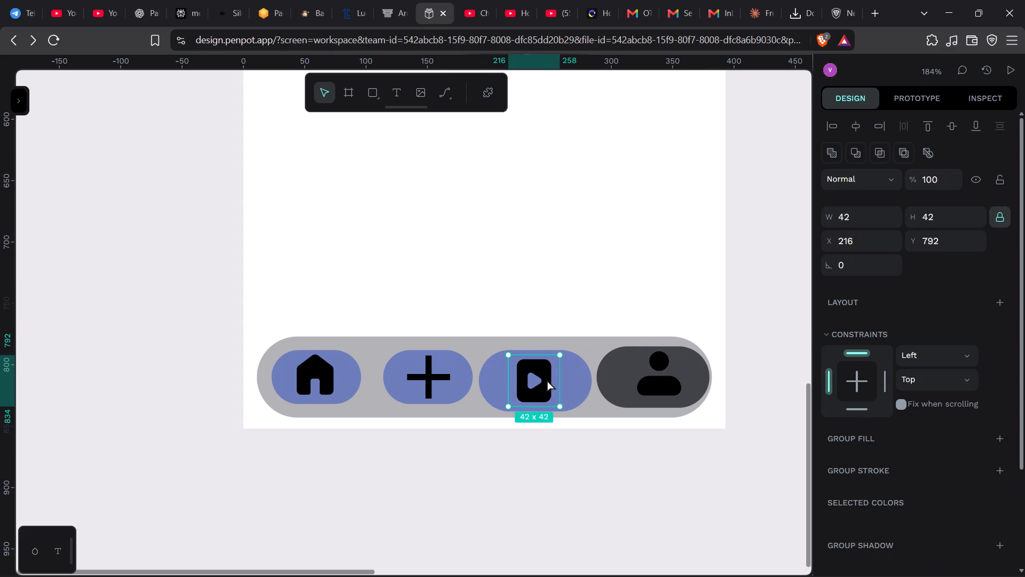
click(408, 466)
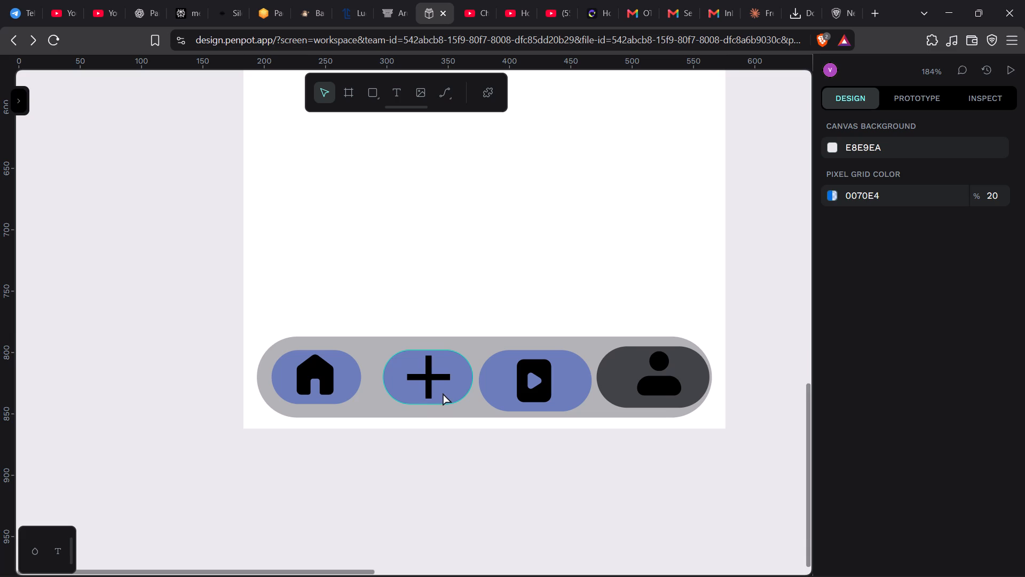
Set the width of the blue pill behind the plus icon to 92.
click(444, 389)
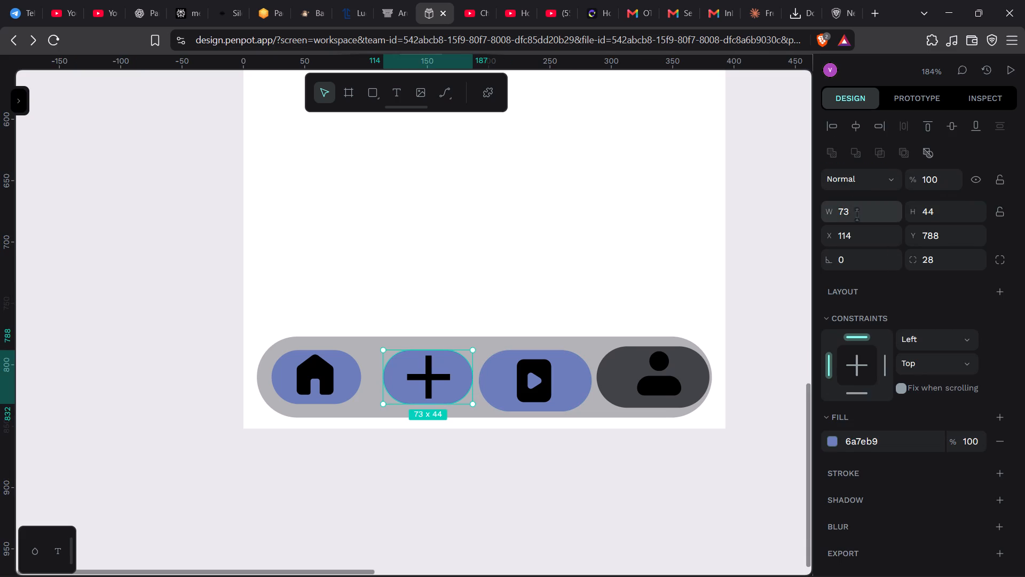
click(857, 214)
key(Up)
key(Up)
key(Up)
key(Up)
key(Up)
key(Up)
key(Up)
key(Up)
key(Up)
key(Up)
key(Up)
key(Up)
key(Up)
key(Up)
key(Up)
key(Up)
key(Up)
key(Up)
key(Up)
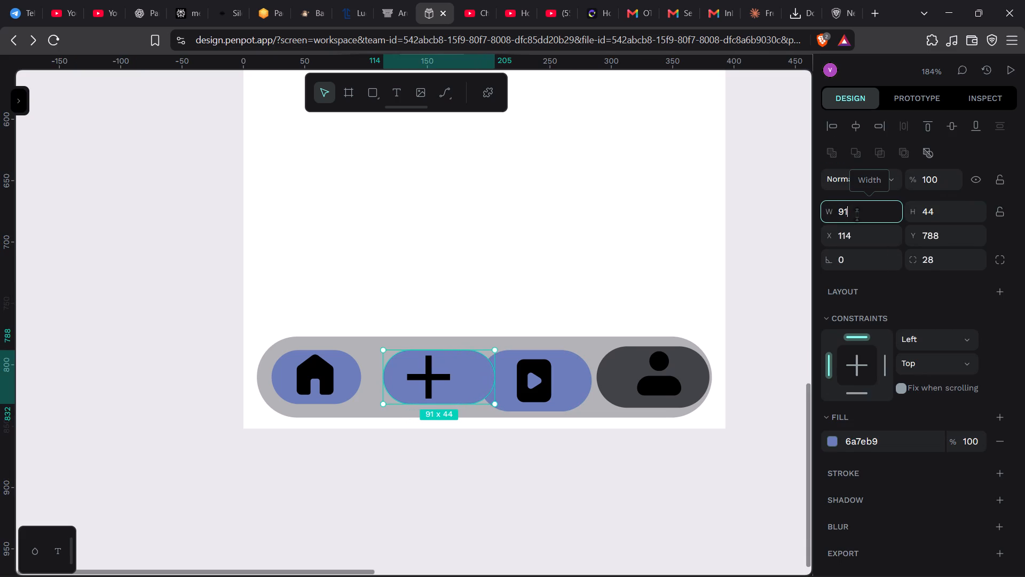
key(Down)
key(Up)
key(Up)
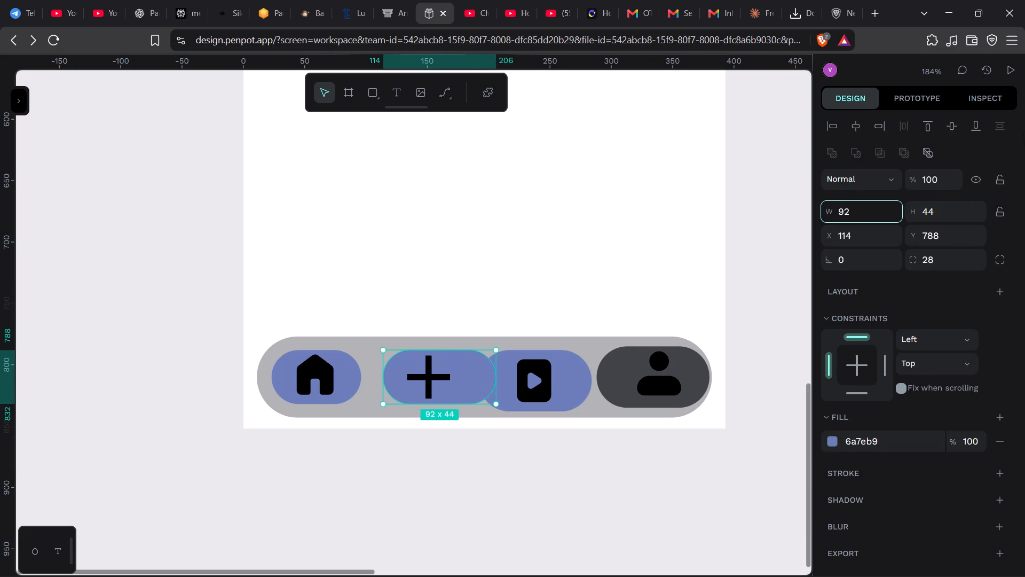
Set the height of the plus icon's blue pill to 50.
click(934, 209)
key(Up)
key(Up)
key(Up)
key(Up)
key(Up)
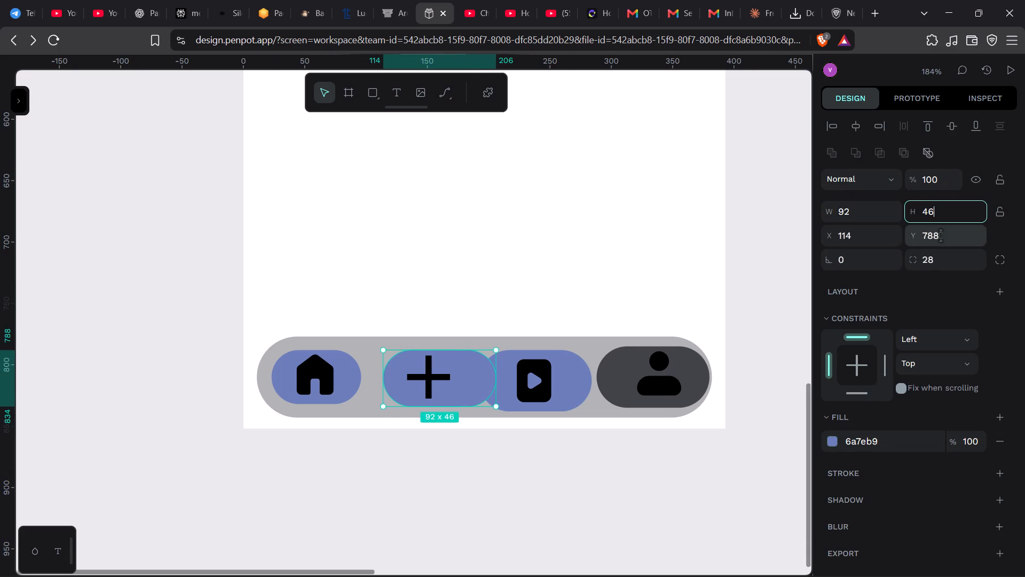
key(Up)
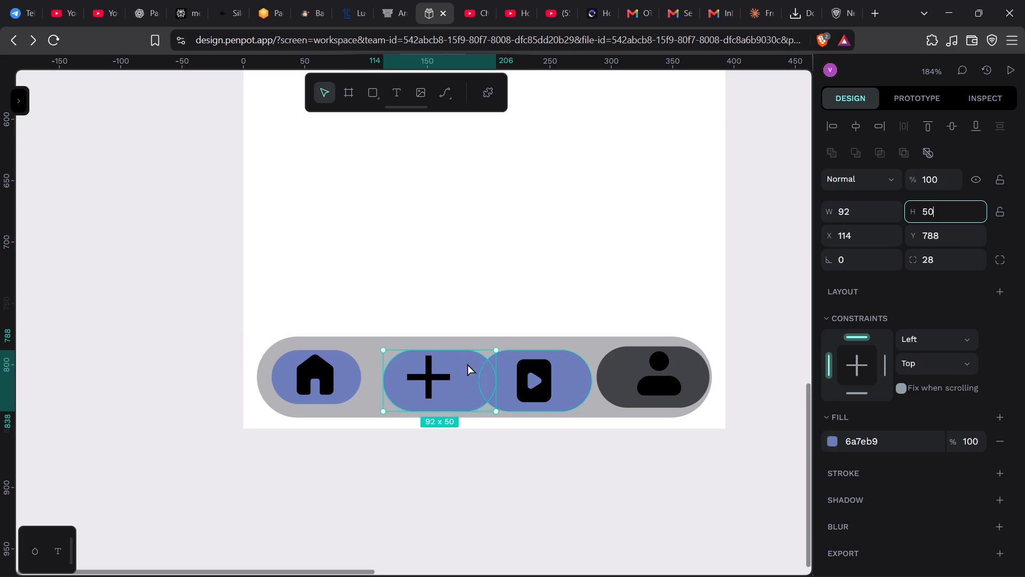
Move the enlarged plus pill horizontally to X 97 so it fits between the home and play pills.
click(461, 380)
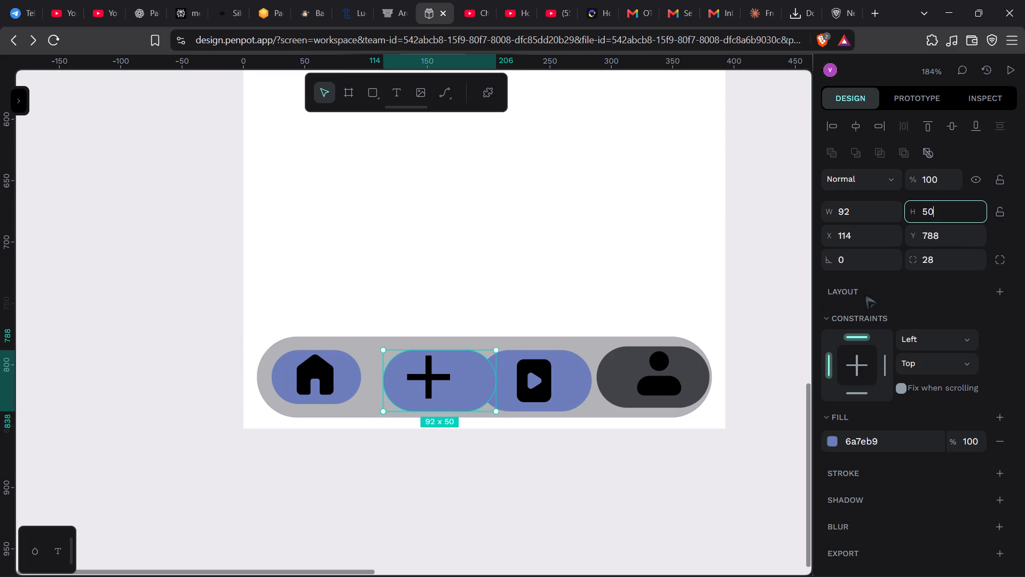
click(865, 295)
key(Left)
key(Left)
key(Left)
key(Left)
key(Left)
key(Left)
key(Left)
key(Left)
key(Left)
key(Left)
key(Left)
key(Left)
key(Left)
key(Left)
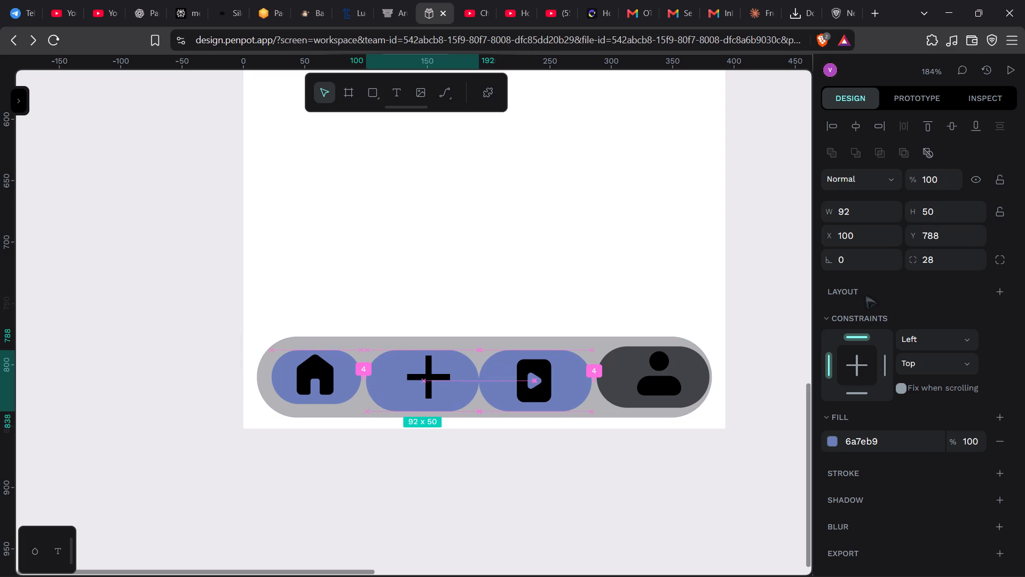
key(Left)
key(Left)
key(Left)
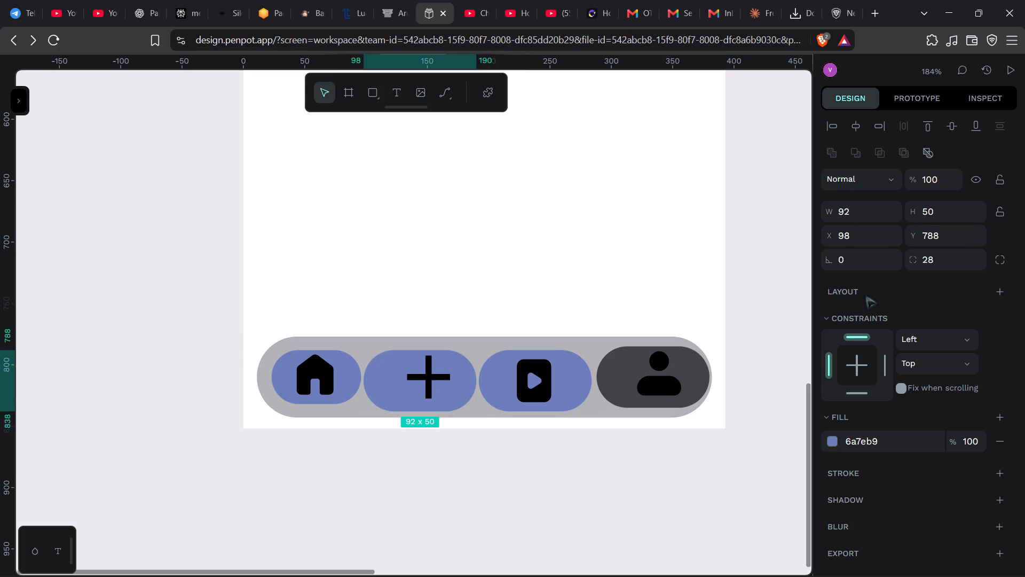
Move the plus icon to X 112, Y 783 so it sits centred on its enlarged blue pill.
click(423, 377)
key(Left)
key(Left)
key(Left)
key(Left)
key(Left)
key(Left)
key(Left)
key(Left)
key(Left)
key(Left)
key(Left)
key(Left)
key(Down)
key(Down)
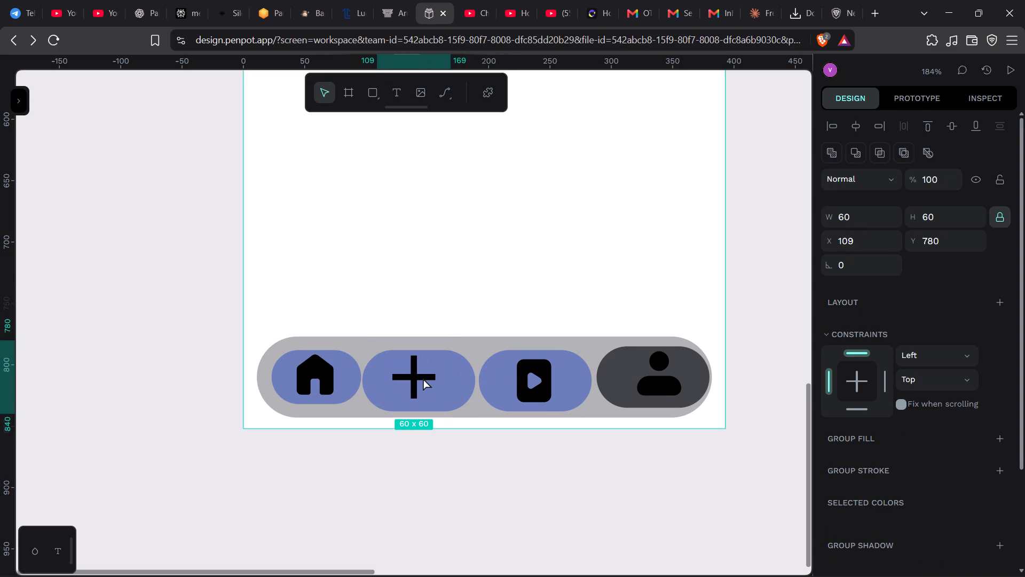
key(Right)
key(Right)
key(Right)
key(Right)
key(Right)
key(Right)
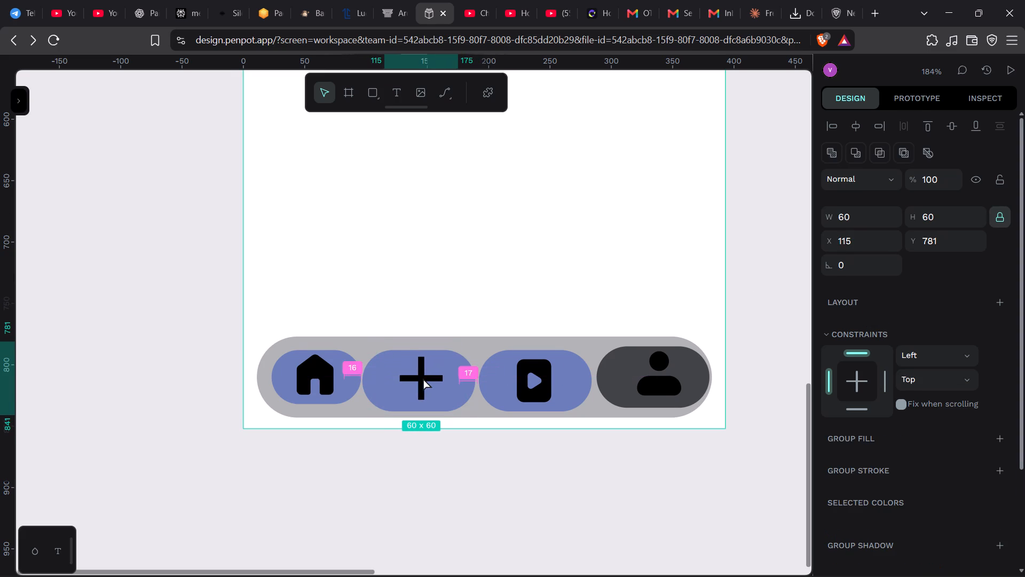
key(Down)
key(Down)
key(Left)
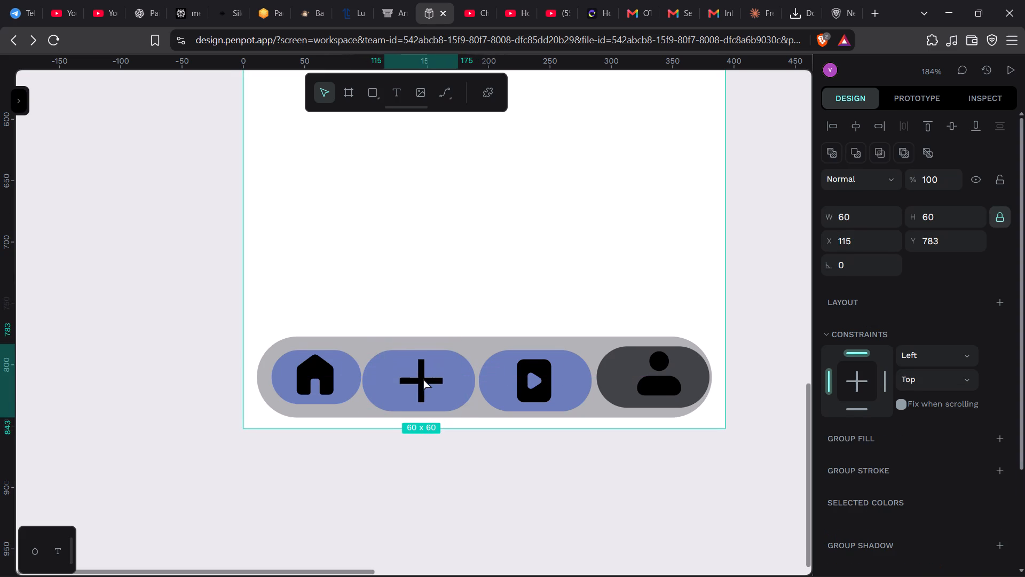
key(Left)
key(Left)
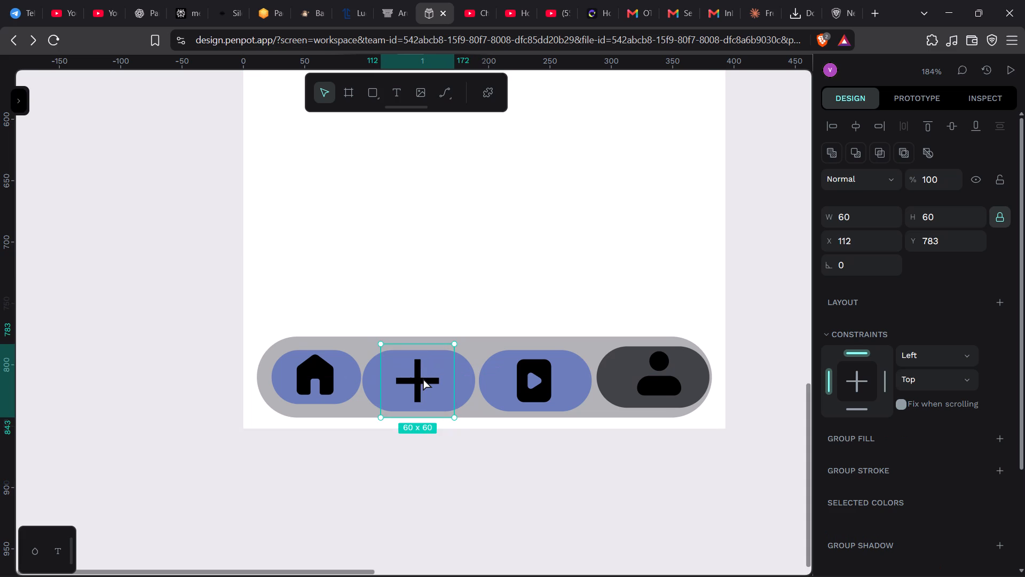
Nudge the plus icon slightly to the right so it sits centred on its blue pill.
key(Left)
key(Left)
key(Left)
key(Right)
key(Right)
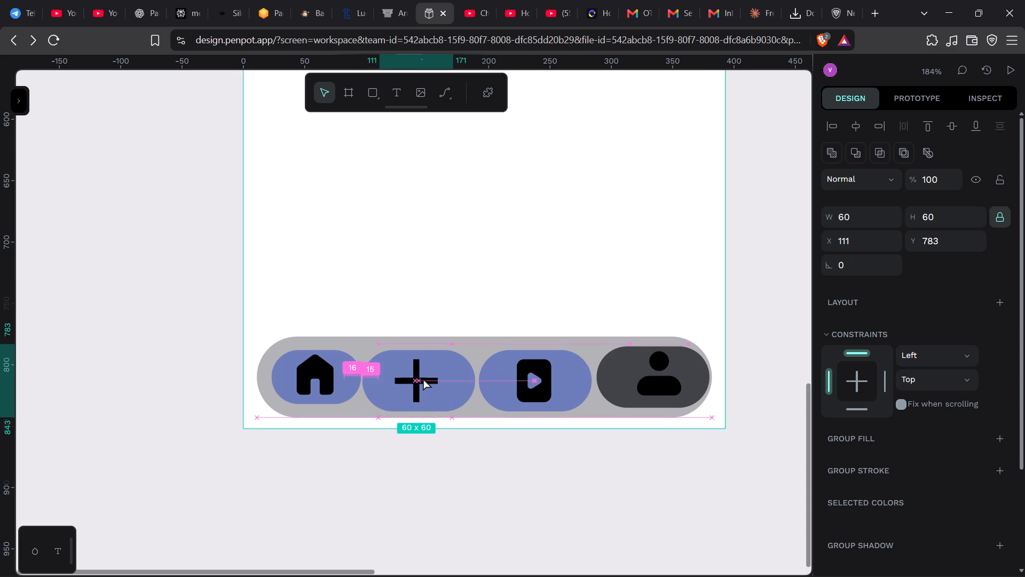
key(Right)
key(Right)
click(427, 477)
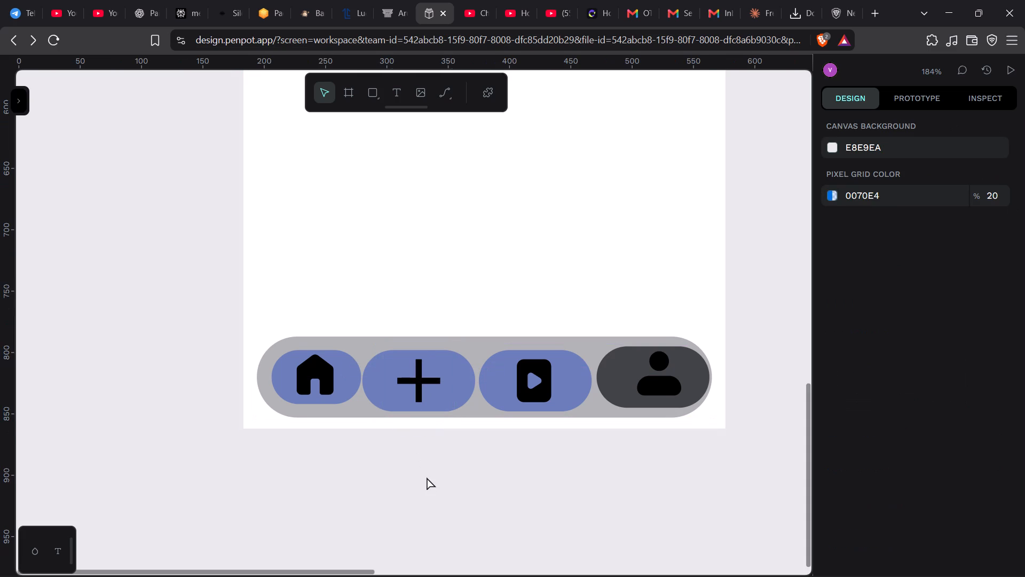
Widen the grey navigation bar on both sides to the board's full width of 393, starting at X 0.
click(324, 395)
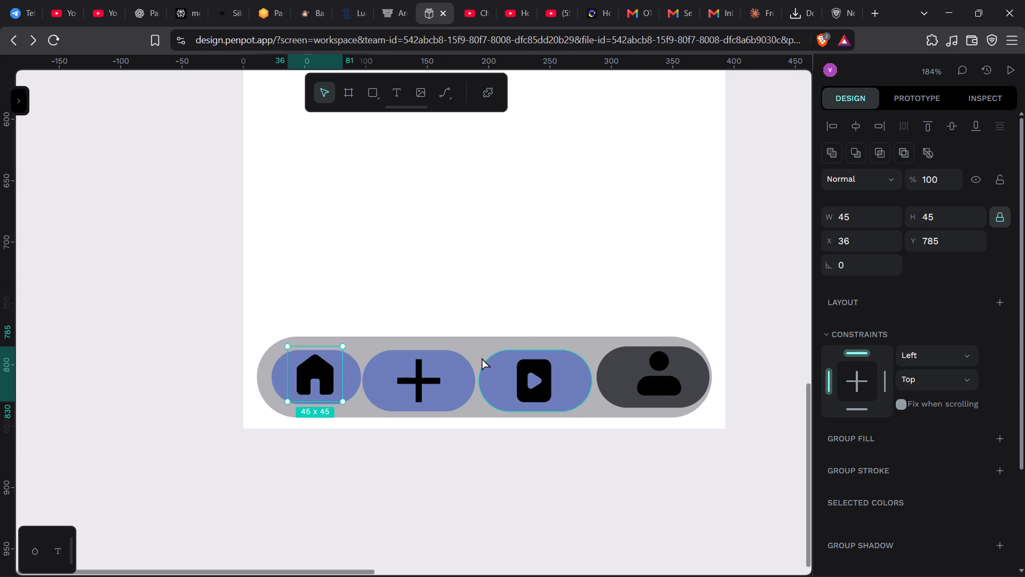
click(528, 338)
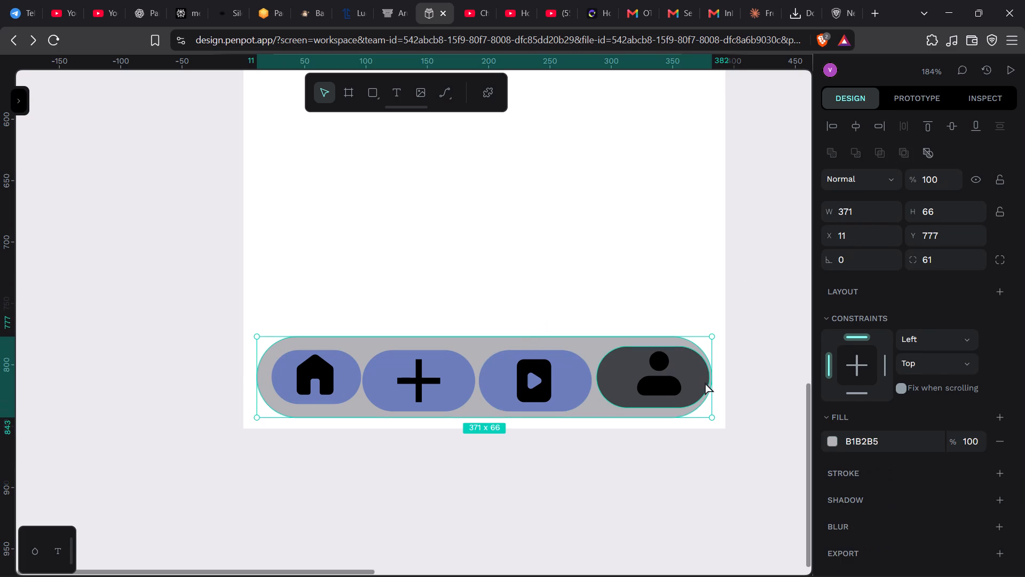
drag(713, 371, 725, 369)
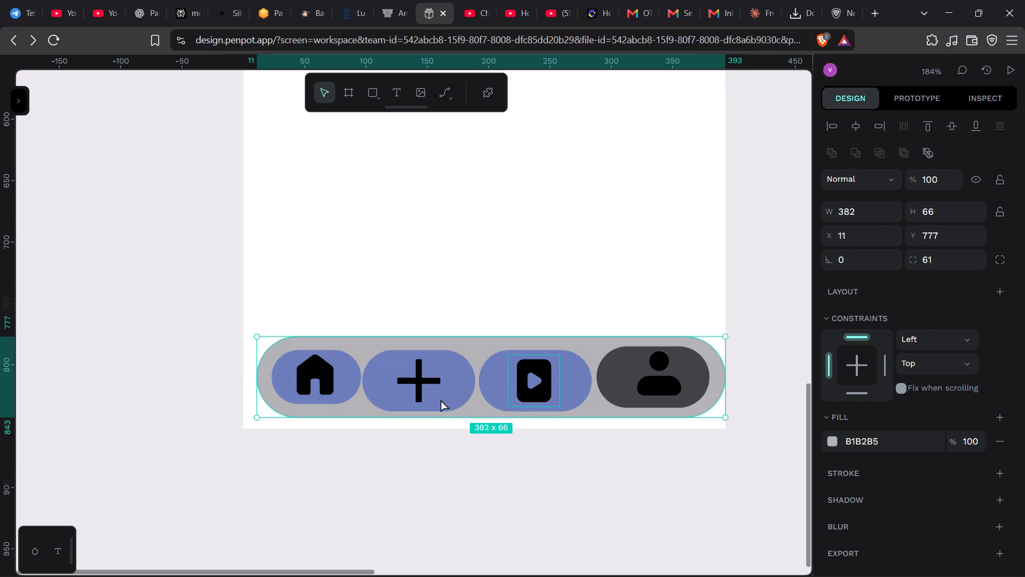
drag(256, 379, 245, 379)
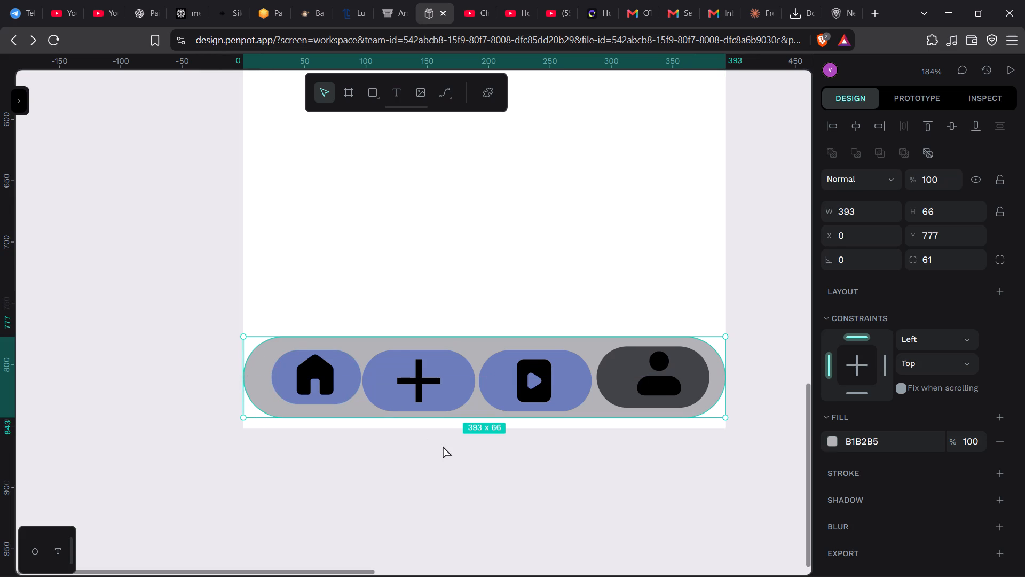
Move the dark pill behind the person icon horizontally to X 298, near the widened bar's right end.
click(617, 372)
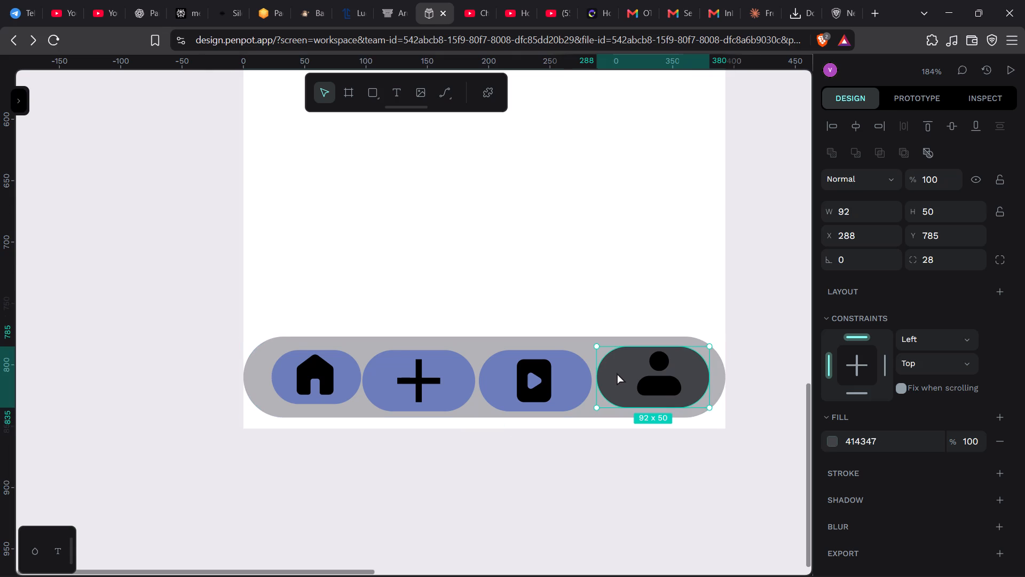
key(Right)
key(Right)
key(Right)
key(Right)
key(Right)
key(Right)
key(Right)
key(Right)
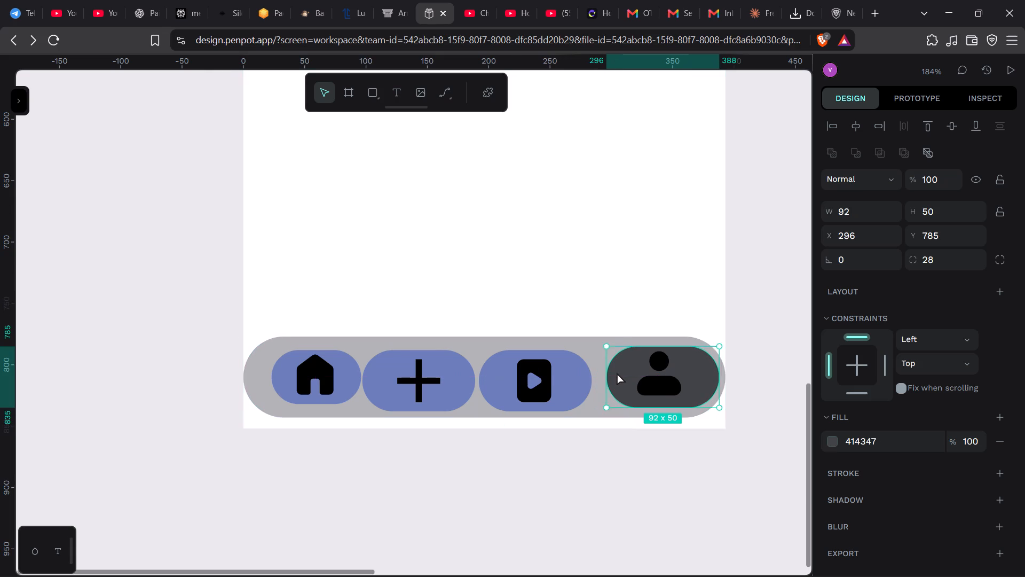
key(Right)
key(Right)
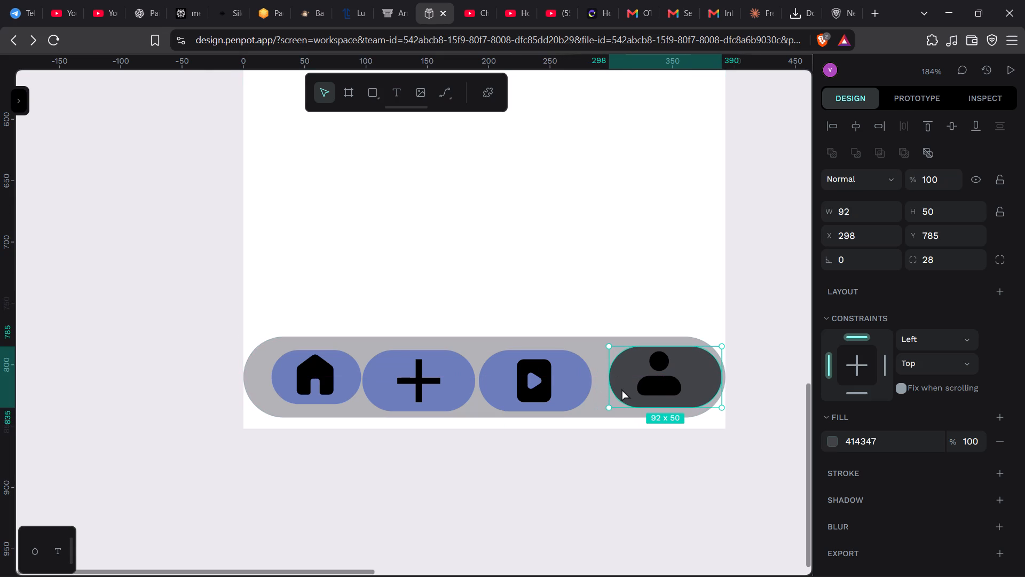
Move the person icon to X 324, Y 784 so it sits centred on its dark pill.
click(645, 385)
click(657, 367)
key(Right)
key(Right)
key(Right)
key(Right)
key(Right)
key(Right)
key(Right)
key(Right)
key(Right)
key(Right)
key(Right)
key(Right)
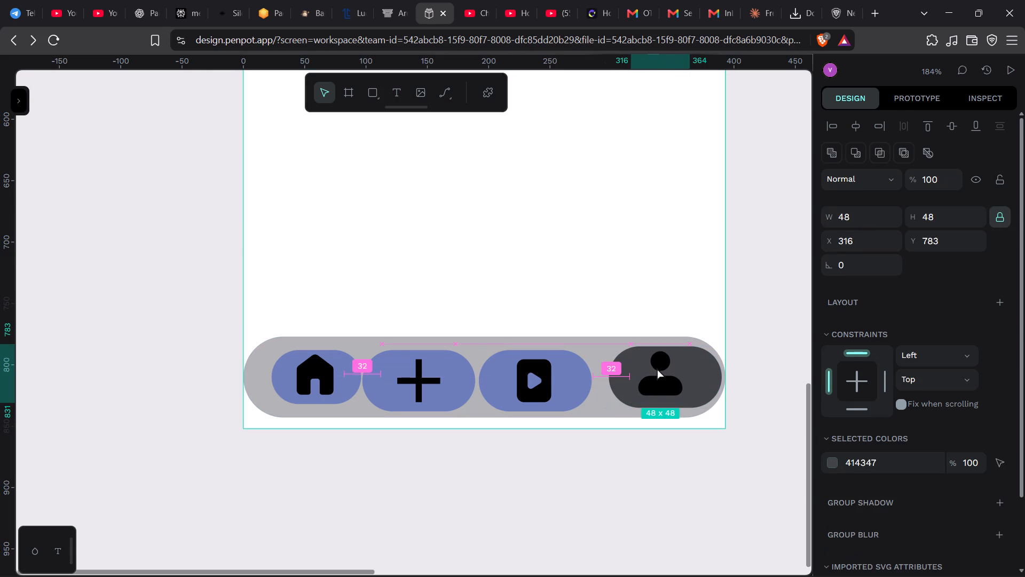
key(Down)
key(Left)
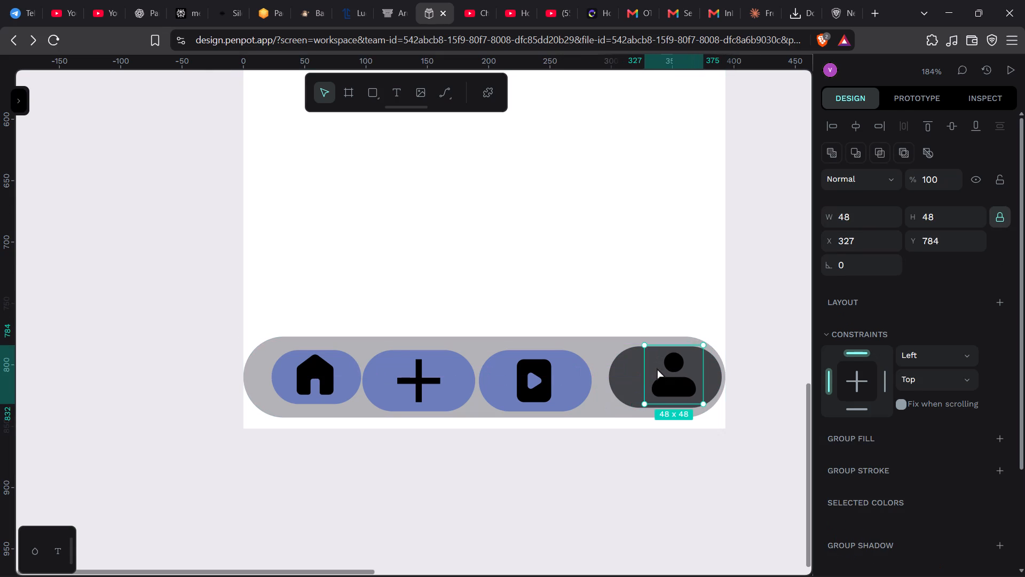
key(Left)
key(Left)
key(Left)
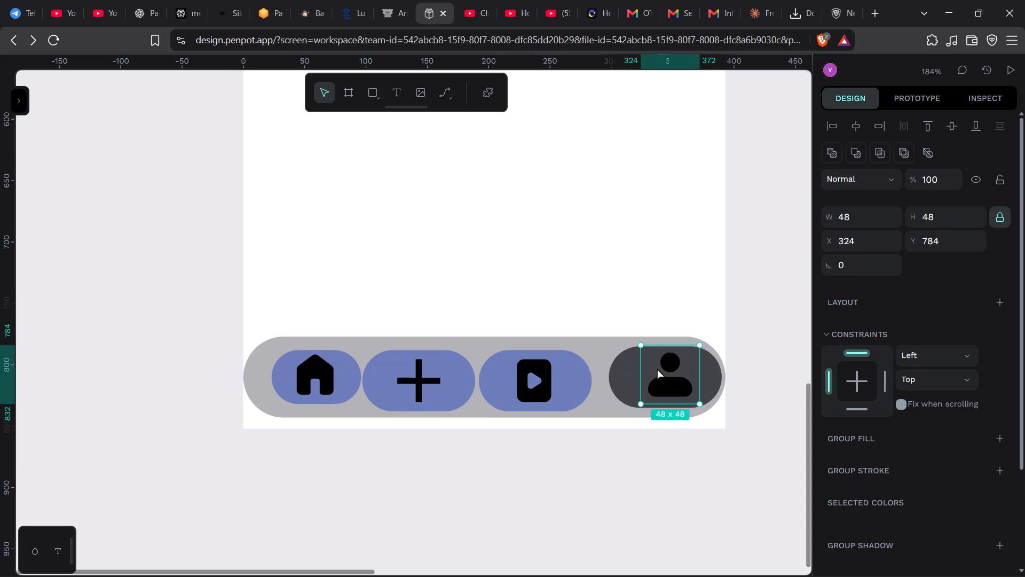
Move the blue pill behind the play icon horizontally to X 204, close to the dark pill.
click(566, 381)
key(Right)
key(Right)
key(Right)
key(Right)
key(Right)
key(Right)
key(Right)
key(Right)
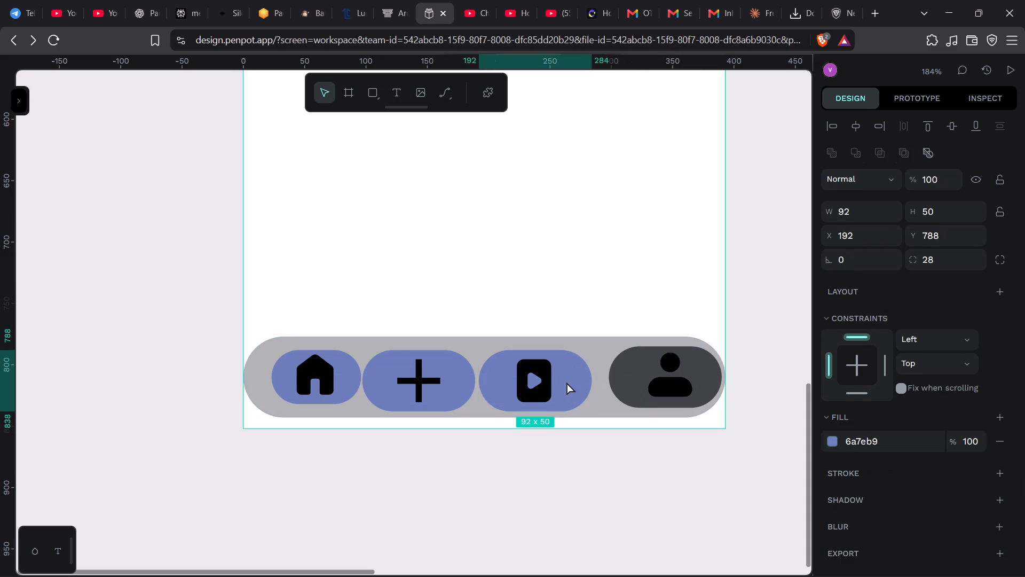
key(Right)
key(Right)
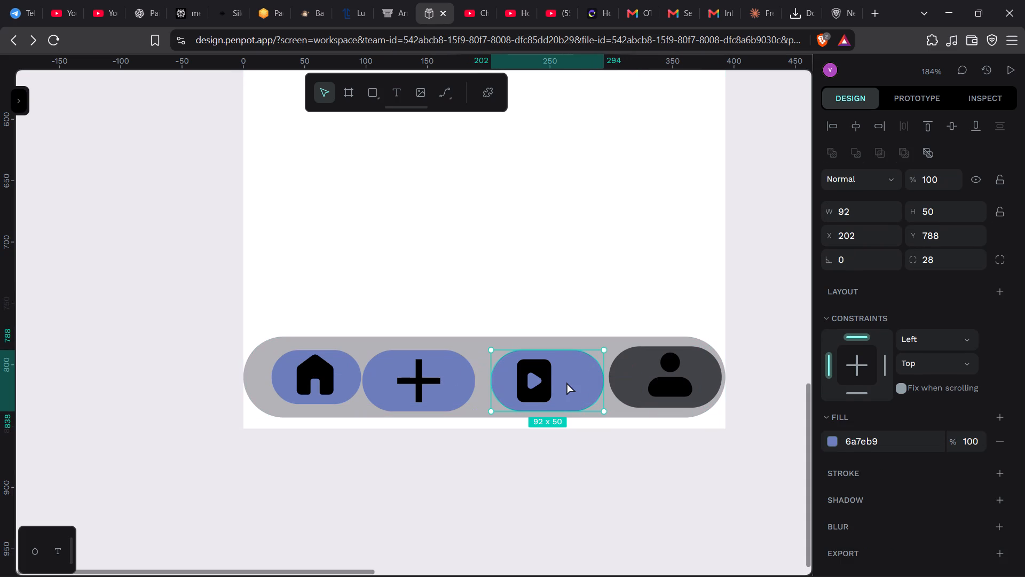
key(Right)
key(Right)
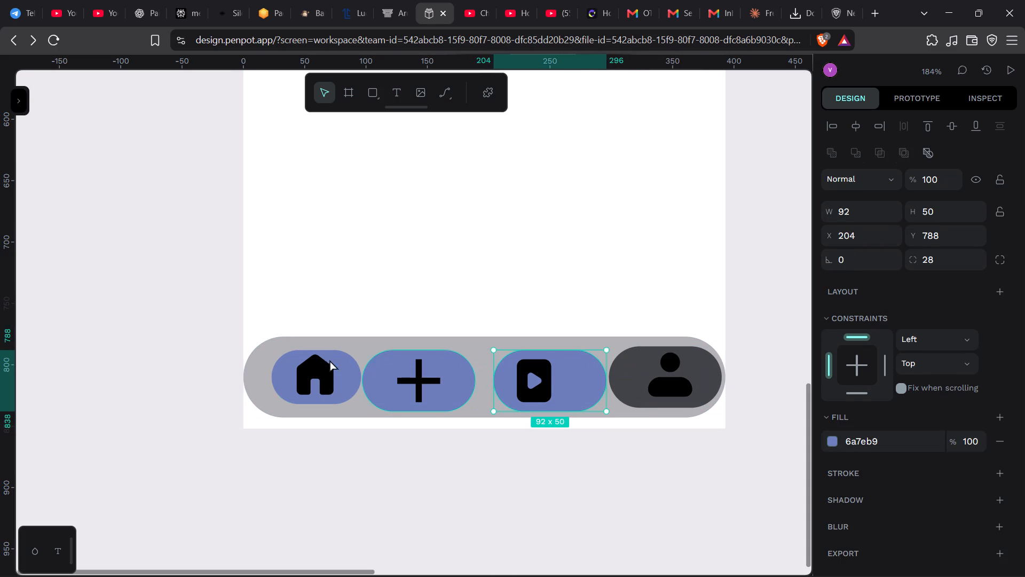
Set the width of the blue pill behind the home icon to 92.
click(279, 372)
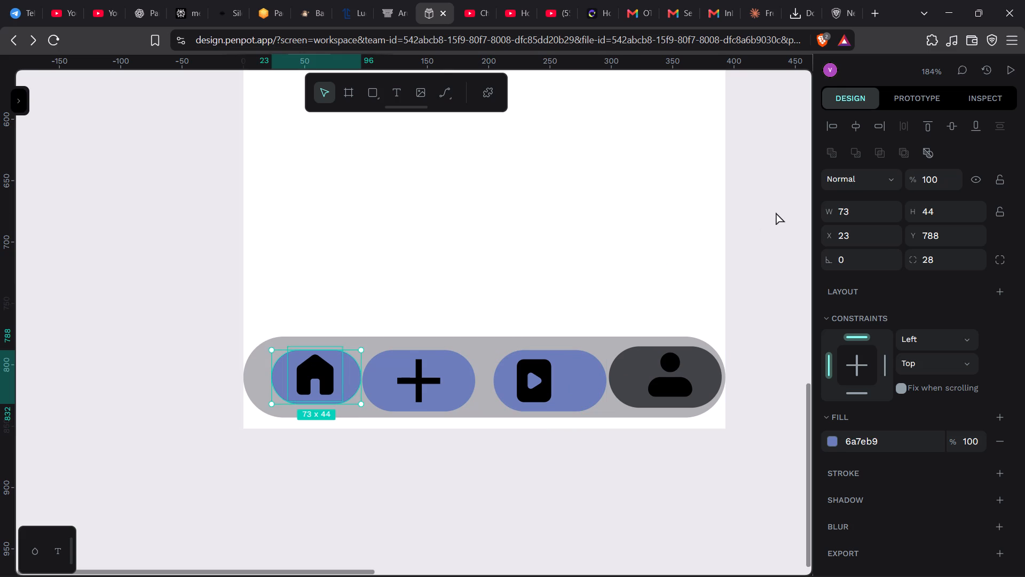
click(854, 211)
key(Up)
key(Up)
key(Up)
key(Up)
key(Up)
key(Up)
key(Up)
key(Up)
key(Up)
key(Up)
key(Up)
key(Up)
key(Up)
key(Up)
key(Up)
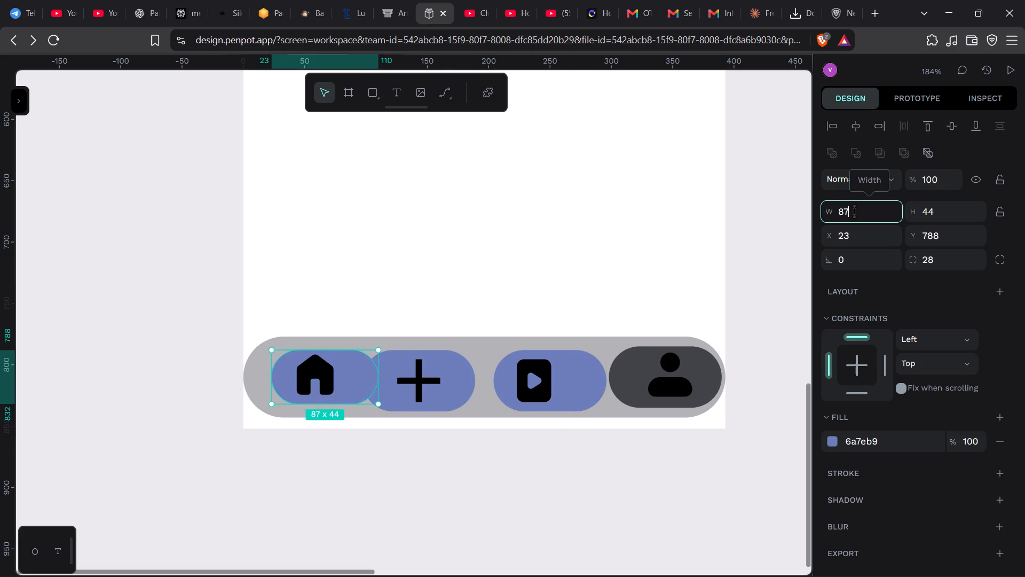
key(Up)
key(Up)
key(Up)
key(Up)
key(Up)
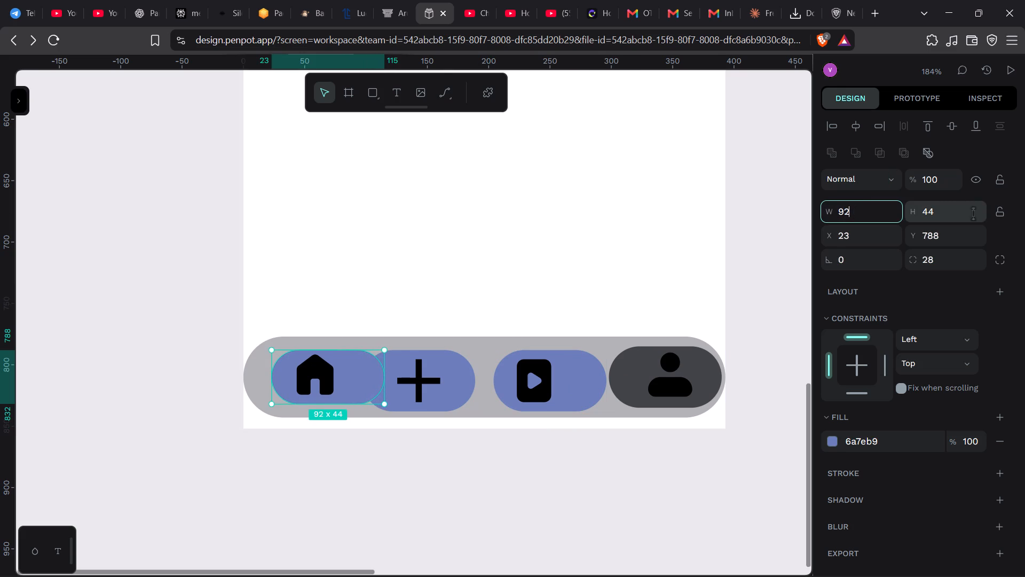
Set the height of the home icon's blue pill to 50.
click(950, 215)
key(Up)
key(Up)
key(Up)
key(Up)
key(Up)
key(Up)
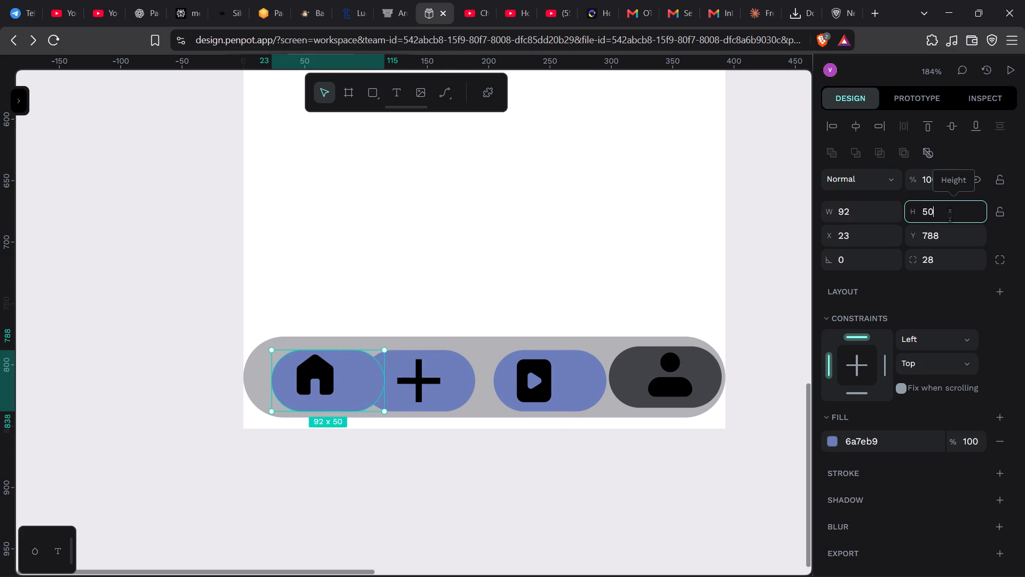
Move the enlarged home pill to X 2, Y 786, at the left end of the grey bar.
click(353, 367)
click(868, 290)
key(Left)
key(Left)
key(Left)
key(Left)
key(Left)
key(Left)
key(Left)
key(Left)
key(Left)
key(Left)
key(Left)
key(Left)
key(Left)
key(Left)
key(Left)
key(Left)
key(Left)
key(Left)
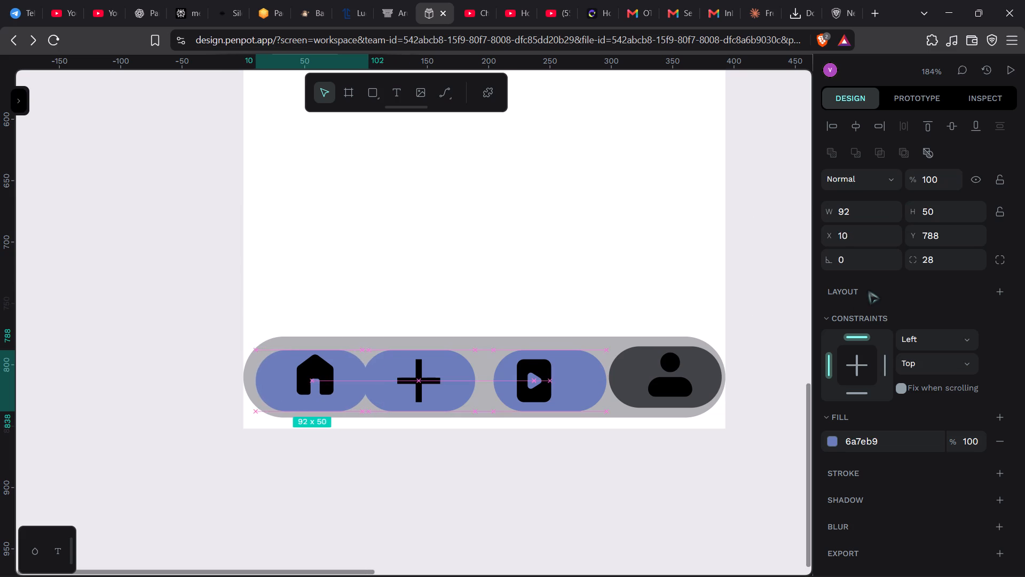
key(Up)
key(Up)
key(Left)
key(Left)
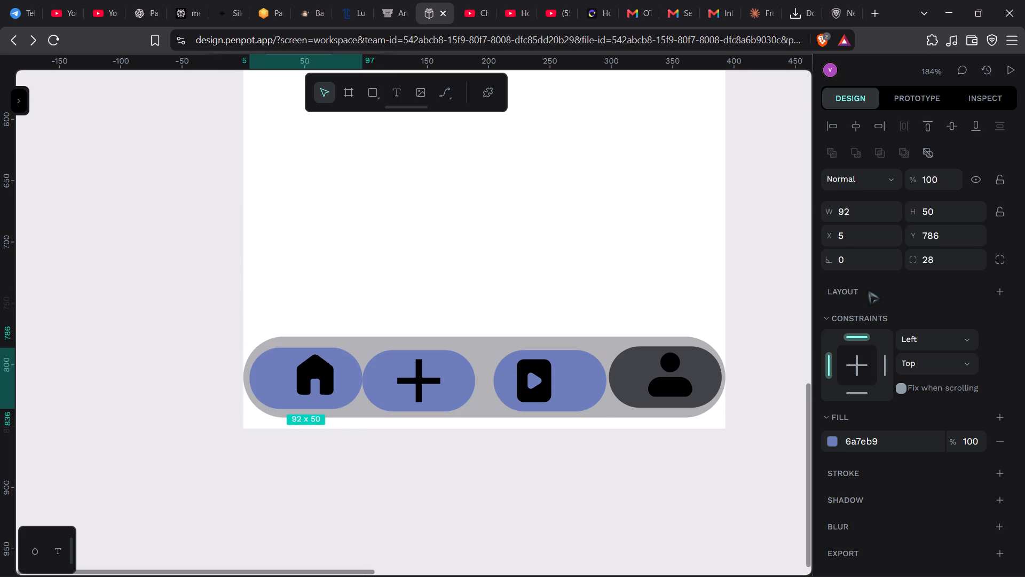
key(Left)
key(Left)
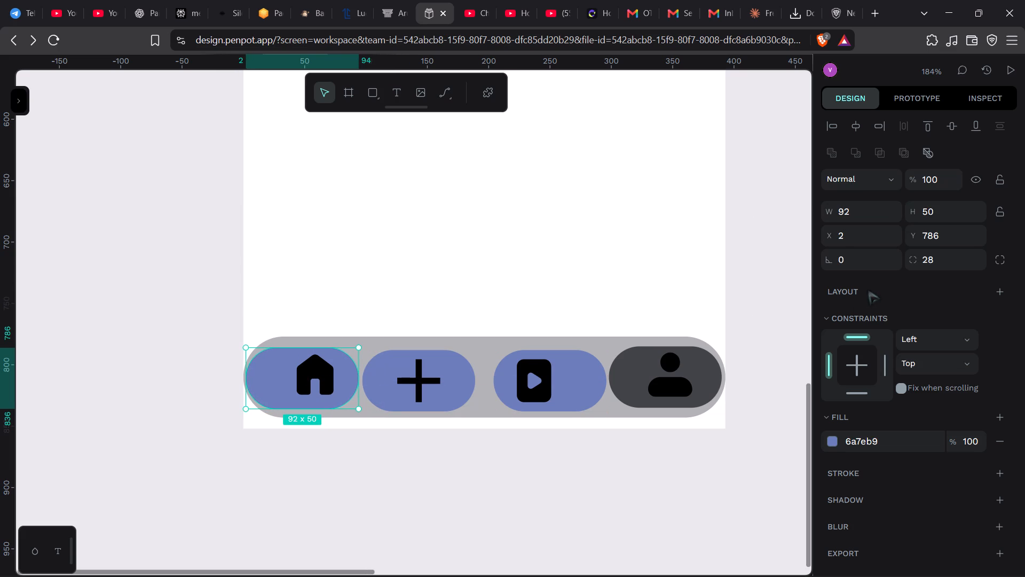
Nudge the plus icon horizontally to X 114.
click(436, 385)
key(Right)
Move the plus icon's blue pill horizontally to about X 104, between the home and play pills.
click(467, 386)
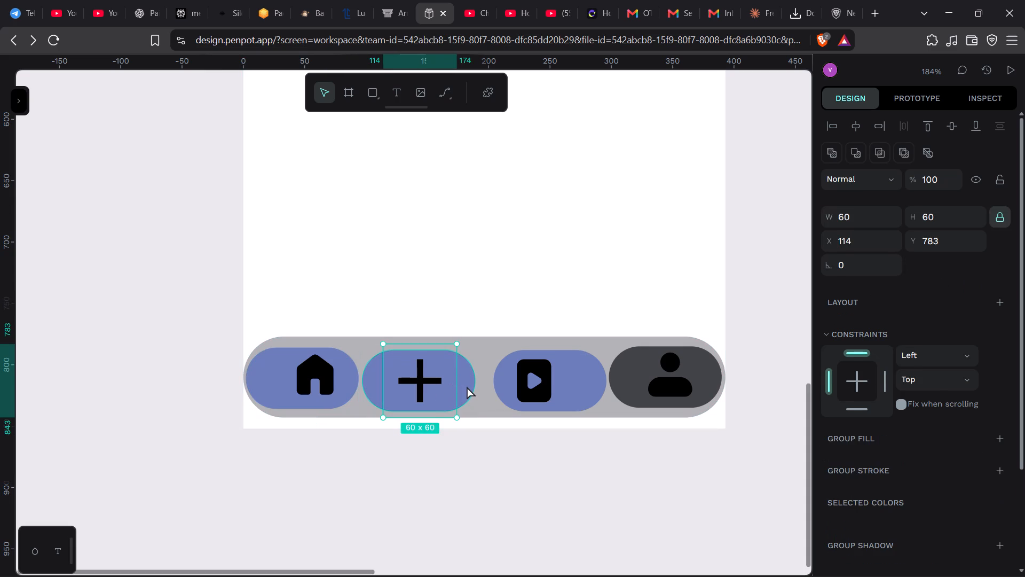
key(Right)
key(Right)
key(Right)
key(Right)
key(Right)
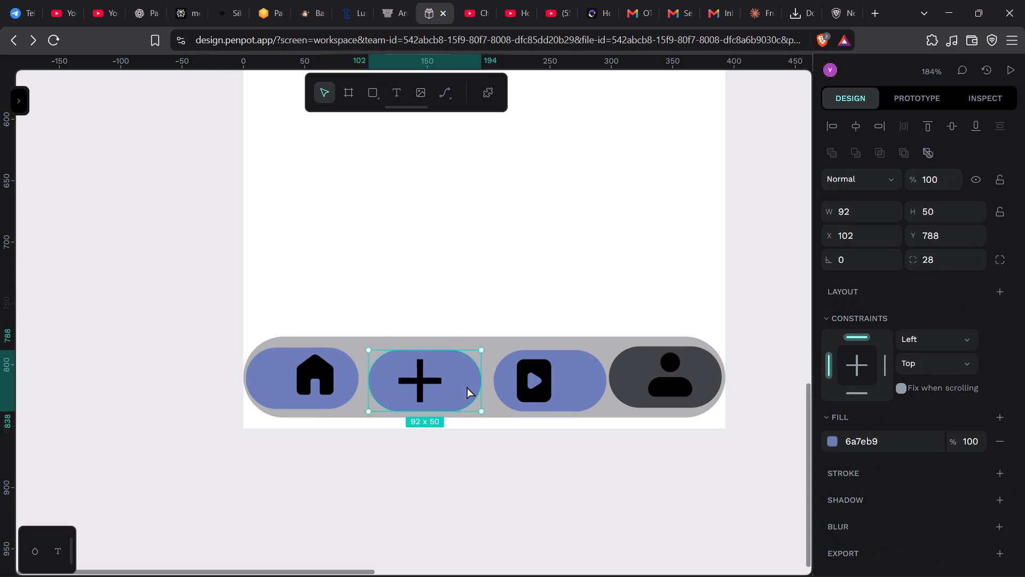
key(Right)
key(Right)
Reposition the play icon's blue pill to X 201, Y 787 so it is evenly spaced between its neighbouring pills.
click(500, 387)
key(Left)
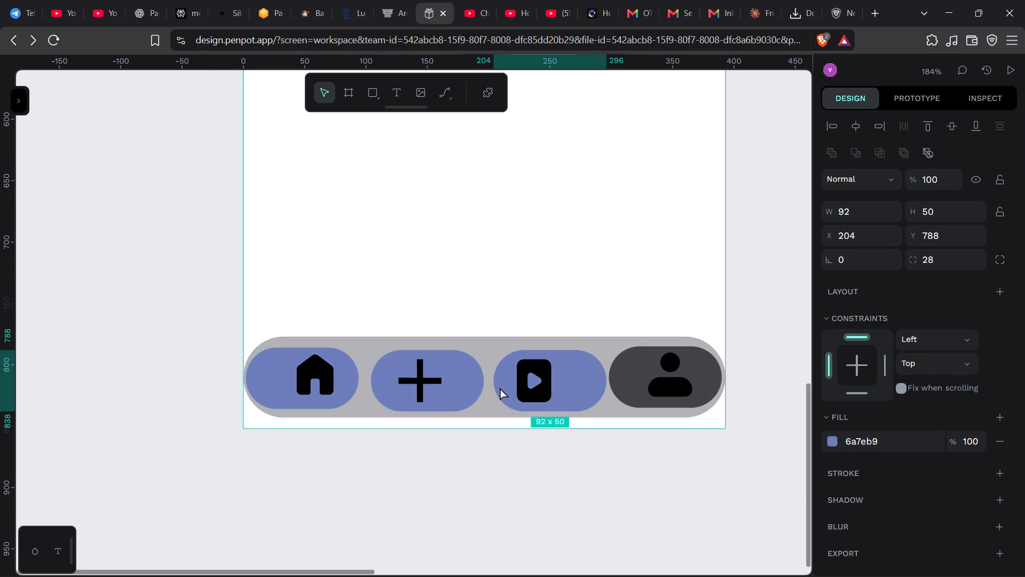
key(Left)
key(Left)
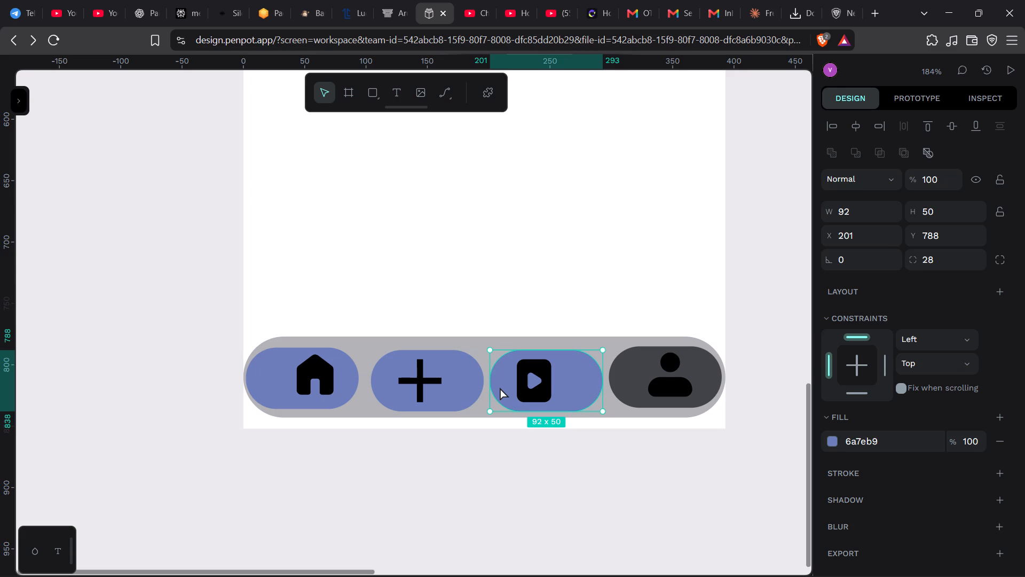
key(Right)
key(Right)
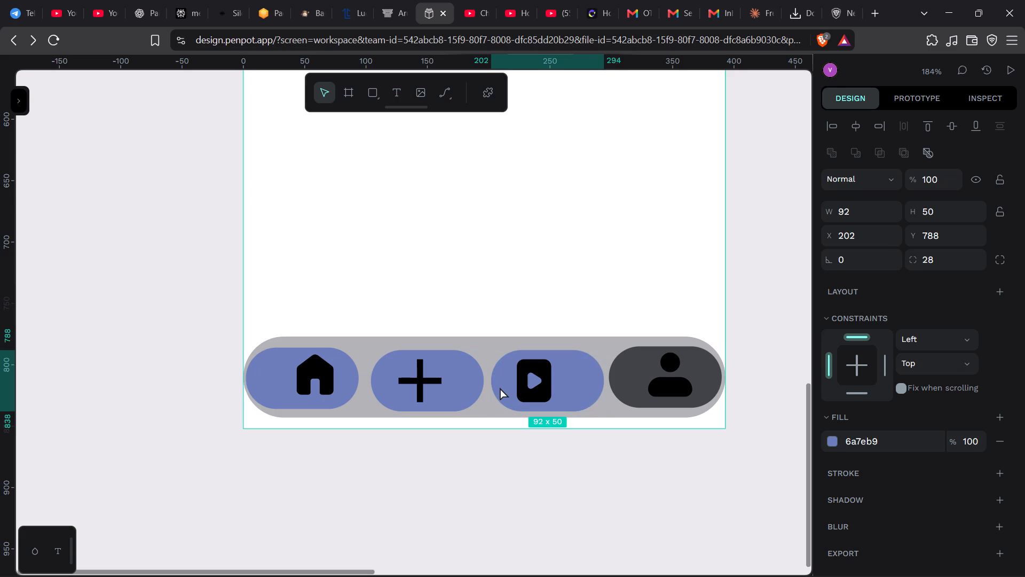
key(Left)
key(Left)
key(Left)
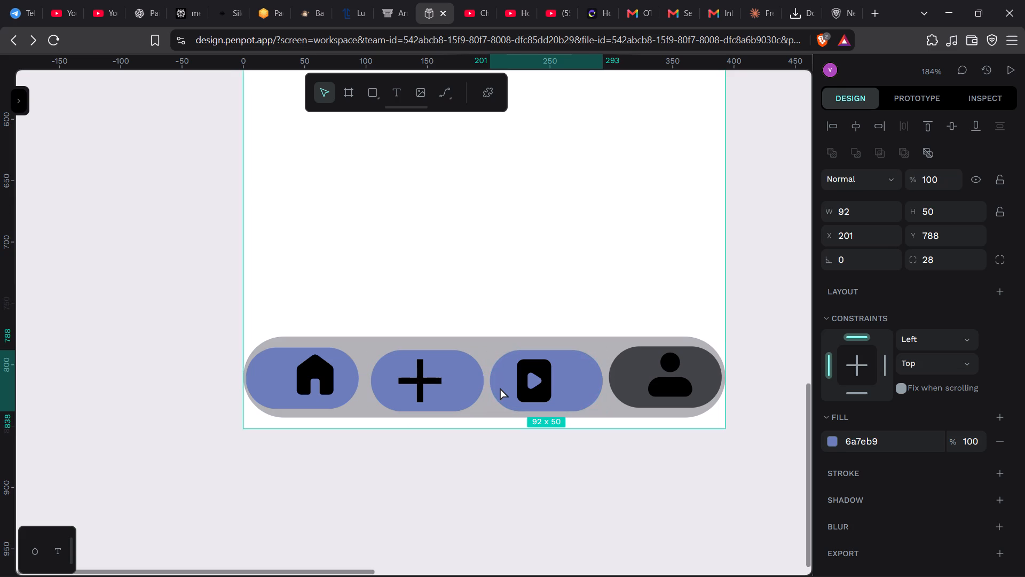
key(Left)
key(Right)
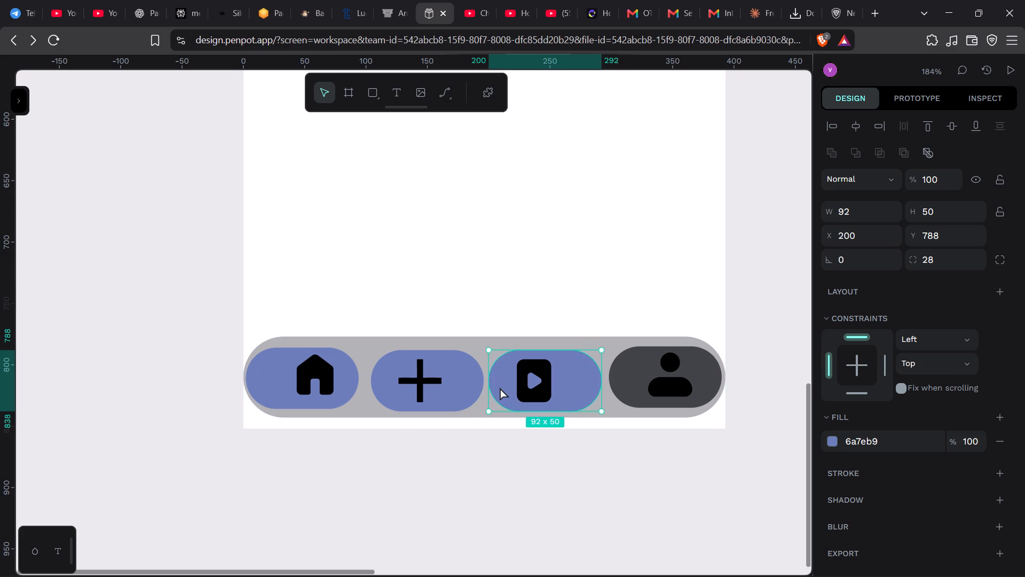
key(Up)
key(Down)
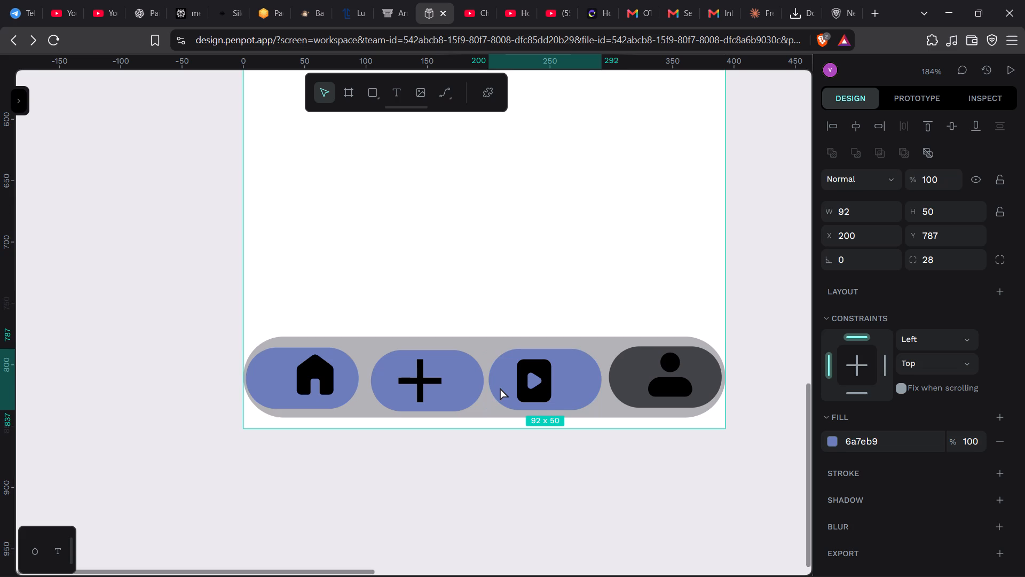
key(Up)
key(Right)
Move the home icon's blue pill horizontally to X 7 to match the spacing between the other pills.
click(345, 388)
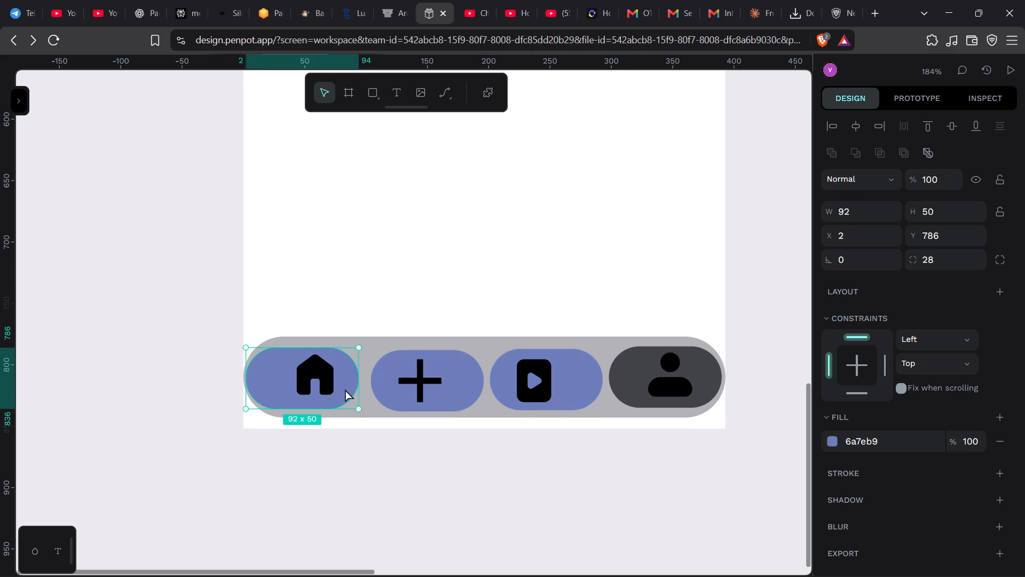
key(Right)
key(Right)
key(Right)
key(Right)
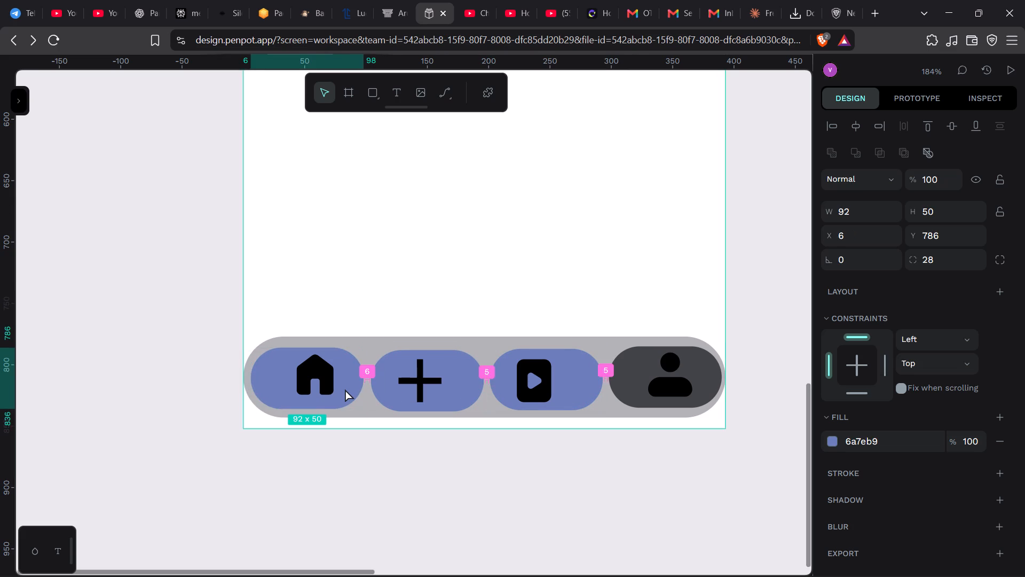
key(Right)
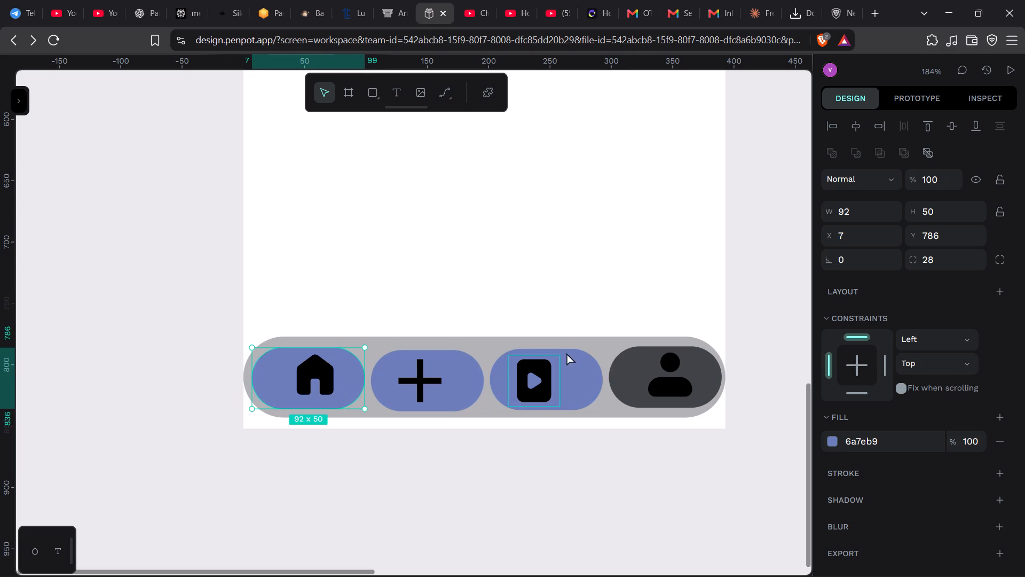
Nudge all four highlight pills 1 px left, with the home pill at X 6, plus pill at X 103 and play pill at X 200.
click(344, 380)
key(Left)
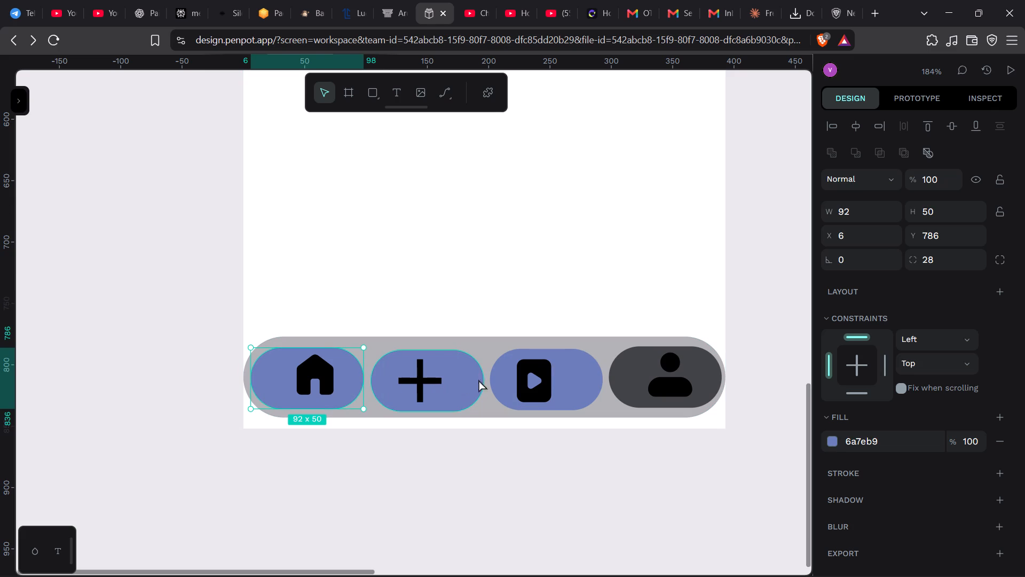
click(642, 386)
key(Left)
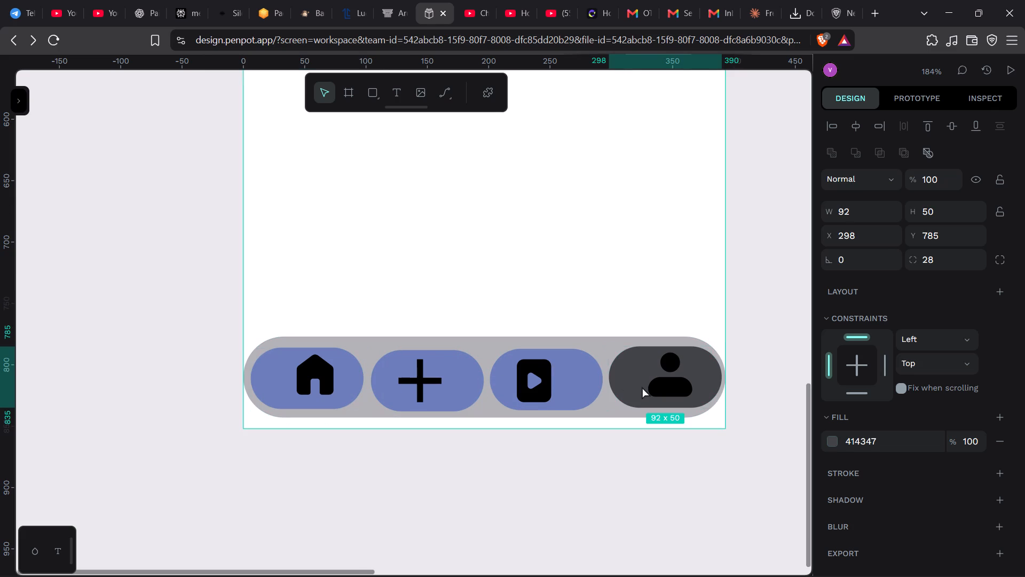
click(504, 379)
key(Left)
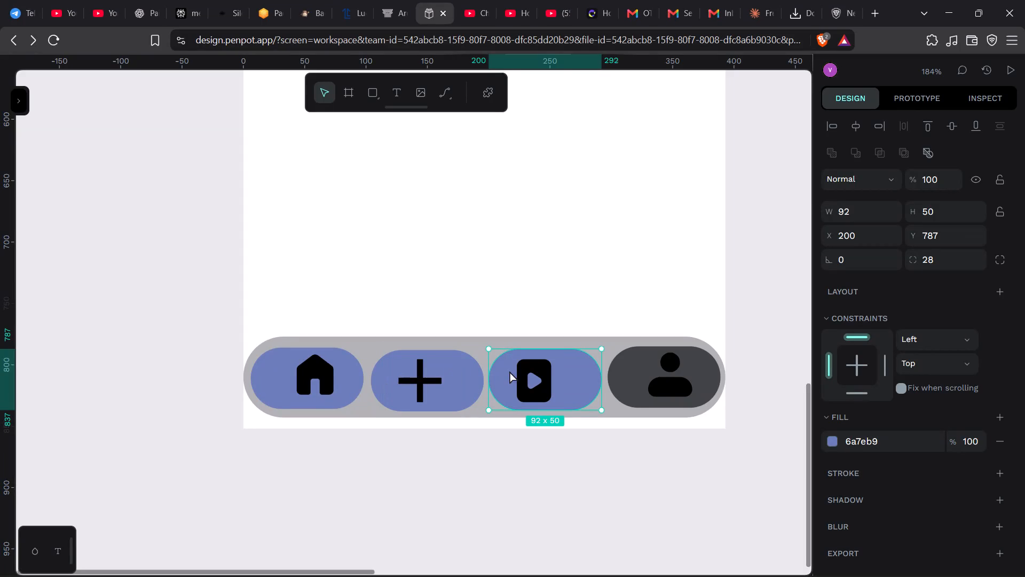
click(397, 383)
key(Left)
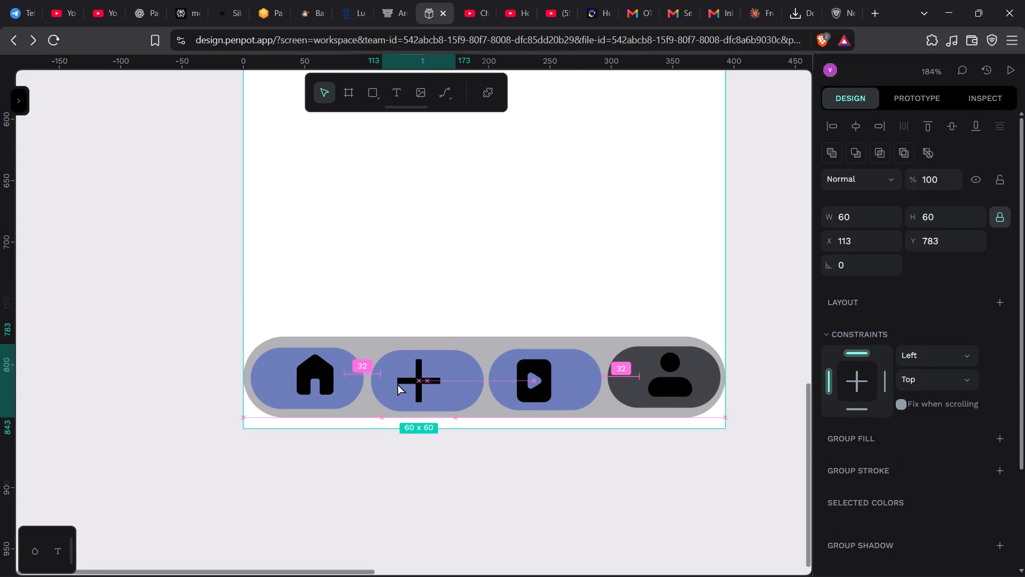
click(391, 384)
key(Left)
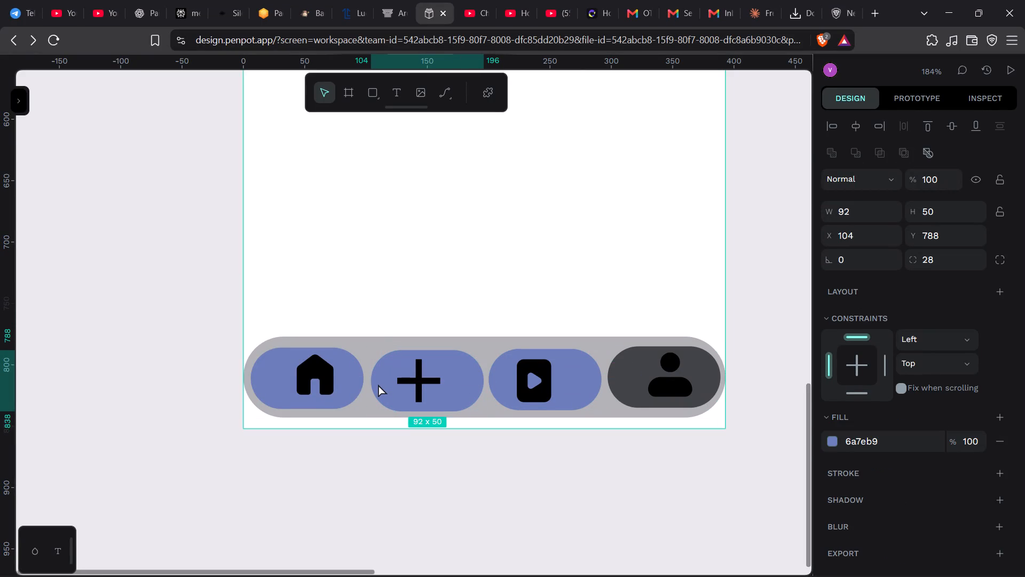
click(429, 466)
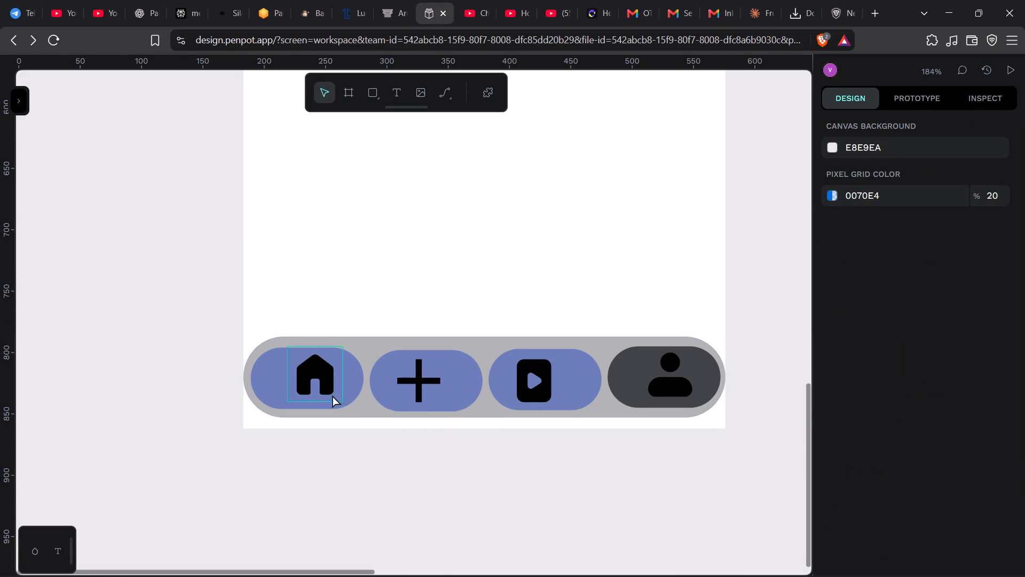
Move the home icon to X 26, Y 788 so it sits centred inside its blue pill.
click(329, 393)
key(Left)
key(Left)
key(Left)
key(Left)
key(Left)
key(Left)
key(Left)
key(Left)
key(Left)
key(Left)
key(Down)
key(Down)
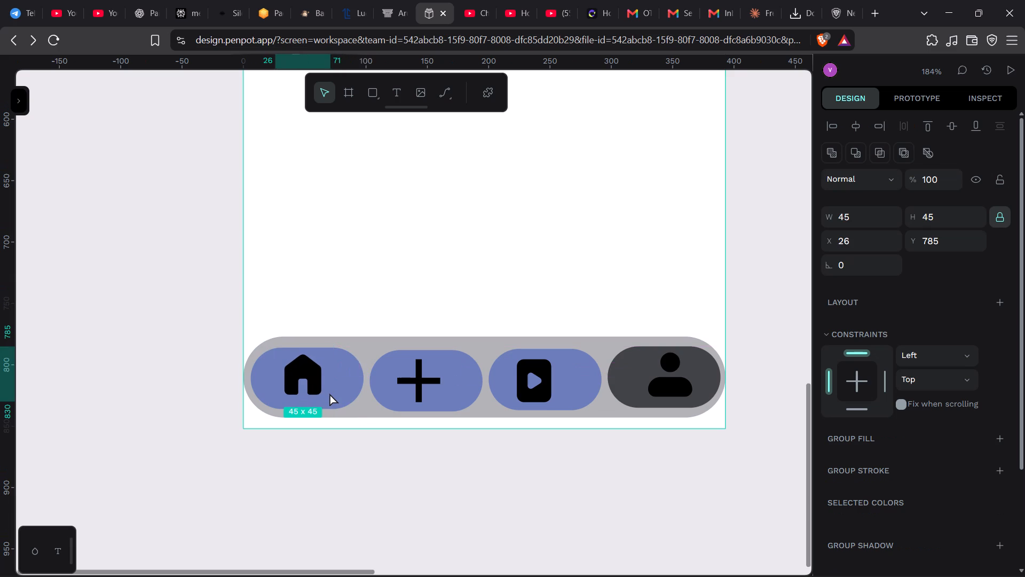
key(Down)
key(Down)
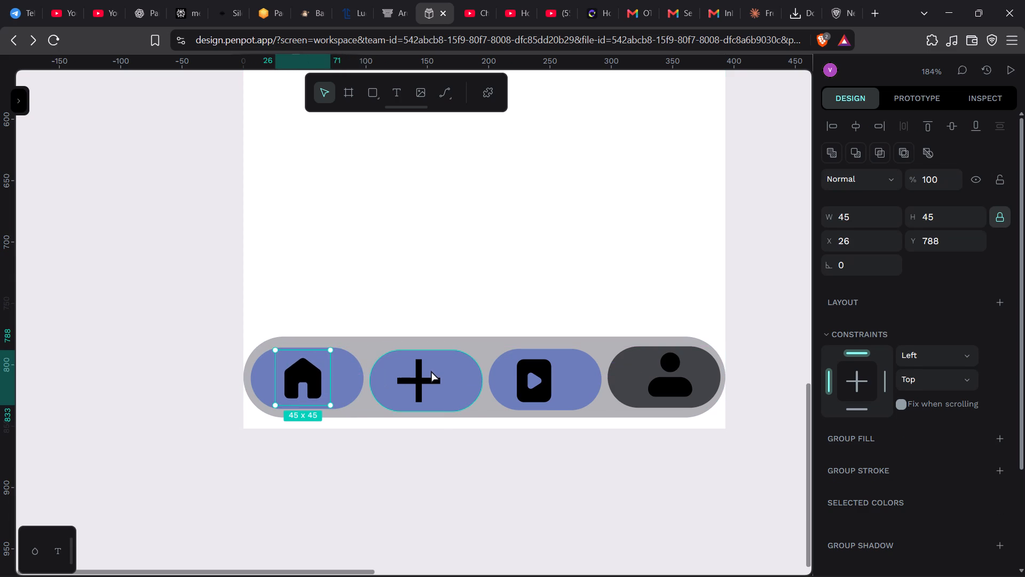
Move the plus icon horizontally to X 120 so it is centred in its blue pill.
click(431, 370)
click(423, 372)
key(Right)
key(Right)
key(Right)
key(Right)
key(Right)
key(Right)
key(Right)
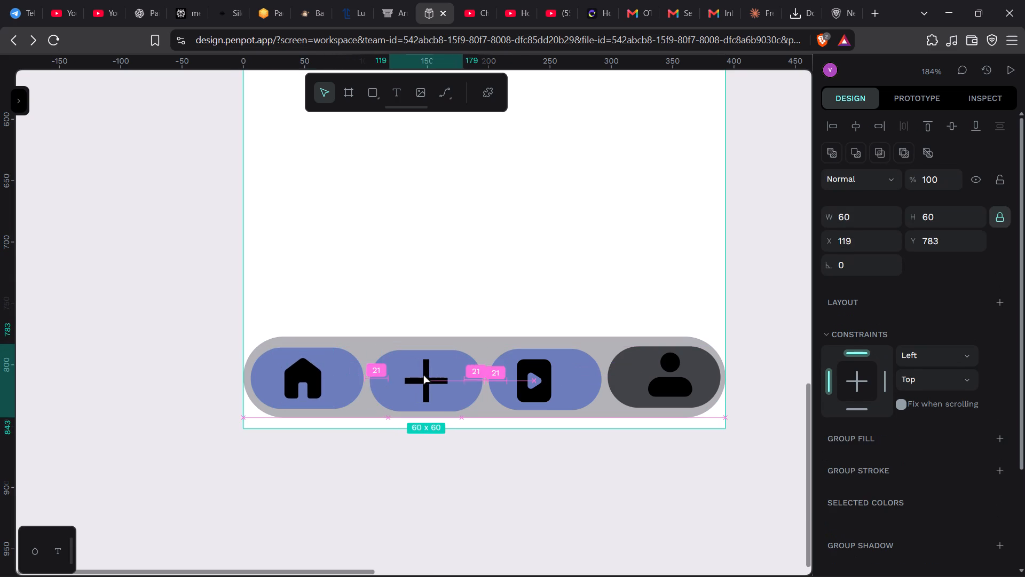
Move the play icon horizontally to X 224 to centre it inside its blue pill.
click(547, 377)
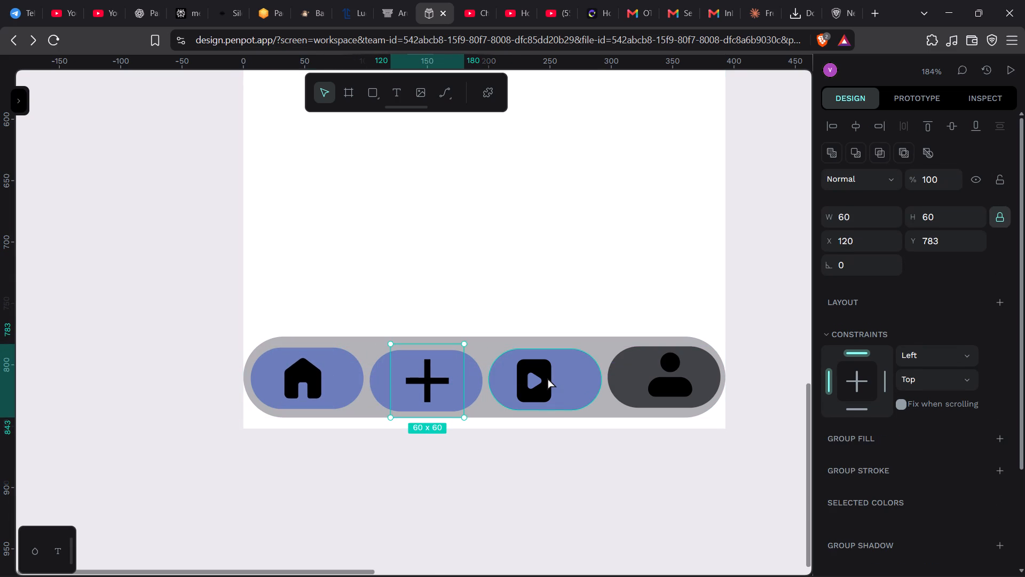
click(539, 377)
key(Right)
key(Right)
key(Right)
key(Right)
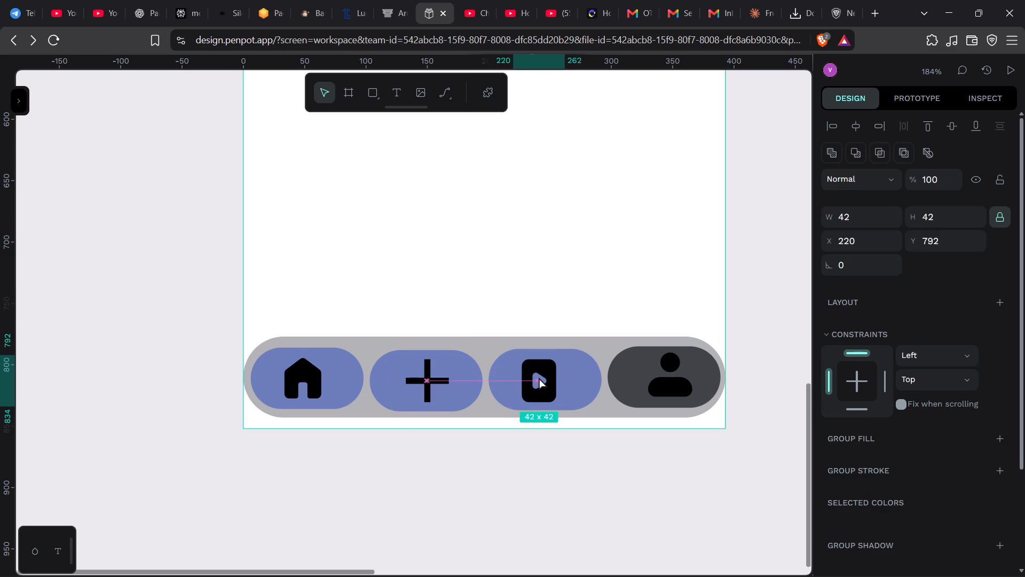
key(Right)
key(Right)
key(Right)
key(Right)
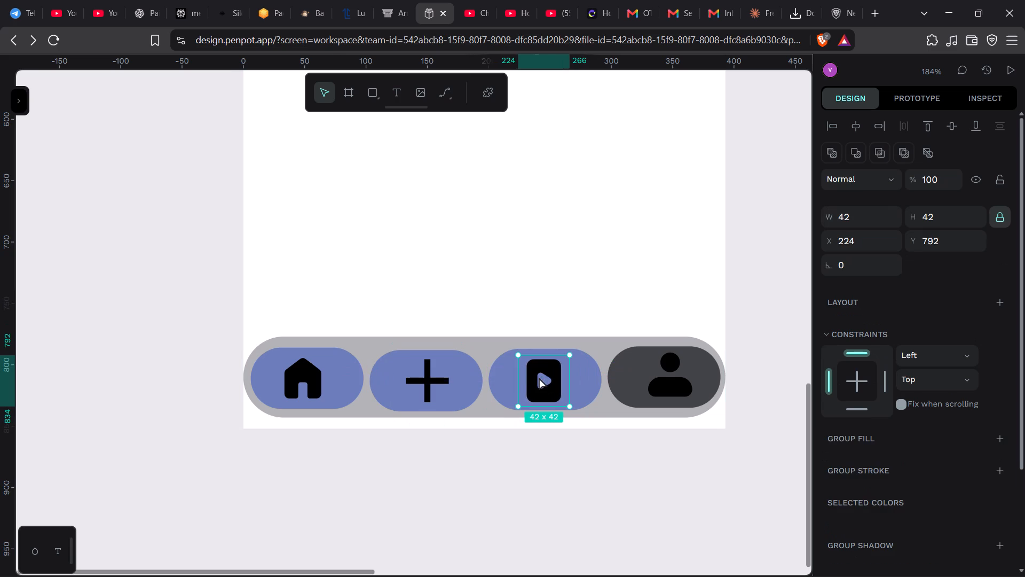
click(591, 462)
Nudge the plus icon's blue pill up to Y 787 to line it up with the play pill.
scroll(591, 462, up, 2)
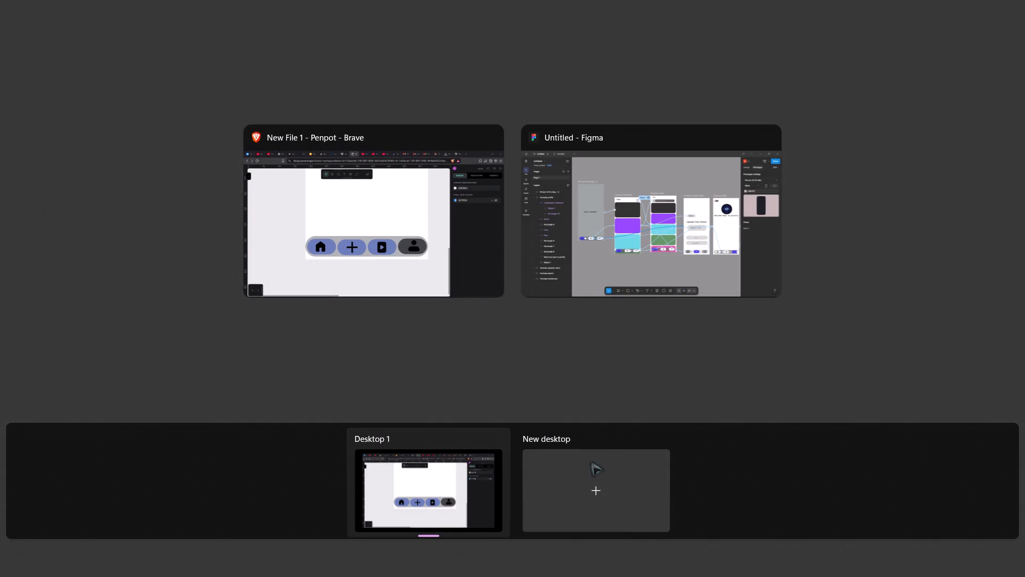
scroll(591, 462, up, 2)
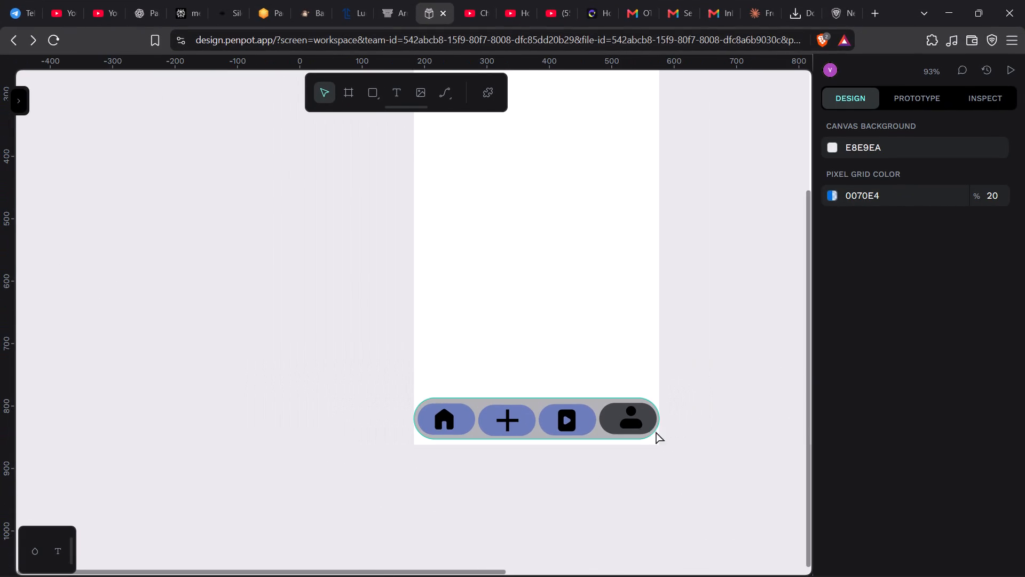
click(503, 429)
key(Up)
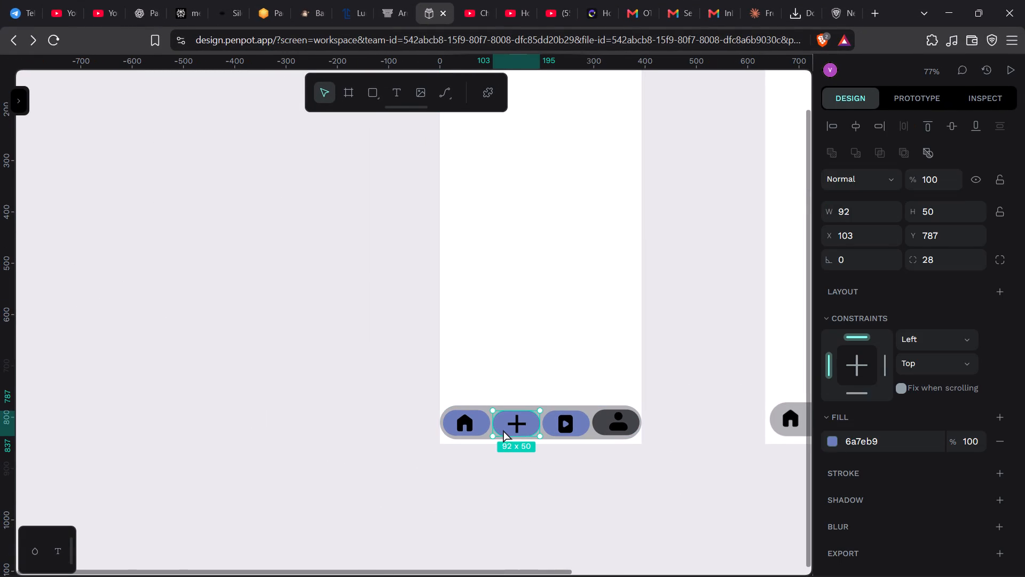
click(369, 443)
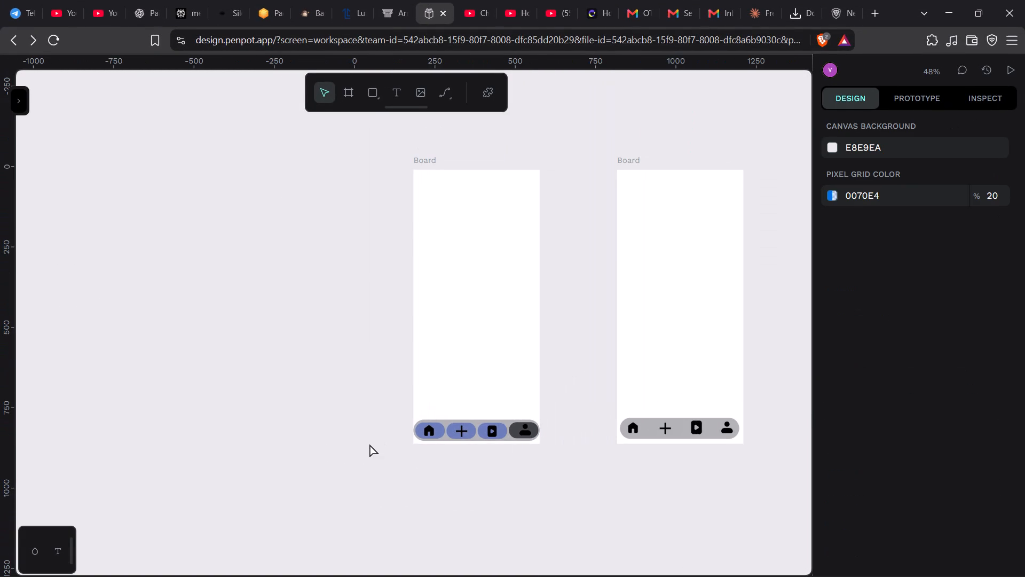
In prototype mode, try to select the connection running from the first board to the second.
scroll(428, 431, down, 1)
scroll(455, 356, left, 2)
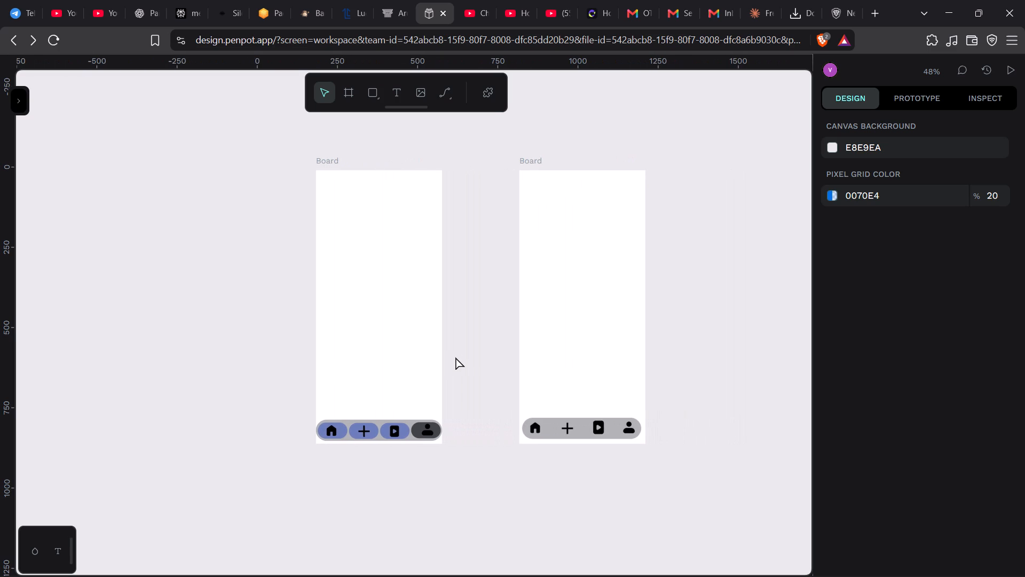
scroll(455, 356, left, 1)
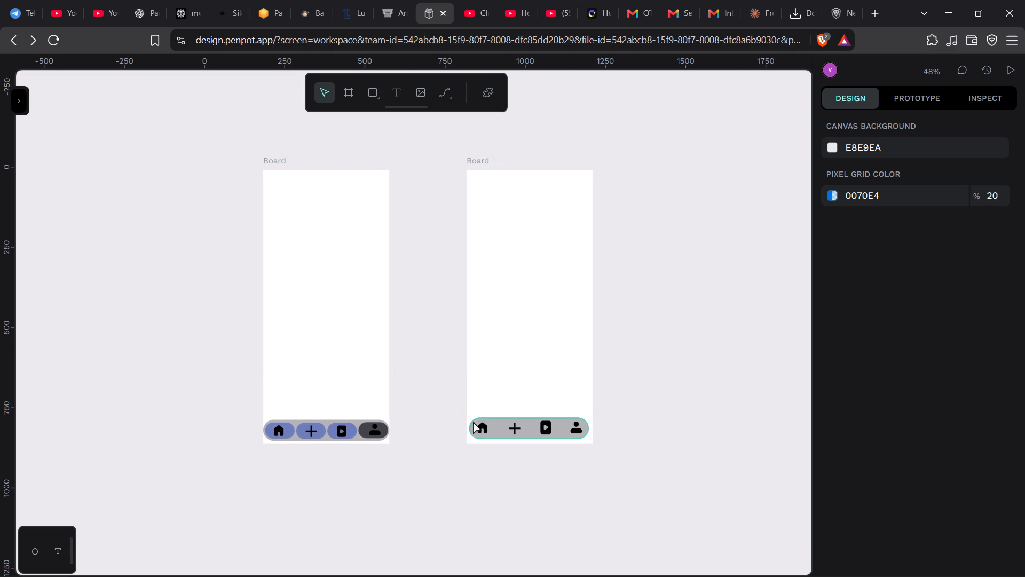
click(350, 280)
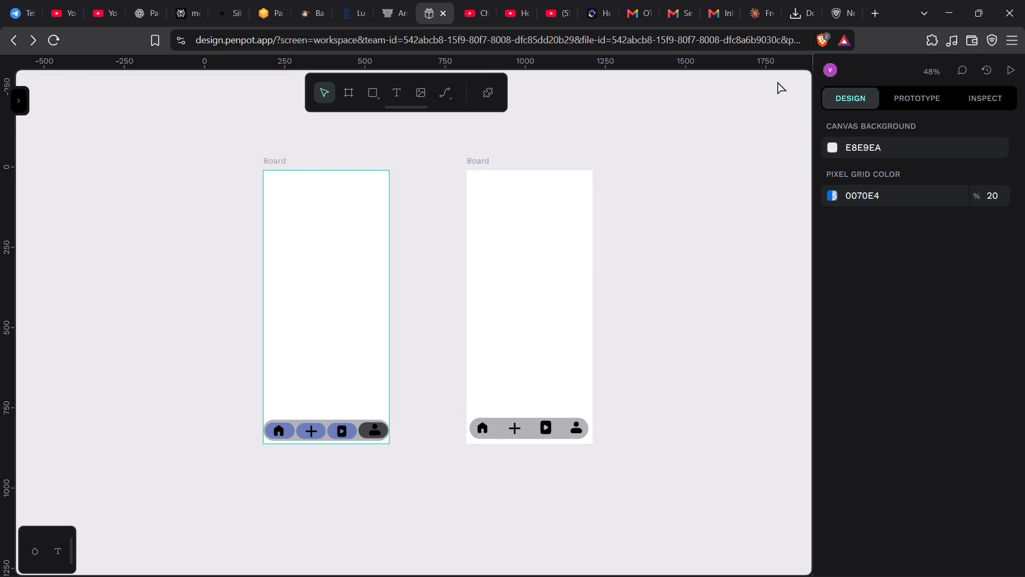
click(916, 97)
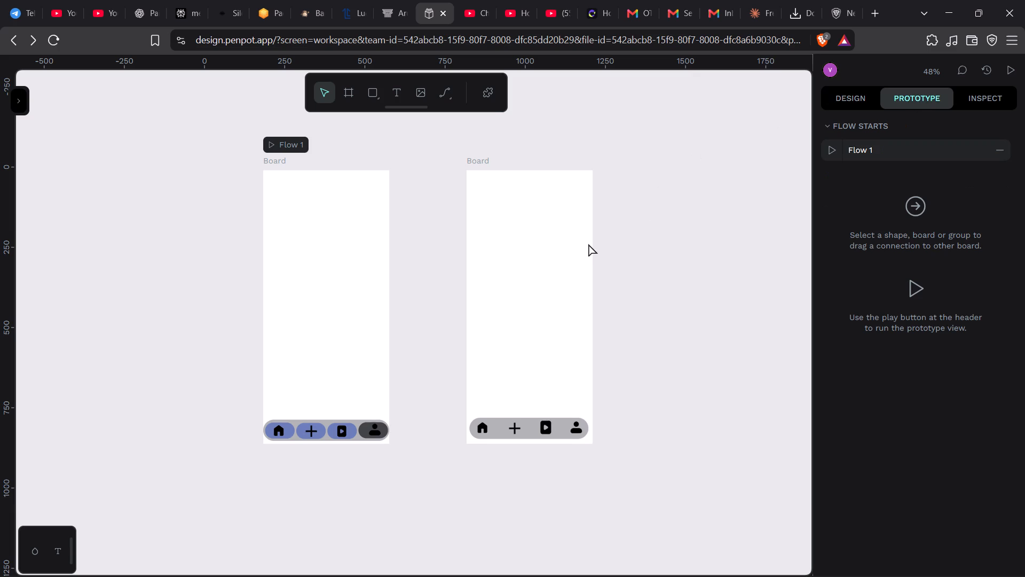
scroll(588, 243, up, 2)
click(332, 308)
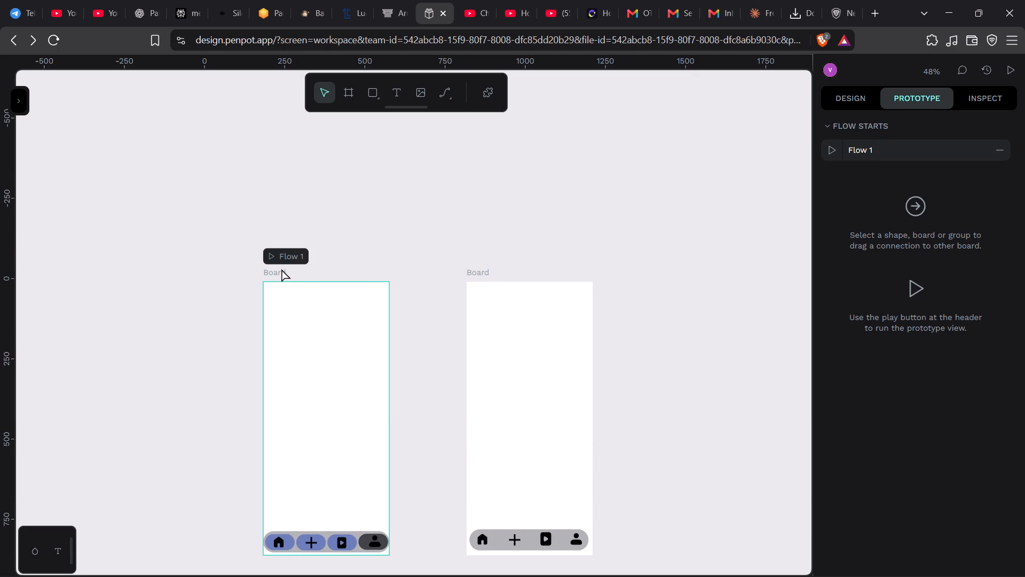
click(281, 268)
scroll(391, 270, down, 2)
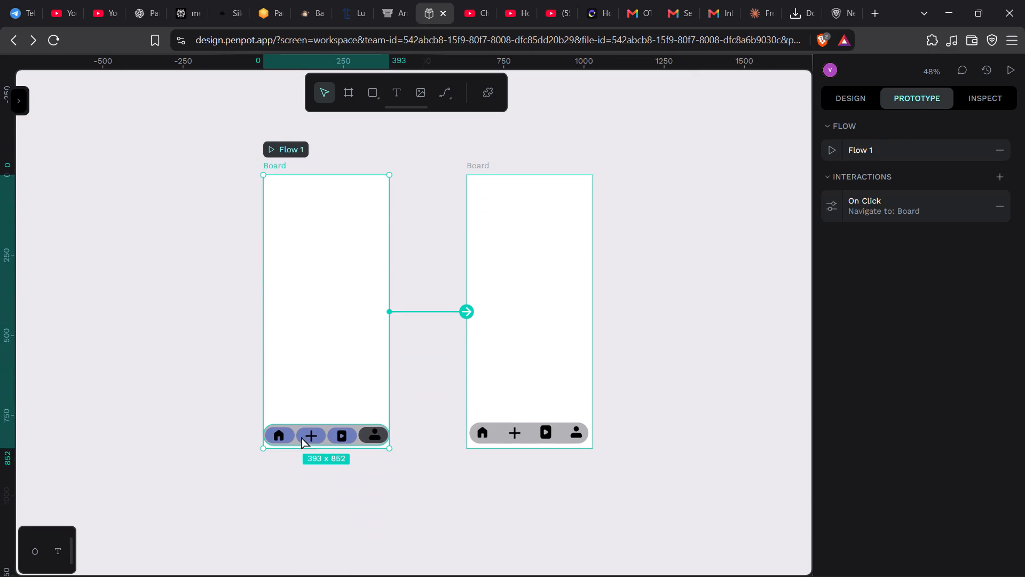
click(423, 308)
click(343, 283)
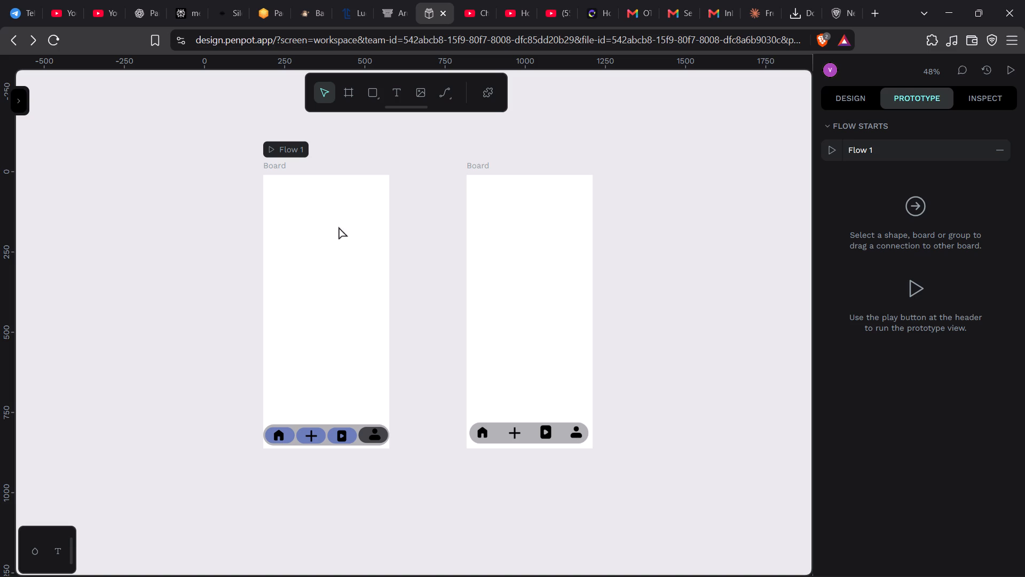
click(276, 162)
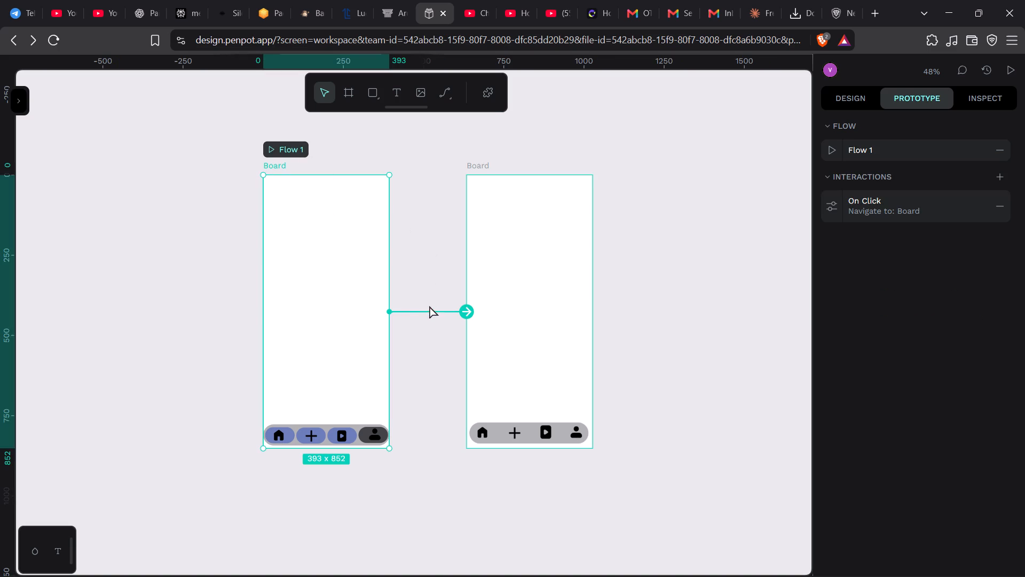
click(428, 306)
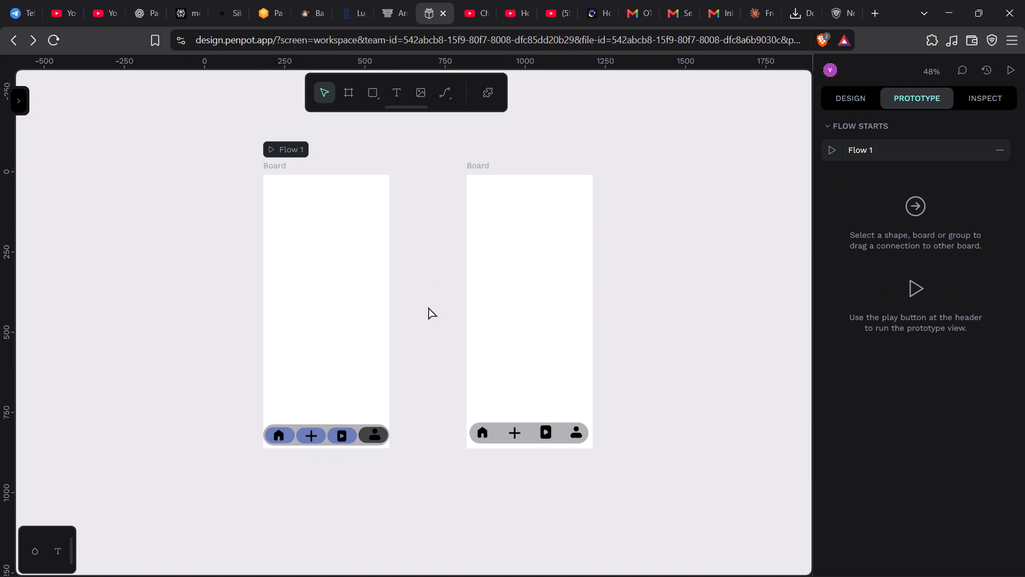
click(377, 305)
Remove the Flow 1 flow start from the prototype.
click(998, 145)
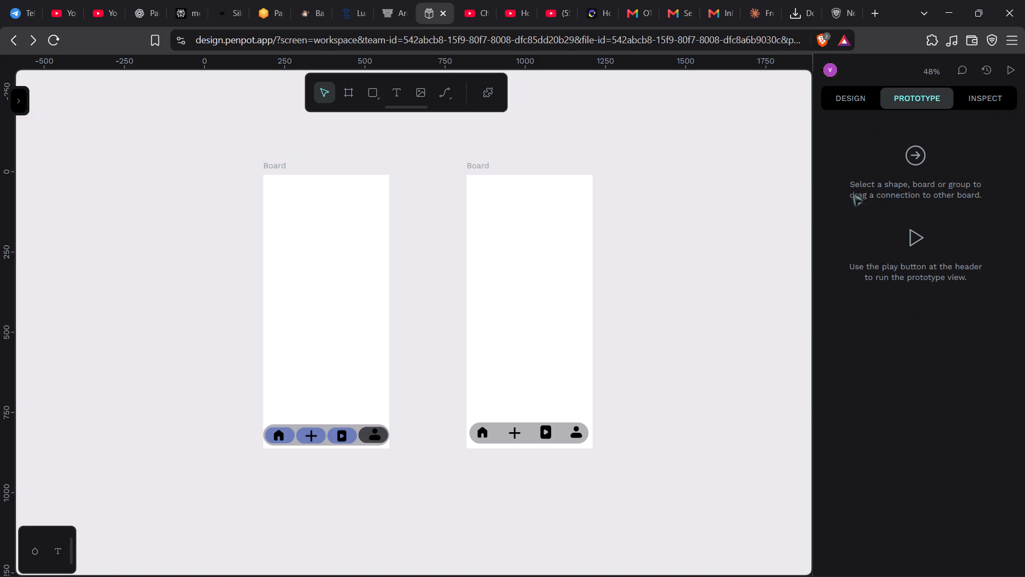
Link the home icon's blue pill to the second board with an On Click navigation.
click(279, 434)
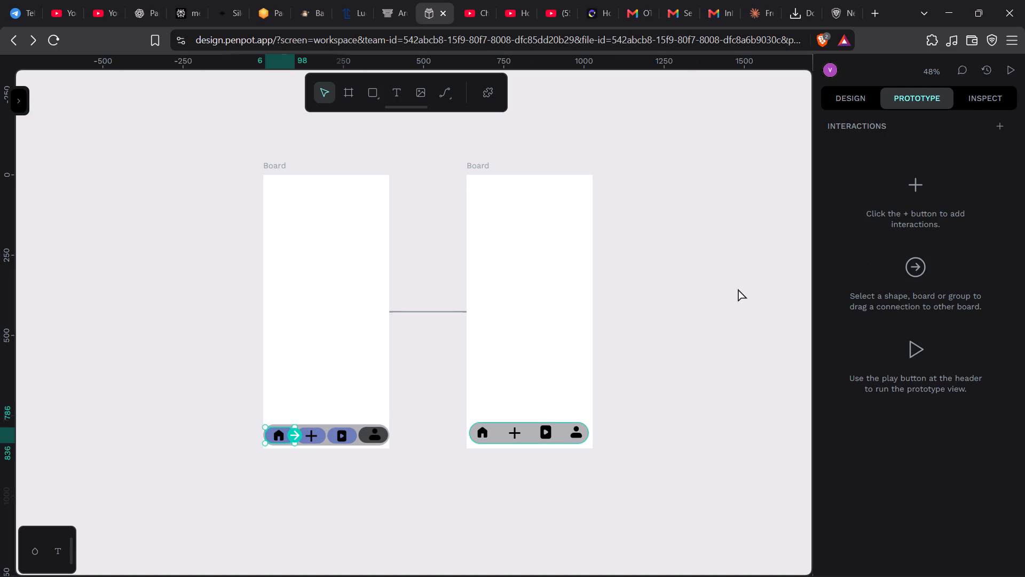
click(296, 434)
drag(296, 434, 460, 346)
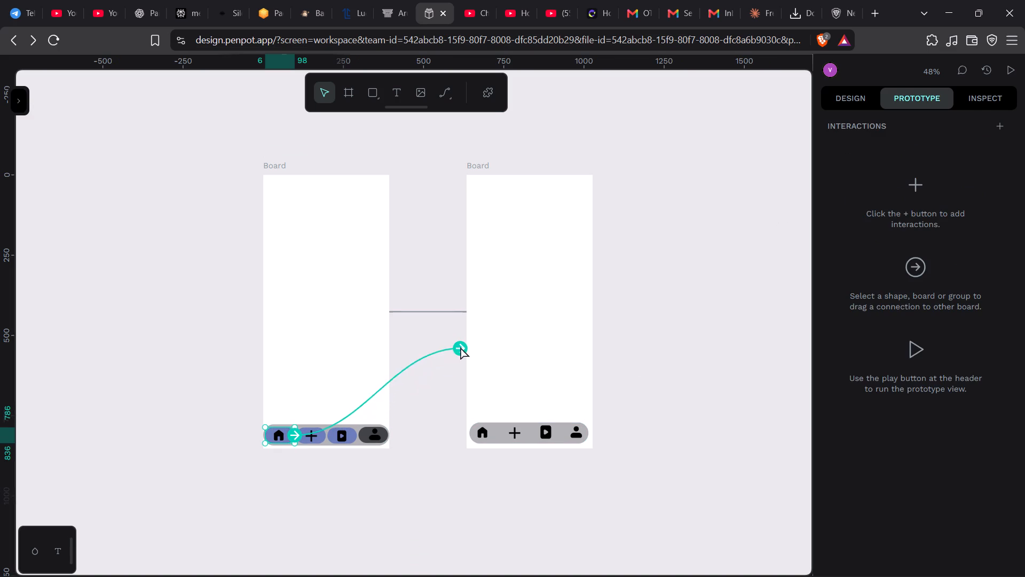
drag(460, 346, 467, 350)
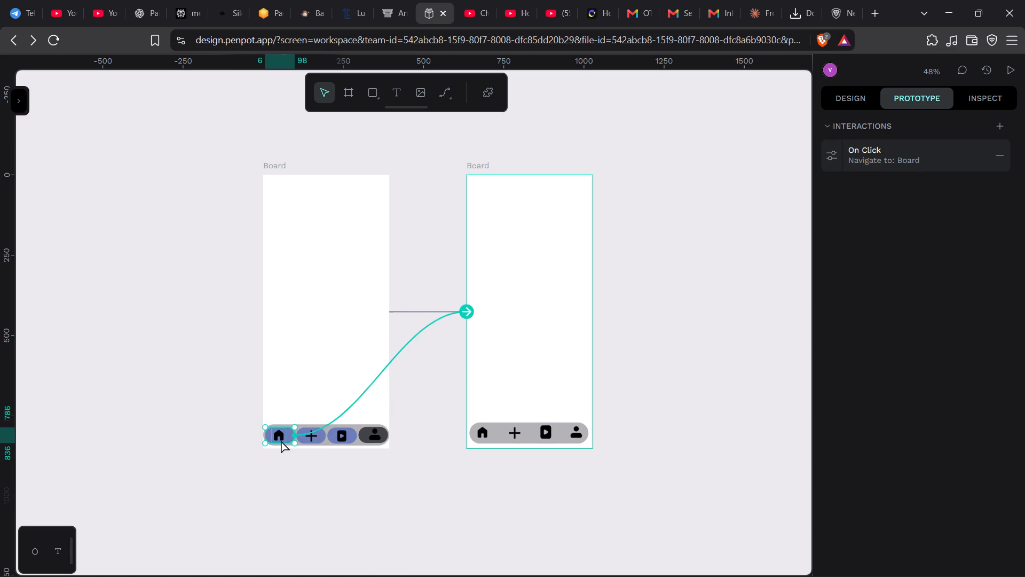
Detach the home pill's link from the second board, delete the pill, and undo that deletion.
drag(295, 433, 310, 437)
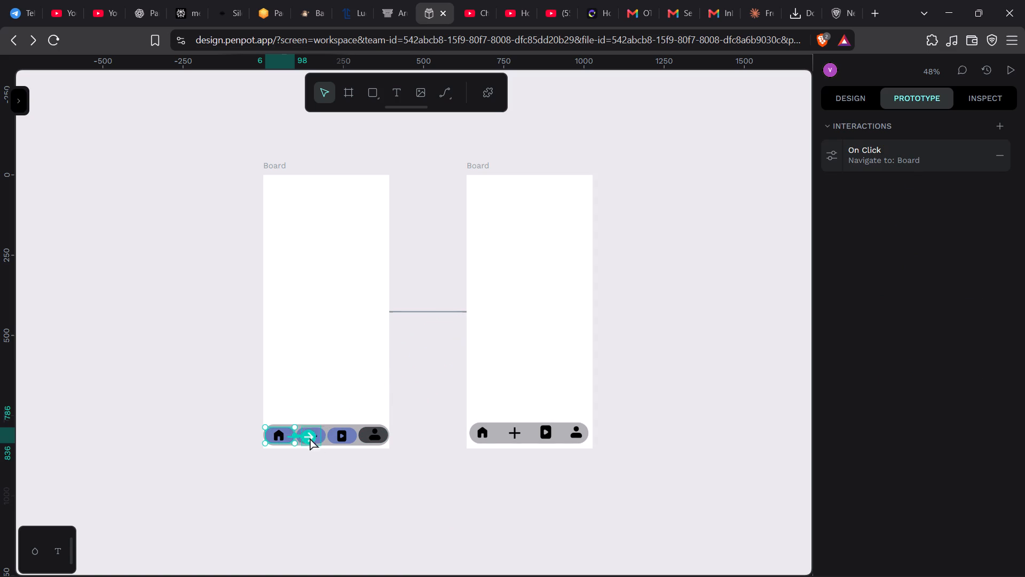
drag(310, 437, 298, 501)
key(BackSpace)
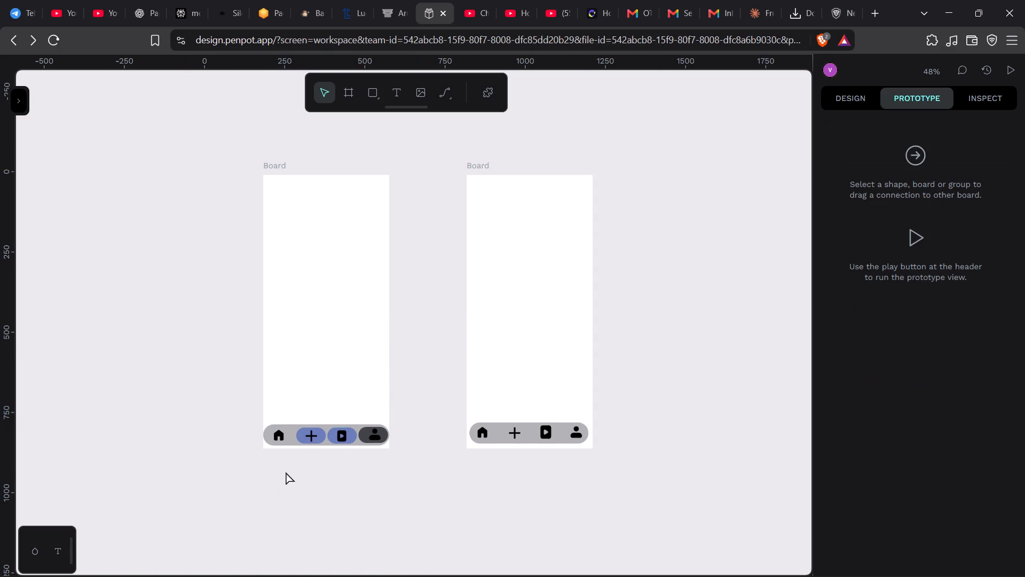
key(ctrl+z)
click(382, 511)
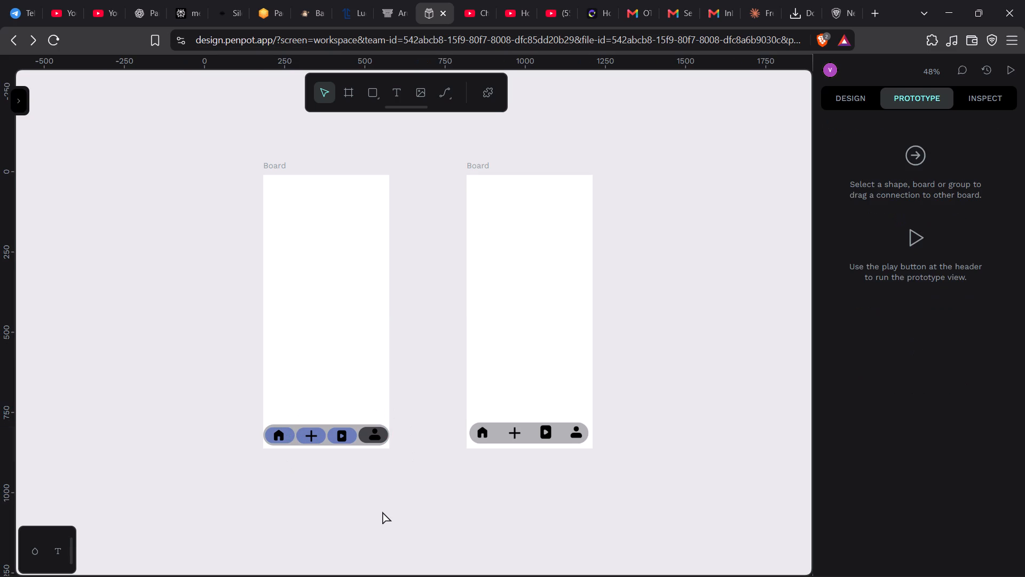
Link the play icon's blue pill on the first board to the second board with an On Click navigation.
click(371, 339)
click(287, 432)
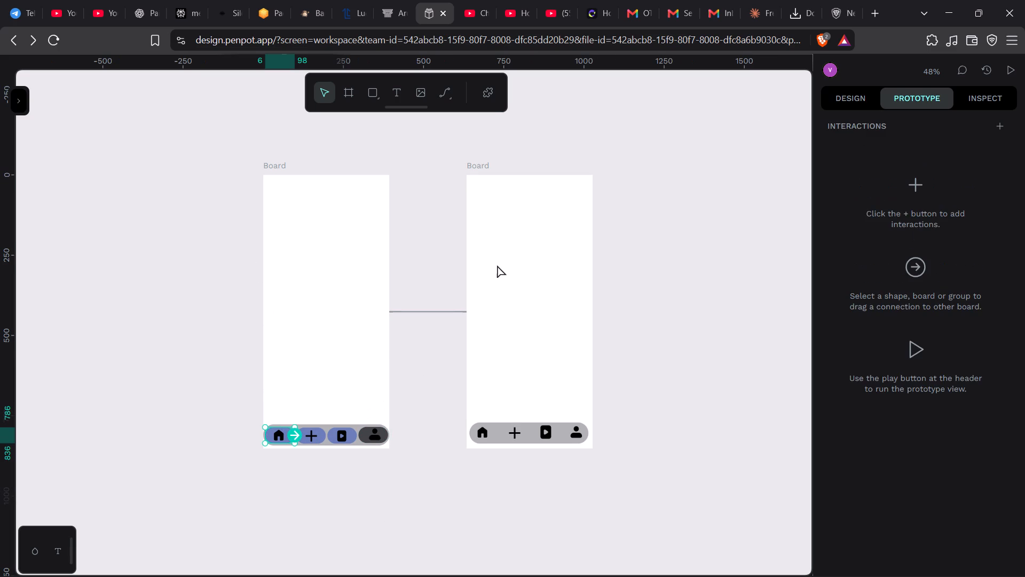
click(335, 436)
drag(357, 433, 405, 414)
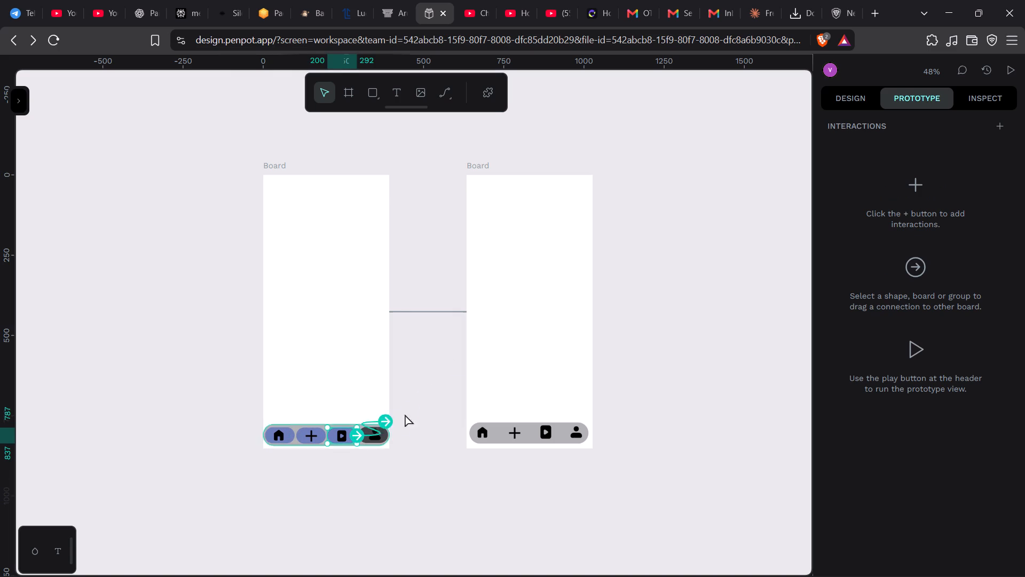
drag(405, 414, 475, 350)
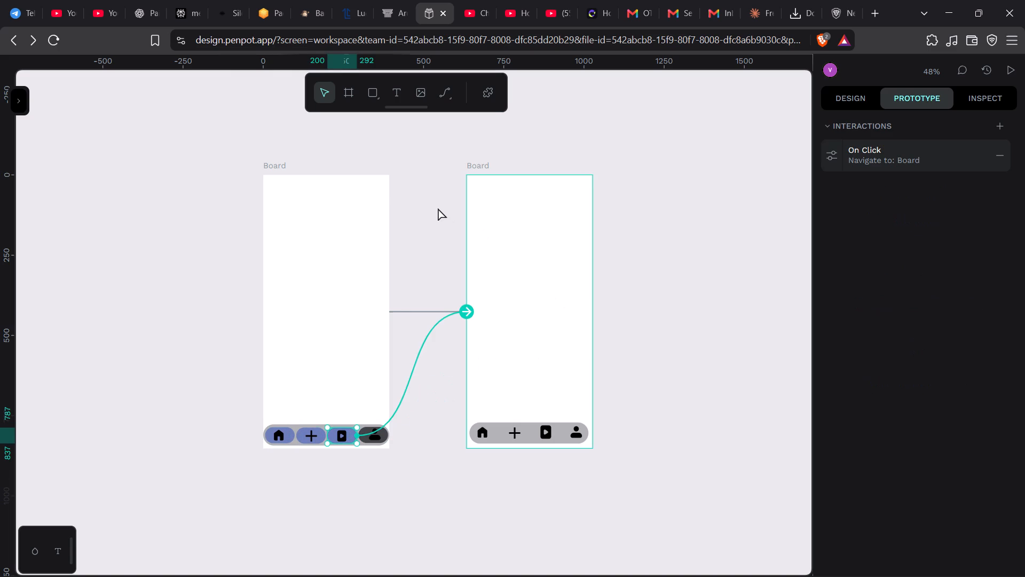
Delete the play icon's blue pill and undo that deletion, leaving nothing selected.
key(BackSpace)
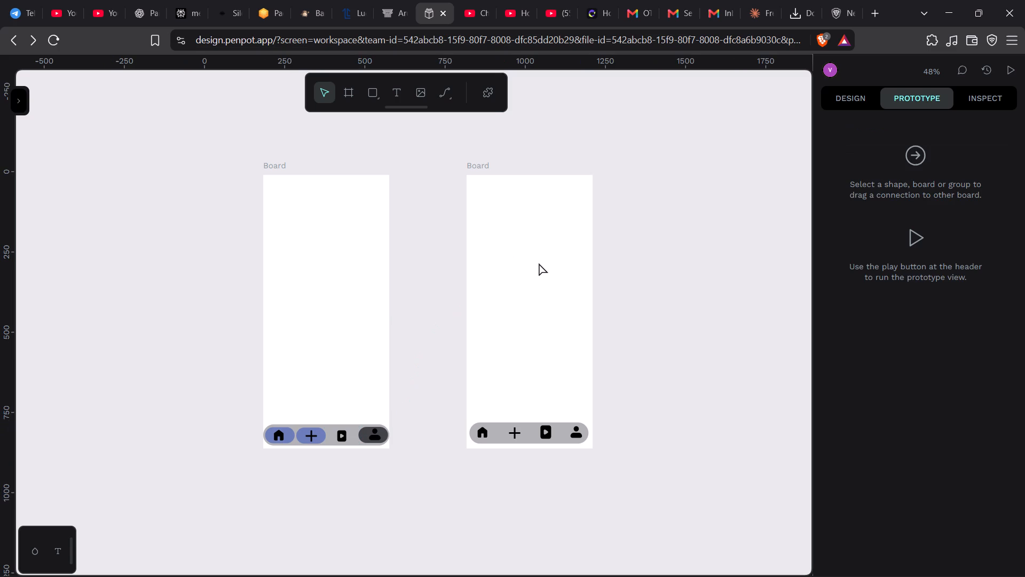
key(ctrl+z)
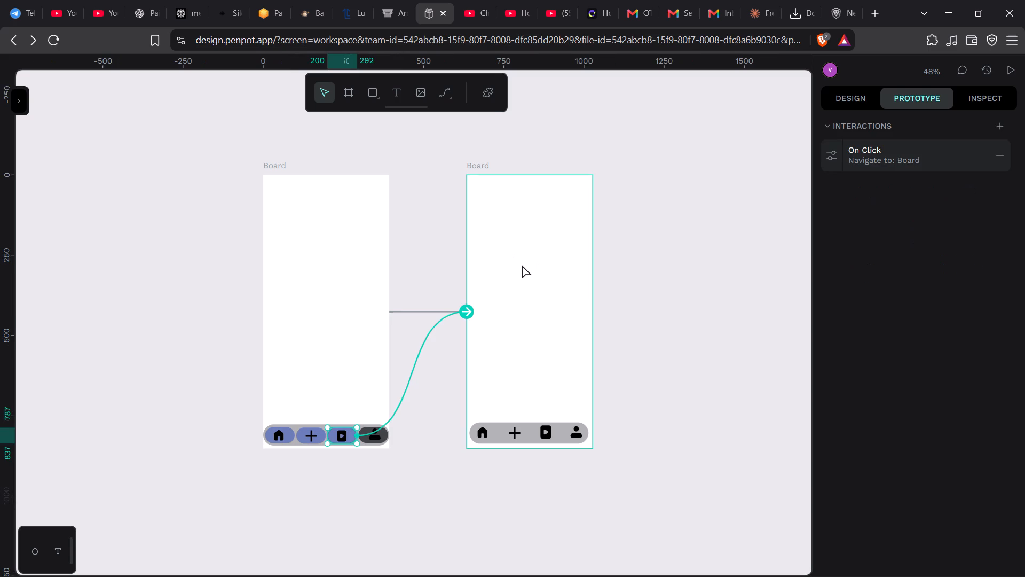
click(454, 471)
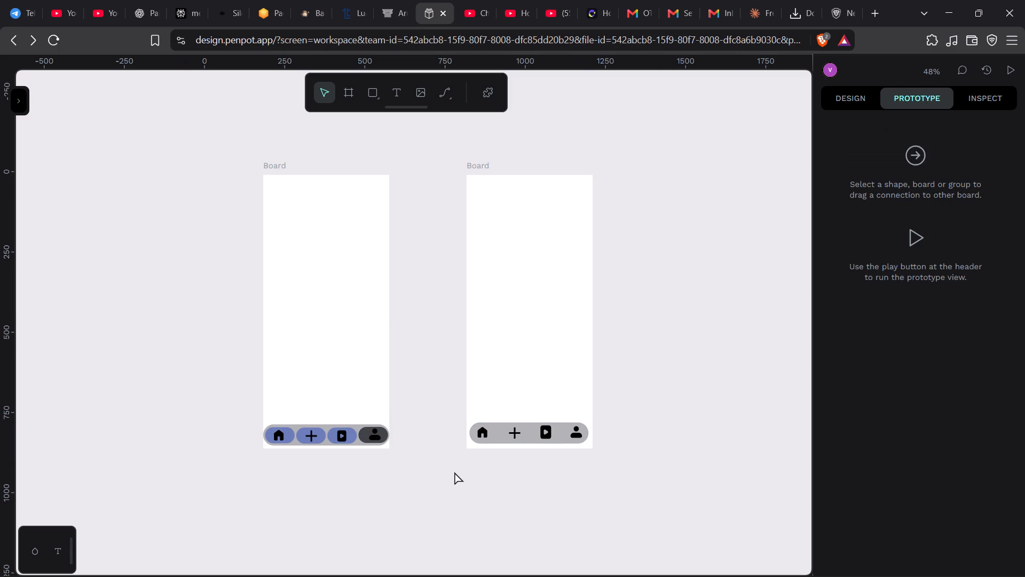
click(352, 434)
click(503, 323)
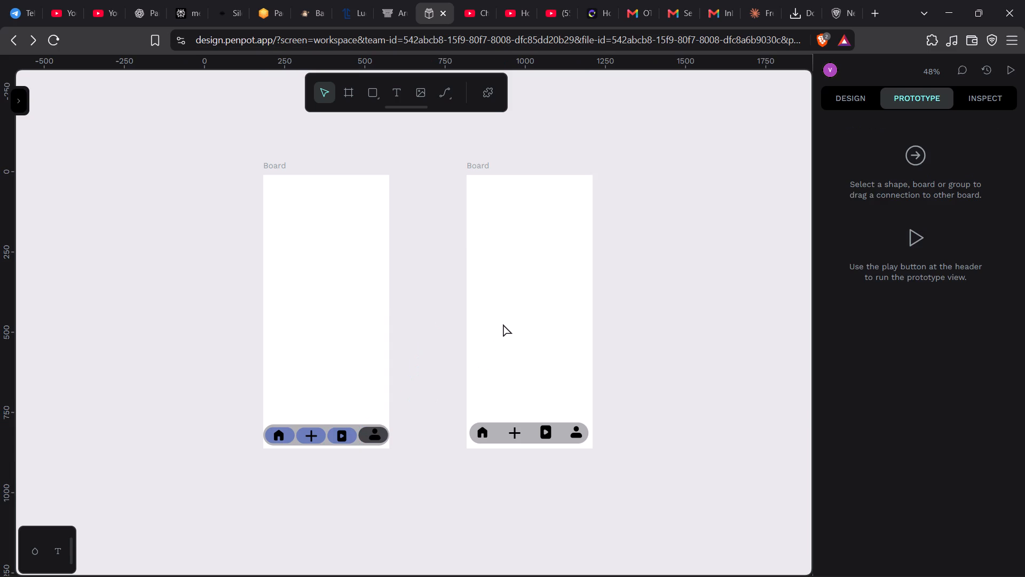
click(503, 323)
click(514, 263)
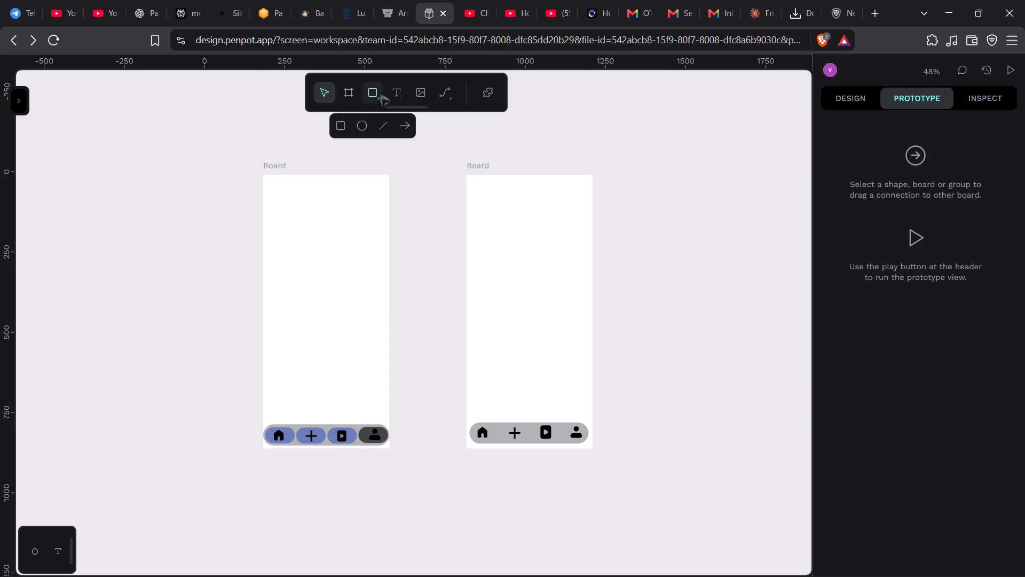
Draw a rectangle about 323 x 674 on the second board, above its navigation bar.
click(343, 127)
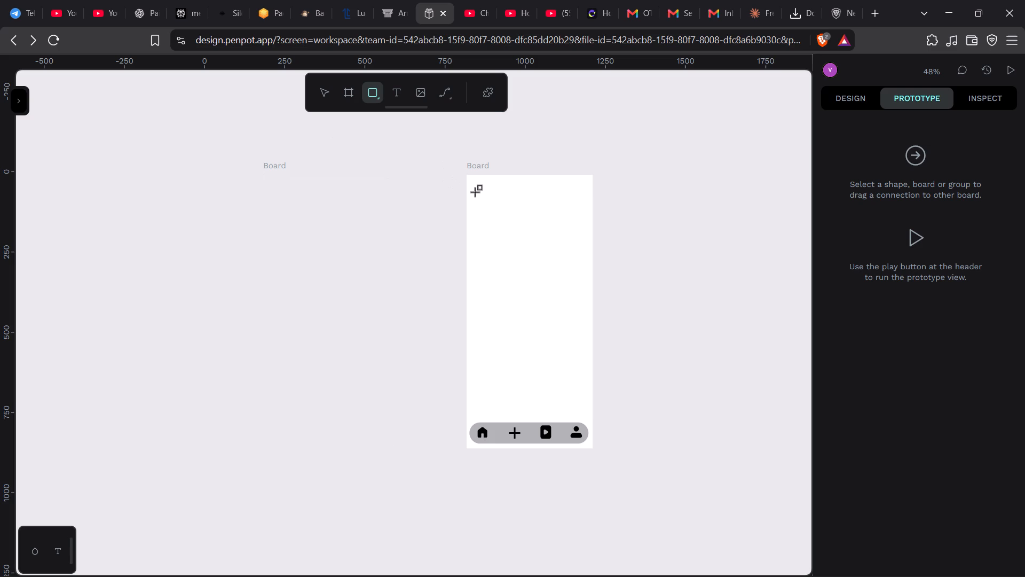
drag(478, 192, 582, 363)
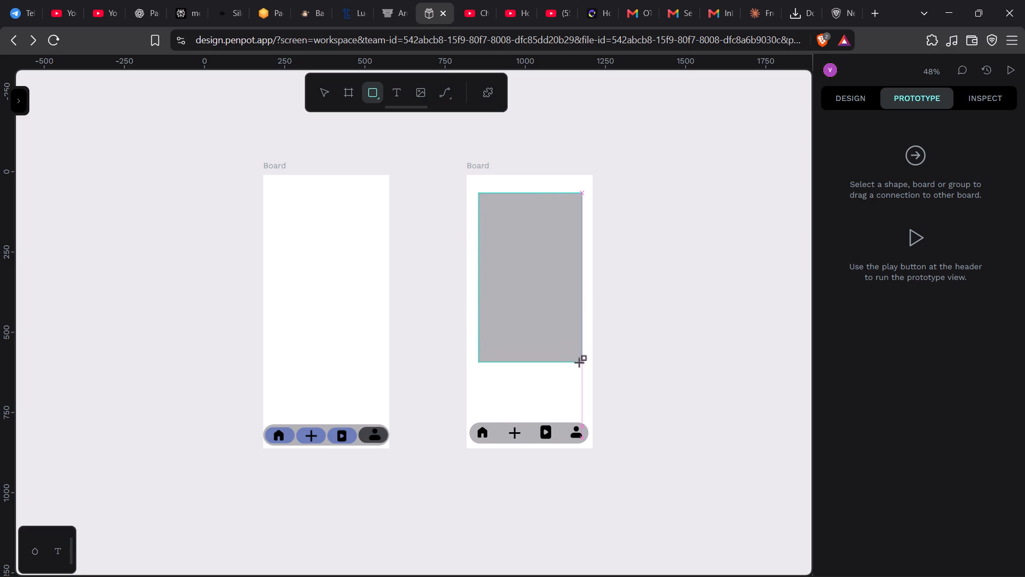
drag(582, 363, 582, 408)
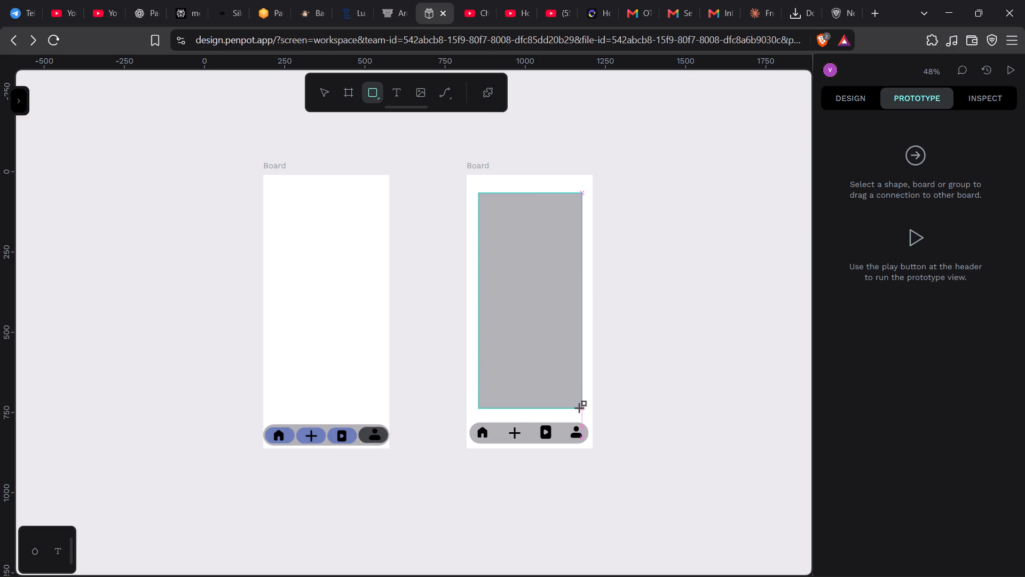
drag(582, 408, 582, 409)
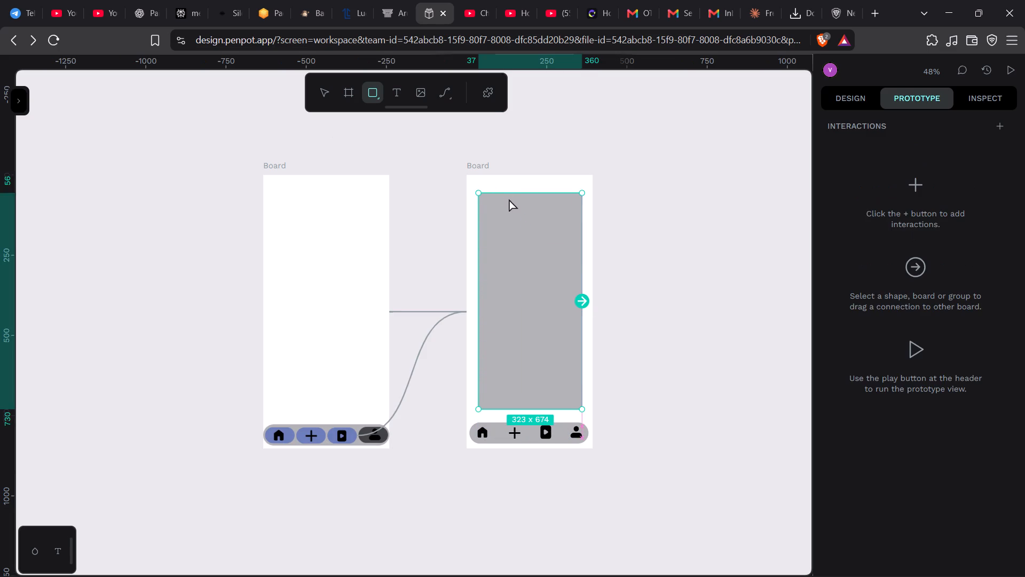
Stretch the rectangle's top and both sides to about 371 x 702, matching the navigation bar's width.
drag(508, 193, 509, 182)
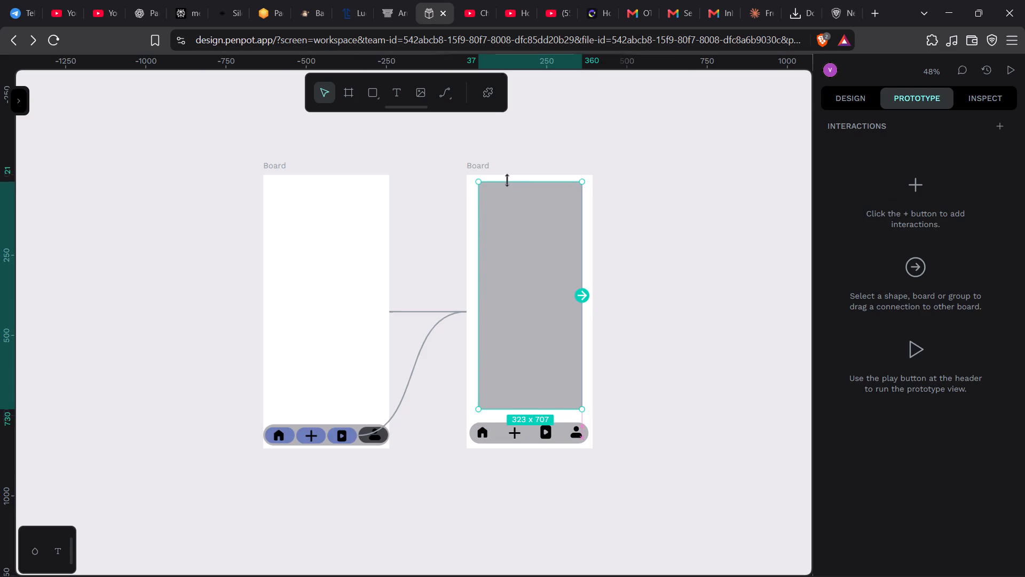
drag(509, 182, 509, 181)
drag(516, 175, 516, 184)
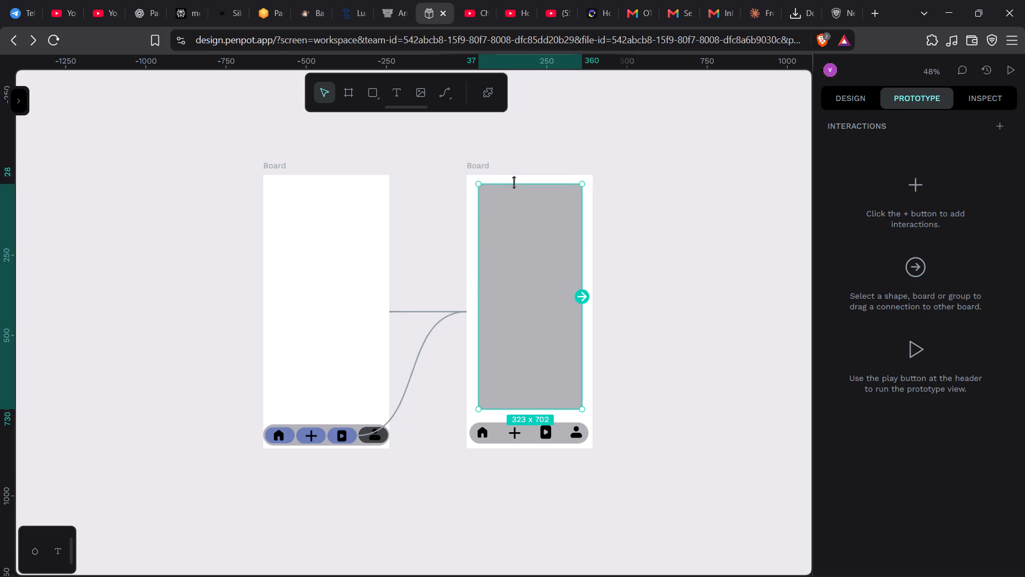
drag(477, 294, 469, 295)
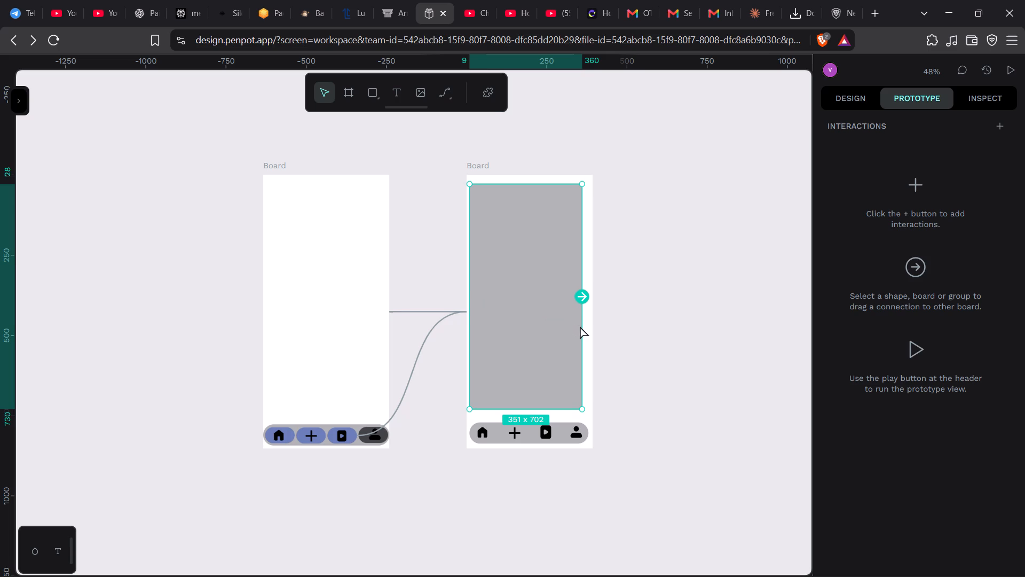
drag(583, 325, 585, 325)
drag(585, 325, 588, 325)
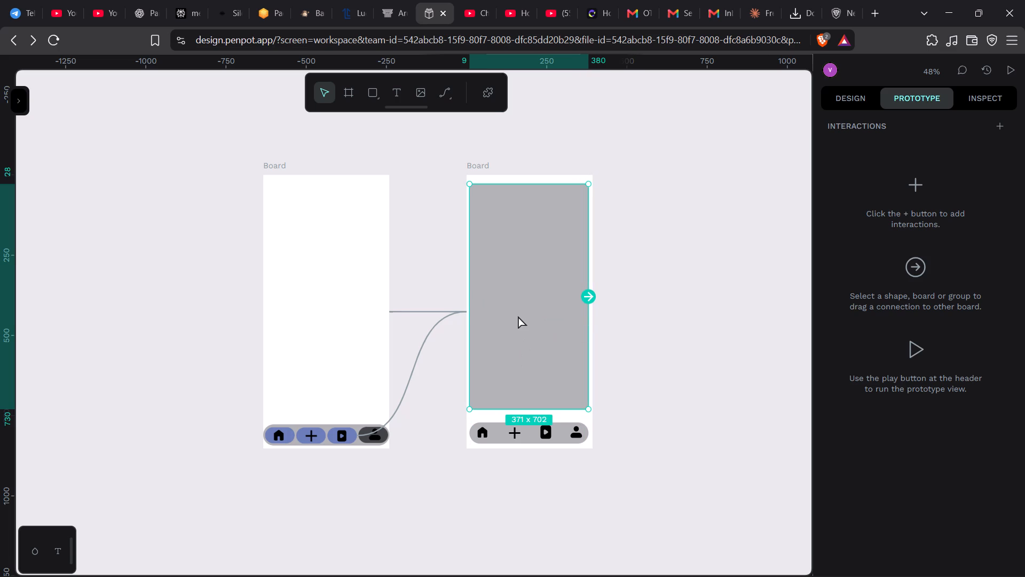
Duplicate the large gray rectangle on the second board six times.
scroll(518, 315, down, 2)
click(523, 279)
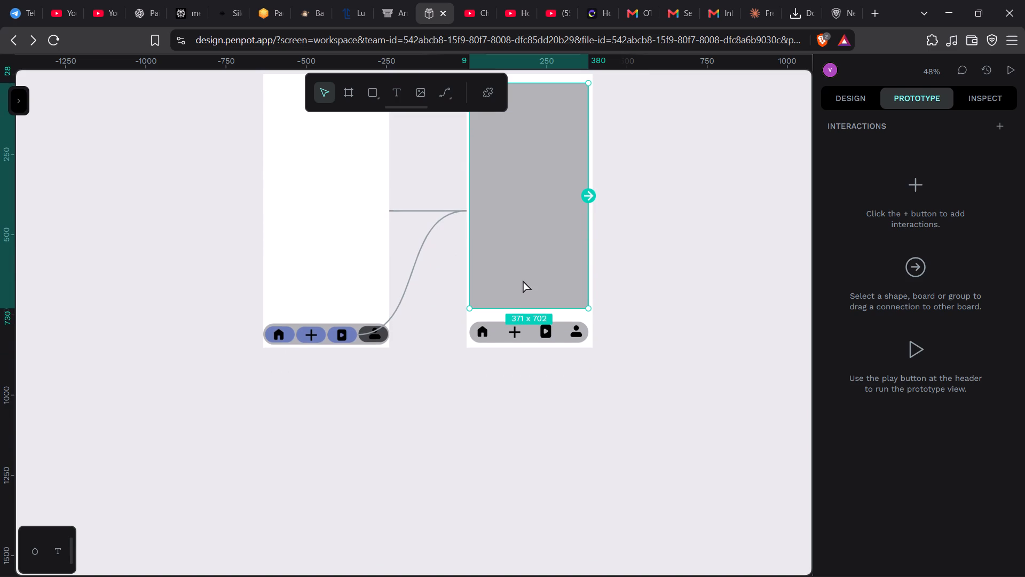
key(ctrl+d)
key(ctrl+d)
key(ctrl+d)
key(ctrl+d)
key(ctrl+d)
key(ctrl+d)
Move two of the rectangle copies out of the second board, stacking them one below the other directly beneath it.
click(543, 257)
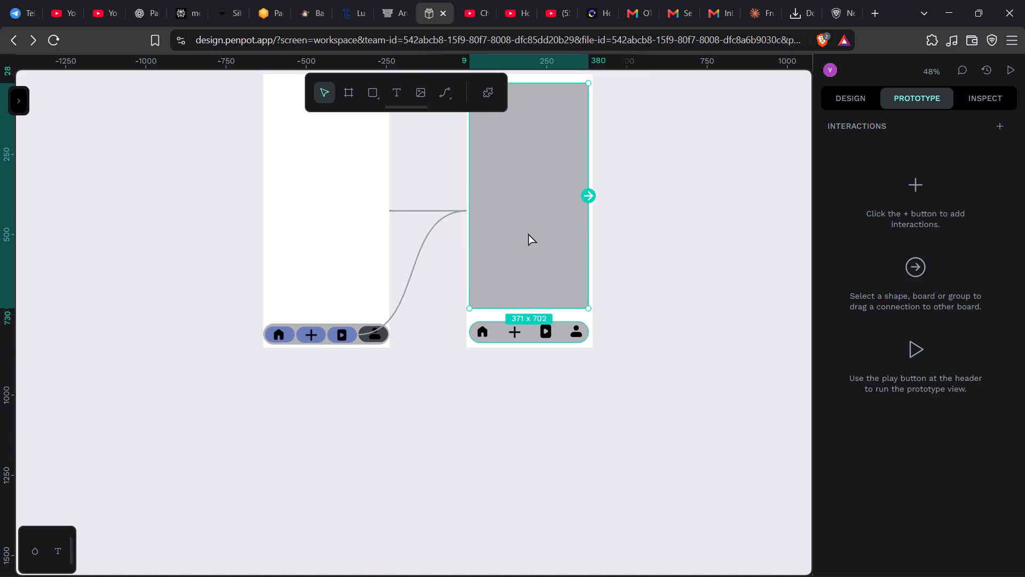
drag(528, 232, 533, 500)
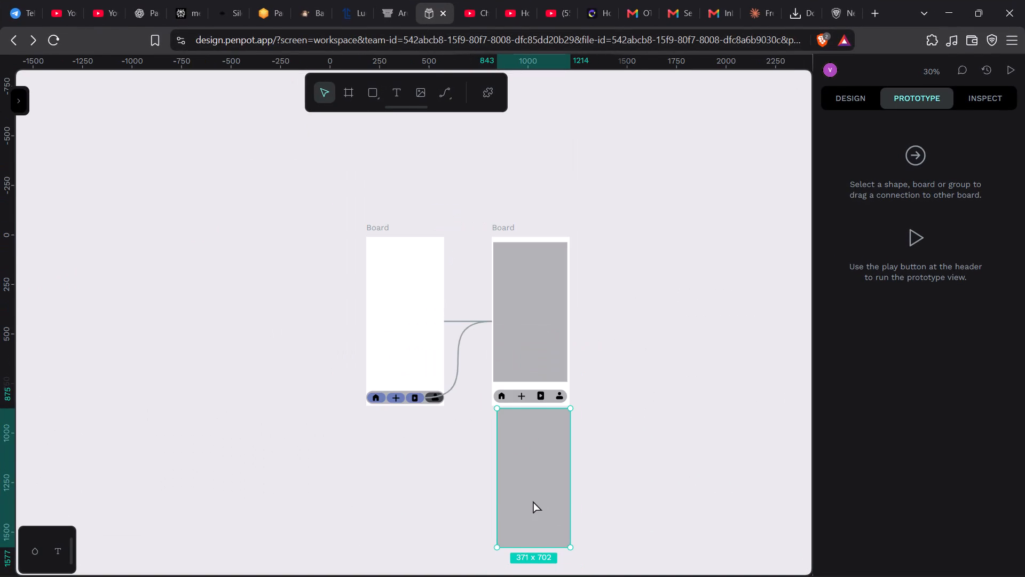
scroll(533, 500, down, 4)
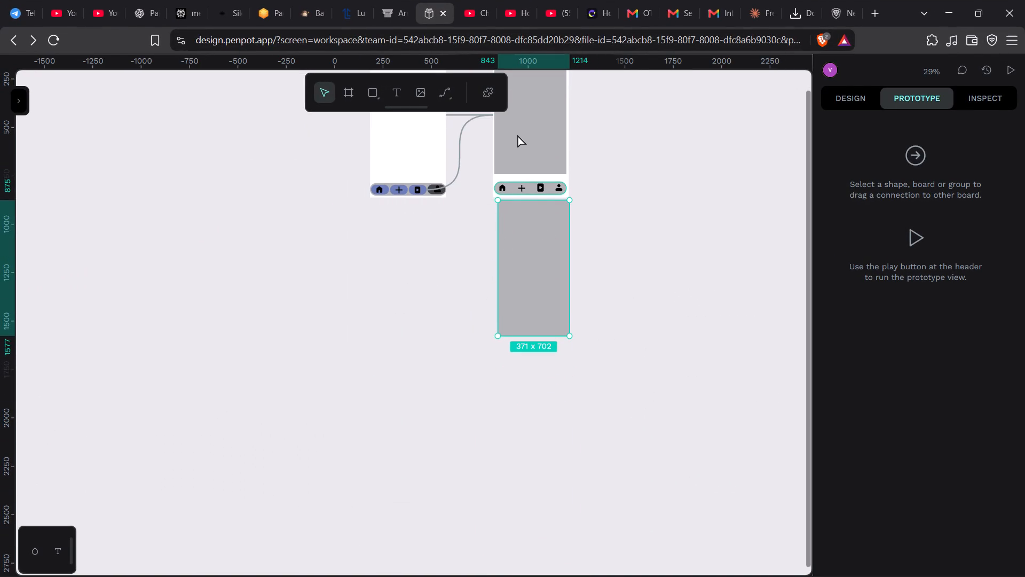
drag(532, 113, 533, 479)
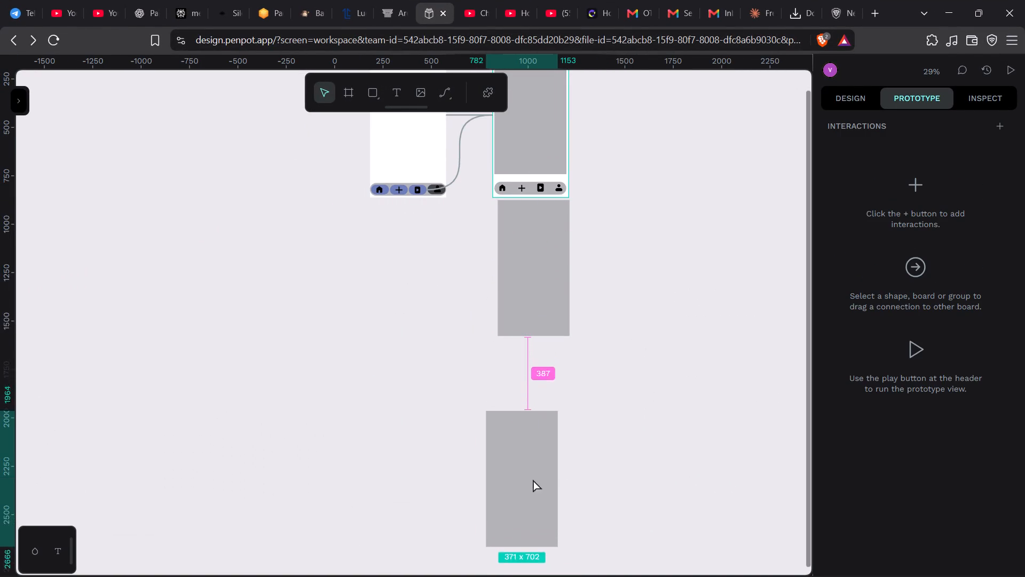
drag(533, 479, 535, 420)
drag(527, 360, 527, 353)
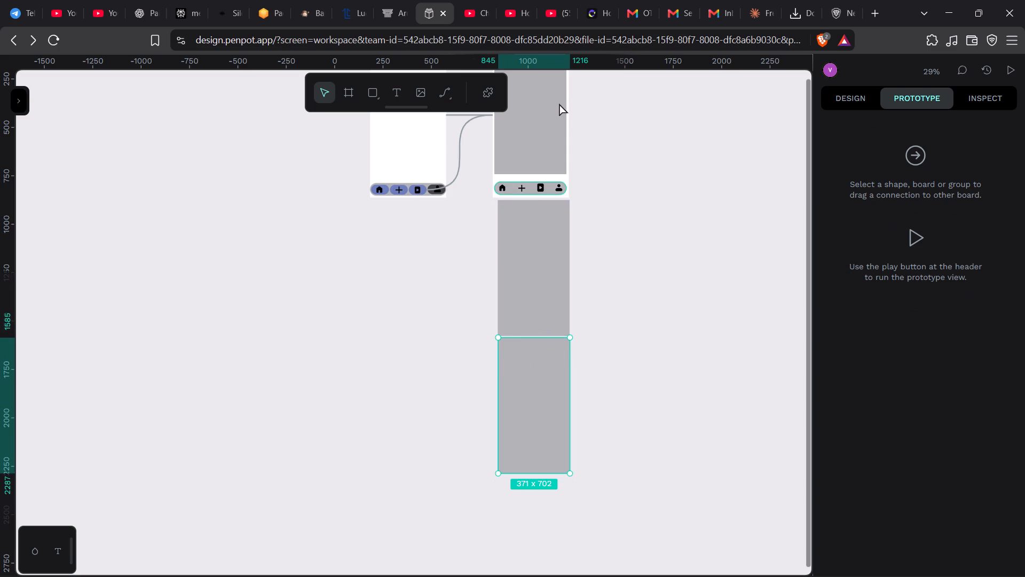
Move the remaining four rectangle copies out of the second board into the empty area below it, leaving the original inside.
drag(534, 112, 527, 419)
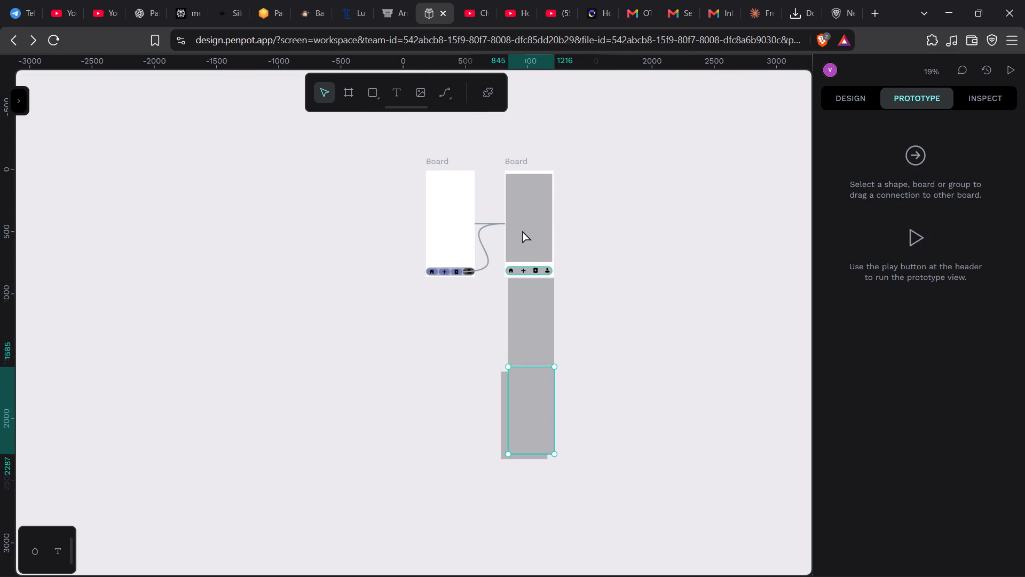
drag(527, 232, 511, 528)
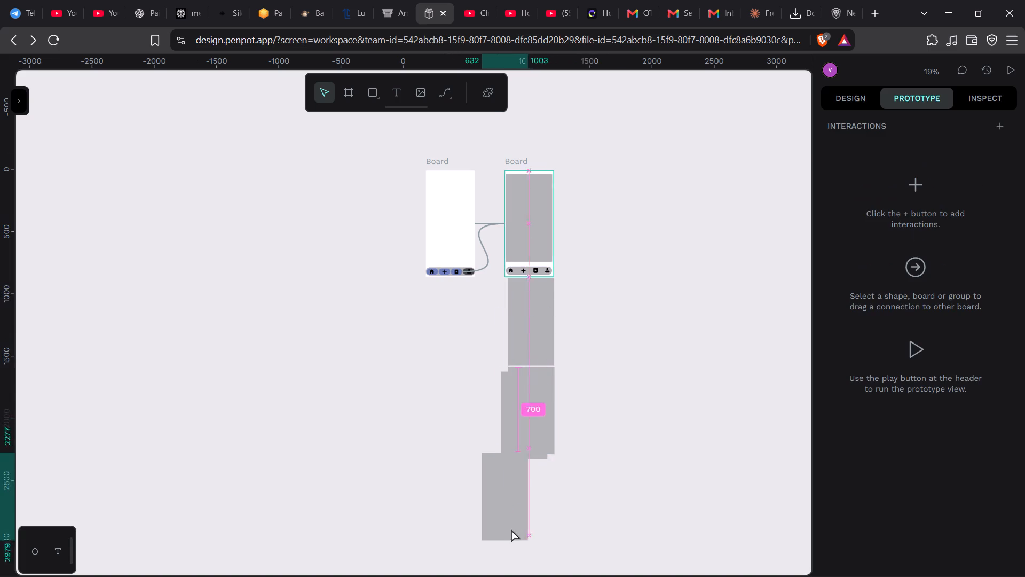
drag(511, 528, 514, 576)
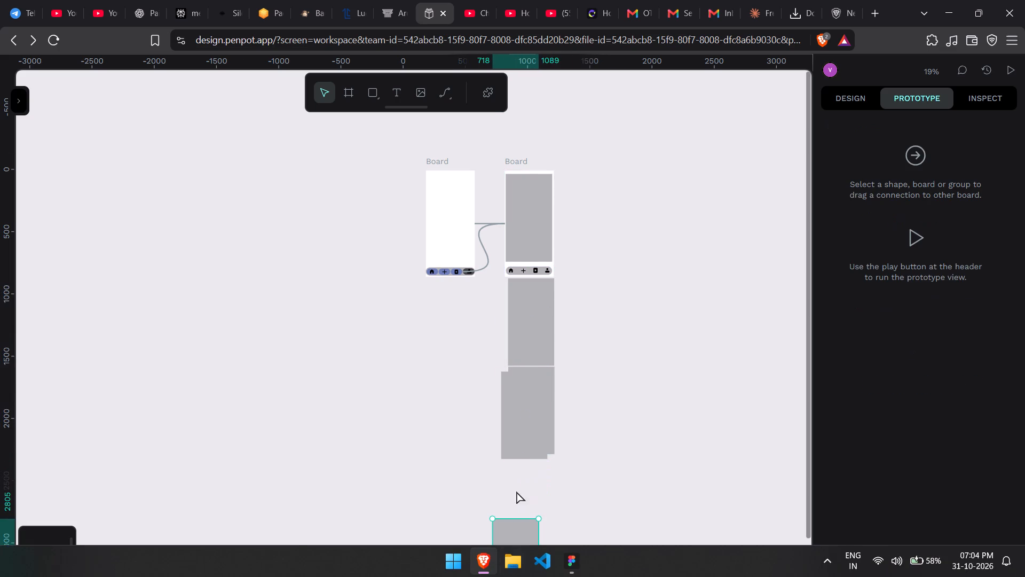
scroll(509, 425, up, 5)
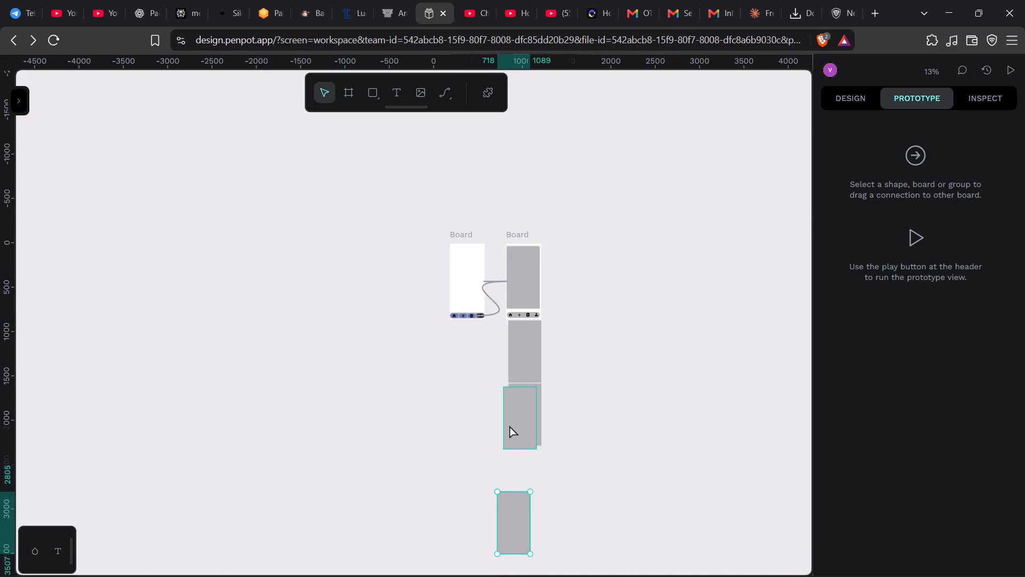
scroll(509, 425, down, 4)
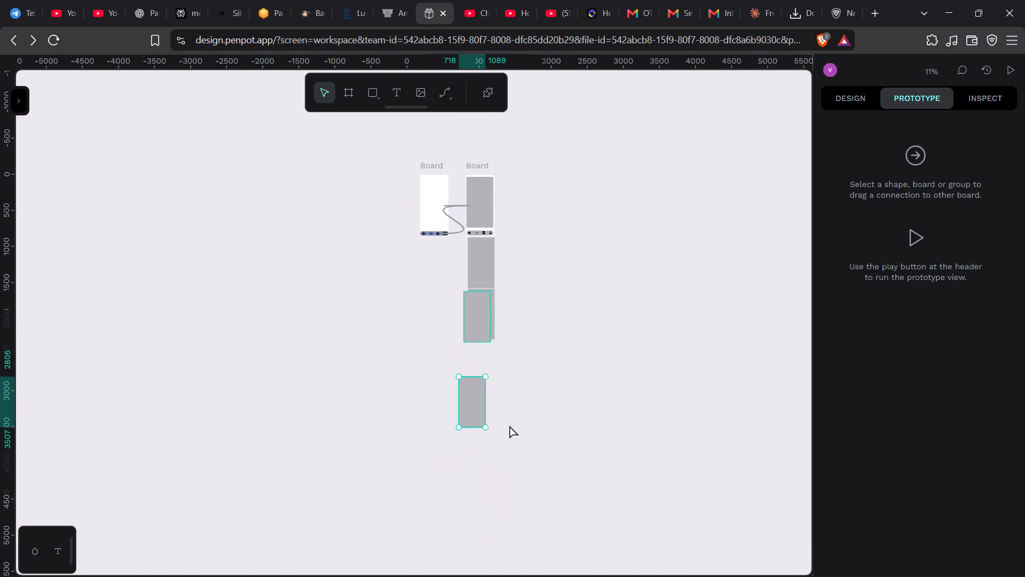
scroll(509, 425, down, 1)
scroll(489, 281, down, 2)
scroll(489, 281, up, 1)
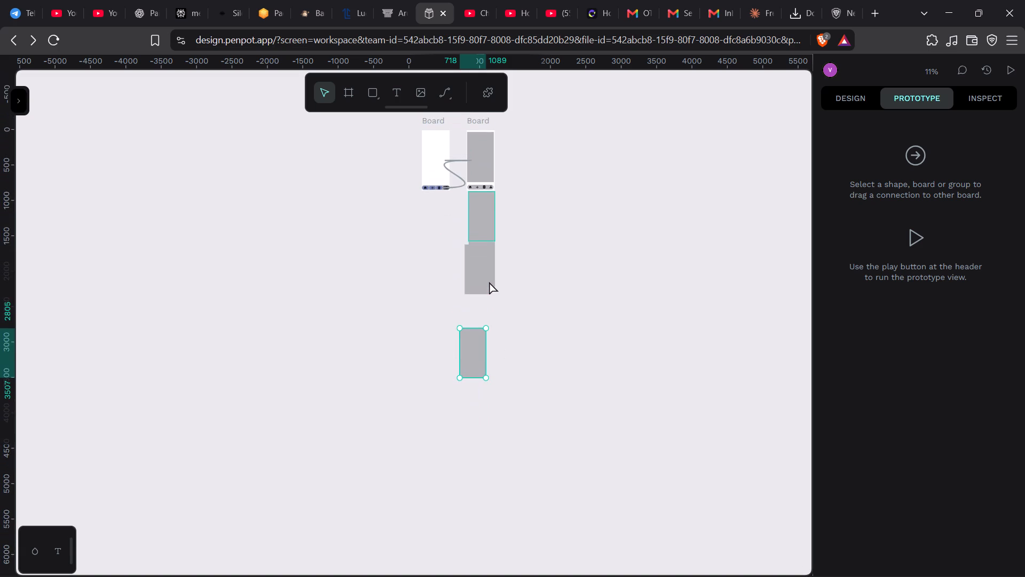
drag(493, 167, 480, 447)
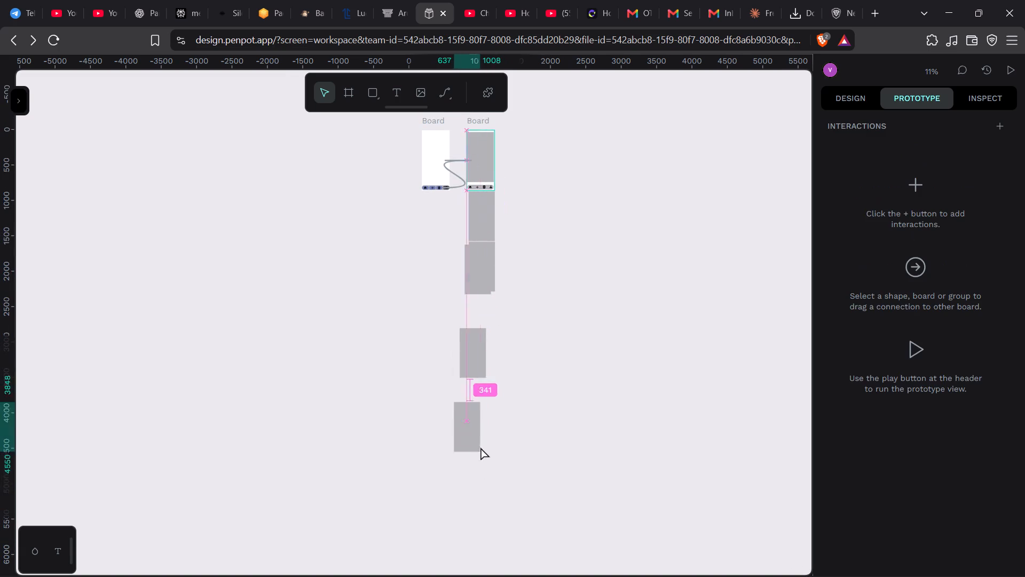
drag(480, 447, 485, 479)
drag(488, 149, 486, 192)
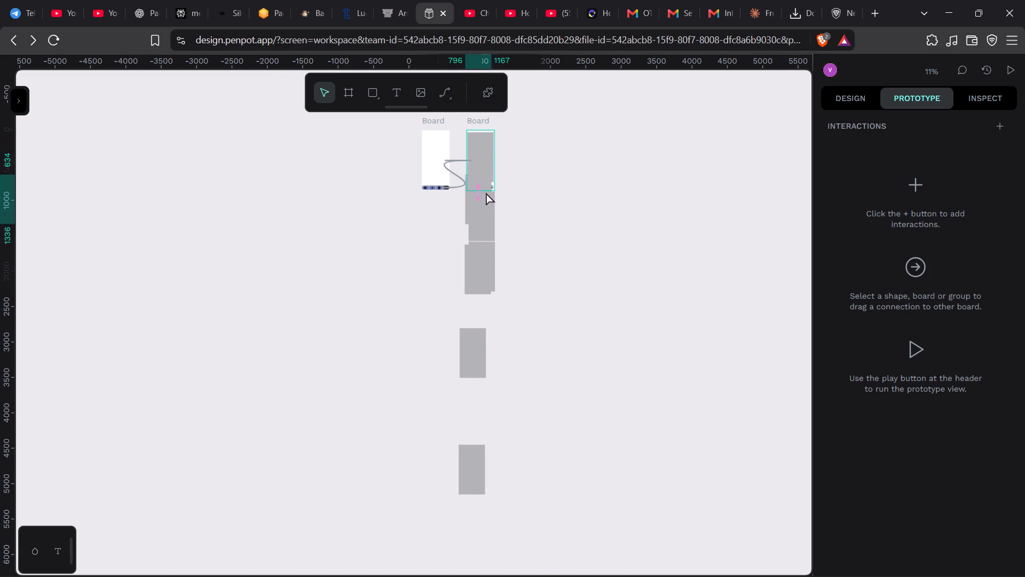
drag(486, 192, 494, 418)
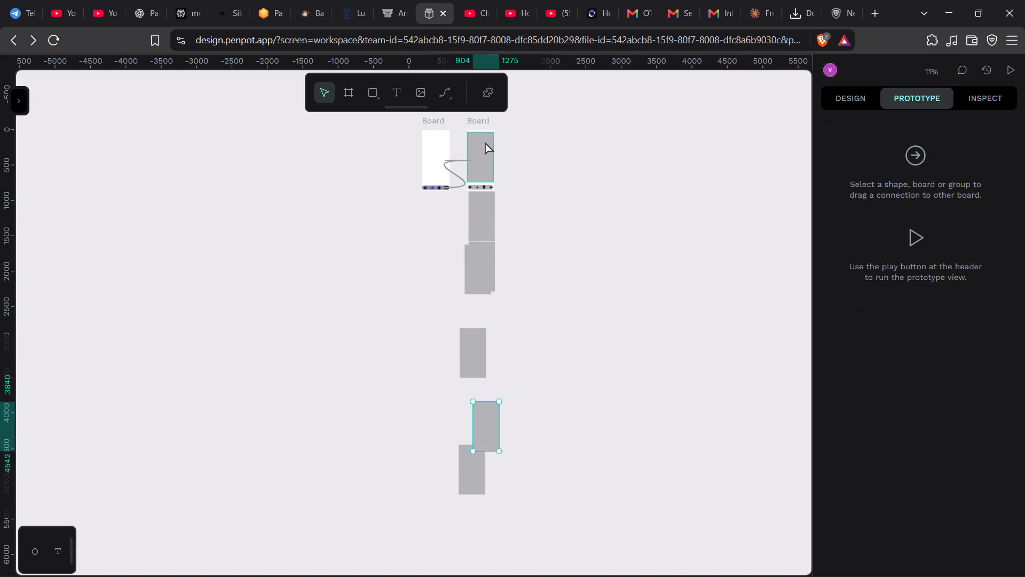
drag(485, 141, 485, 165)
key(ctrl+z)
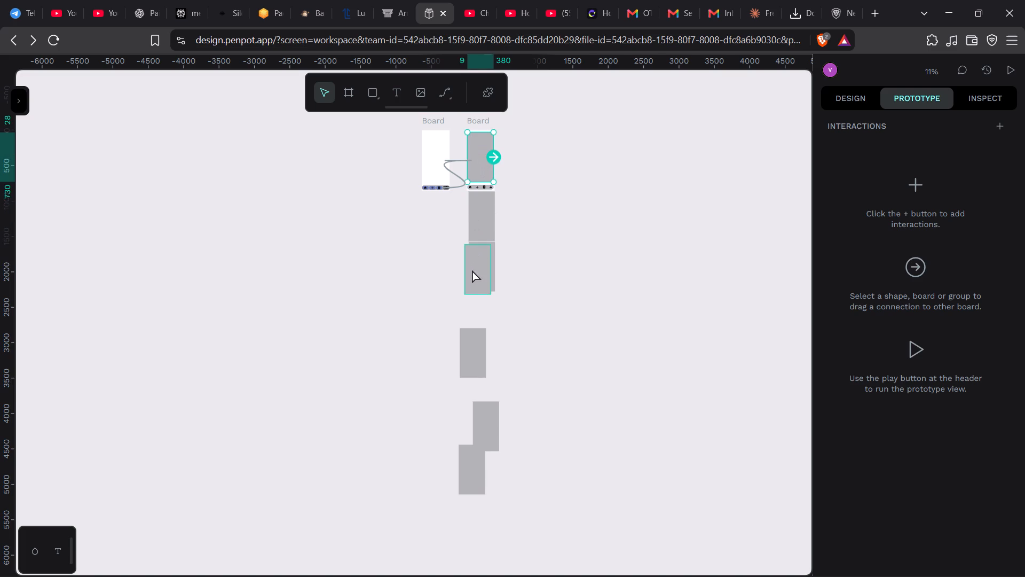
Move the third rectangle copy directly beneath the second one in the column, with its left edge at about 833.
drag(472, 269, 474, 321)
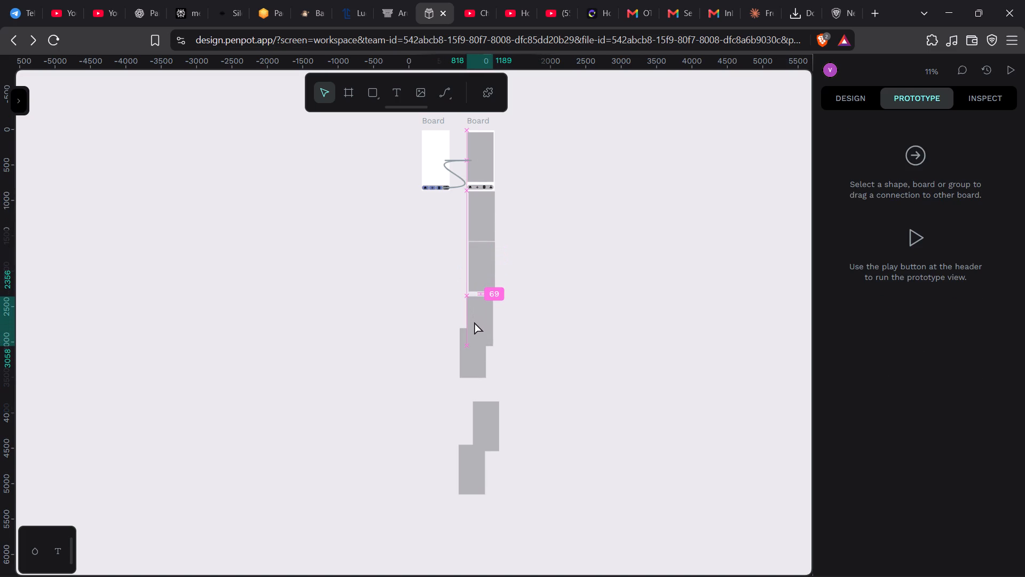
drag(474, 321, 474, 318)
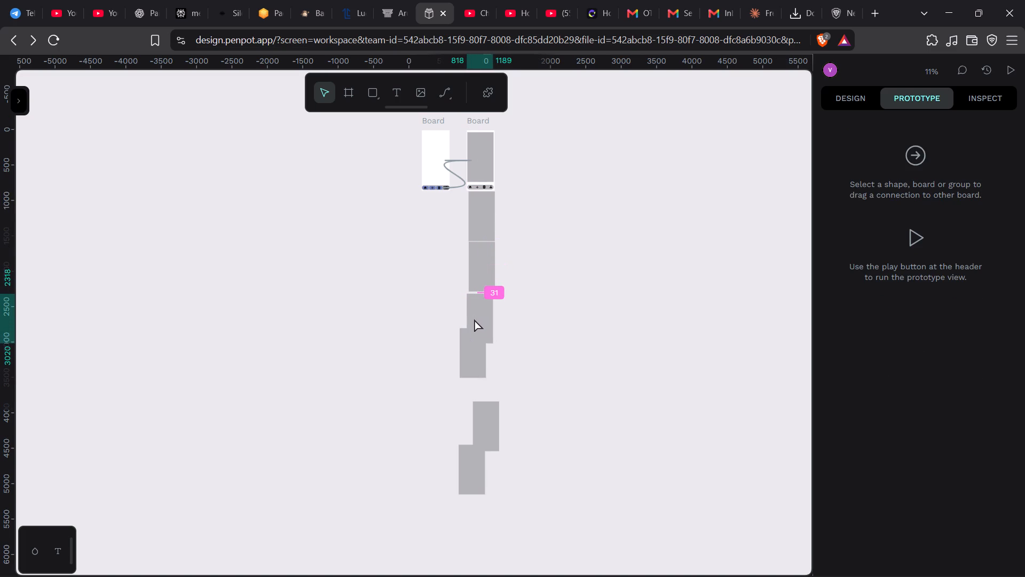
drag(474, 318, 475, 317)
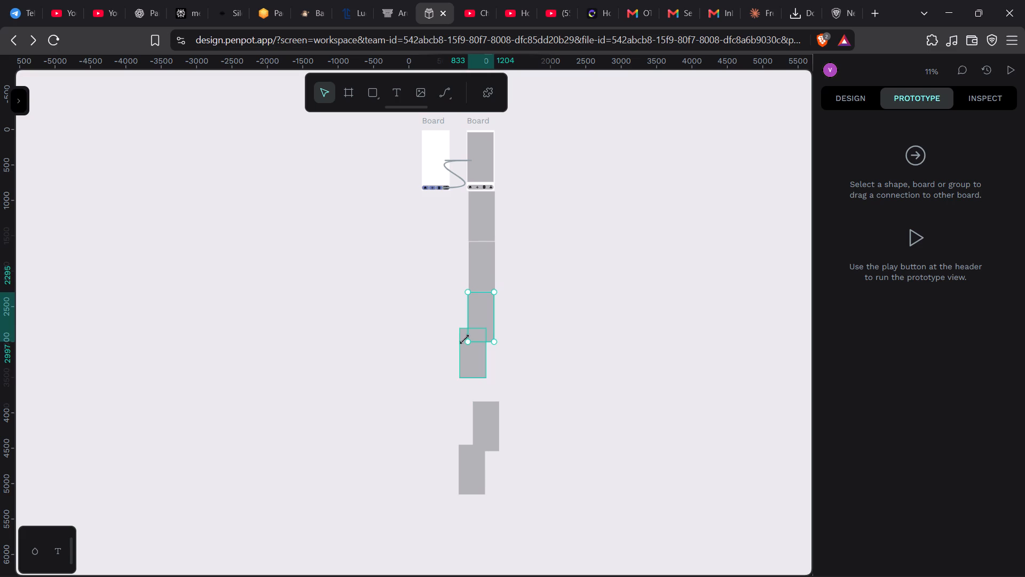
Place the fourth rectangle copy beneath the third, aligned with the column, with its top edge at about 3005.
drag(470, 367, 479, 385)
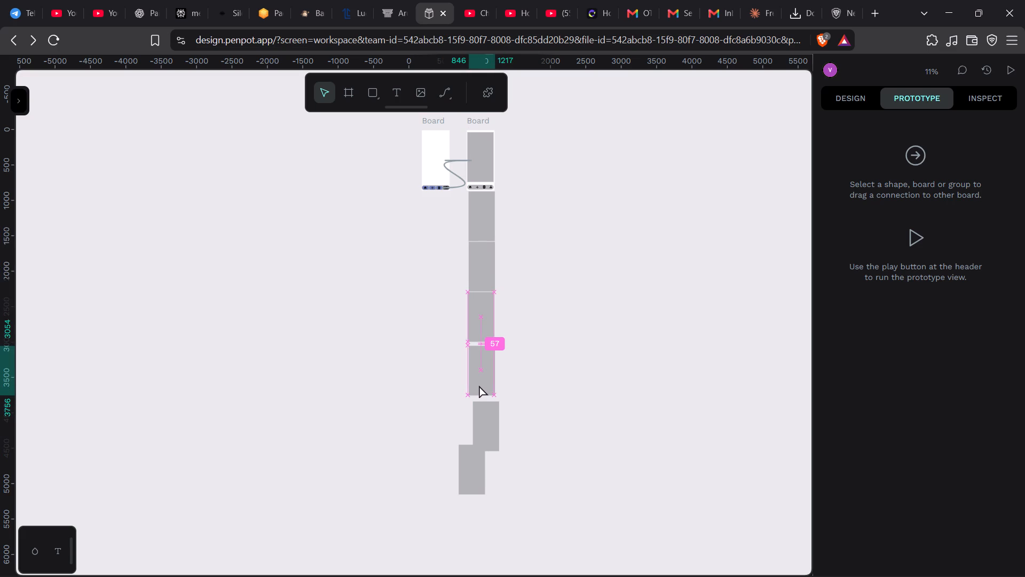
drag(479, 385, 479, 380)
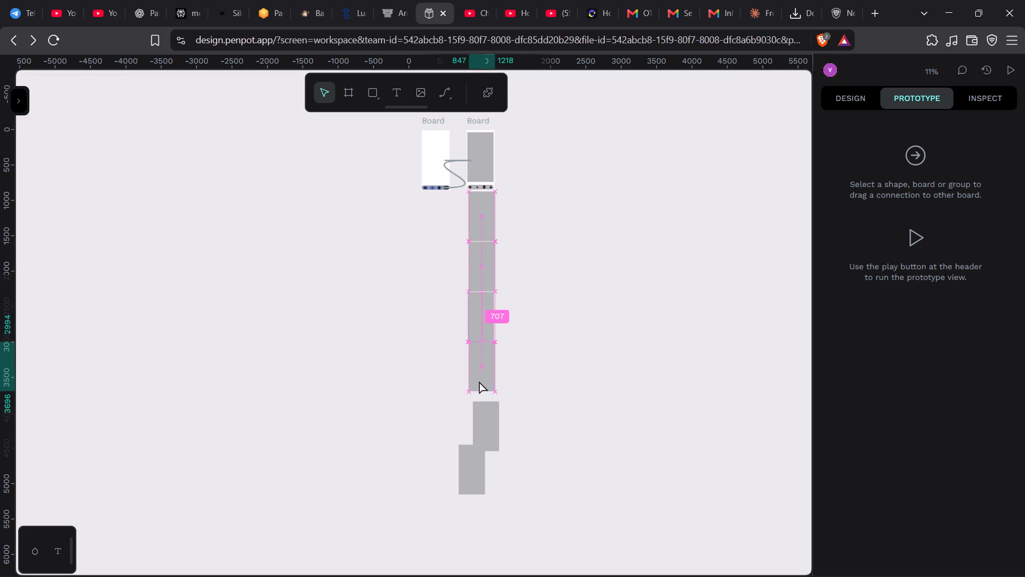
drag(479, 380, 479, 381)
key(Down)
key(Down)
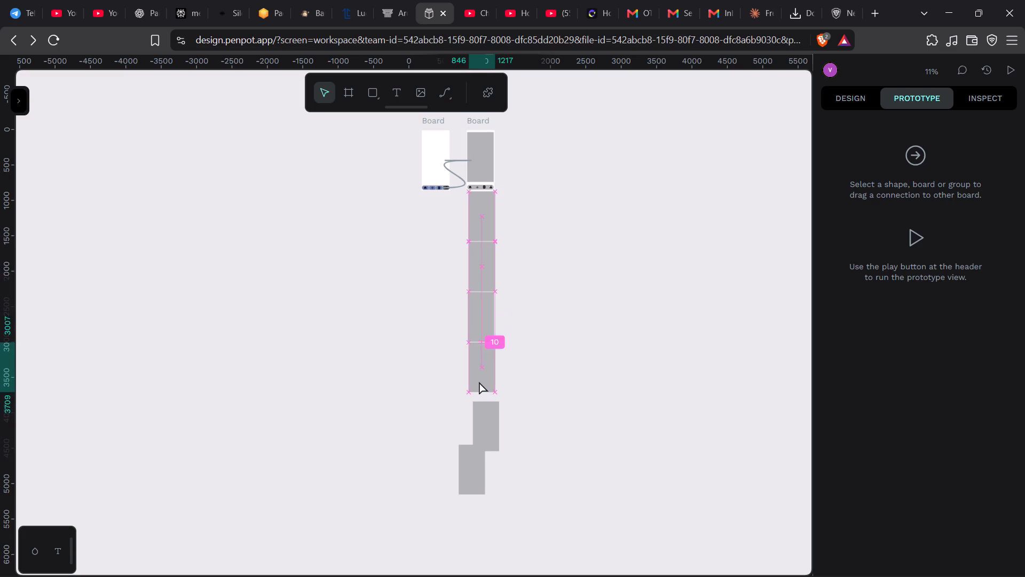
key(Up)
key(Up)
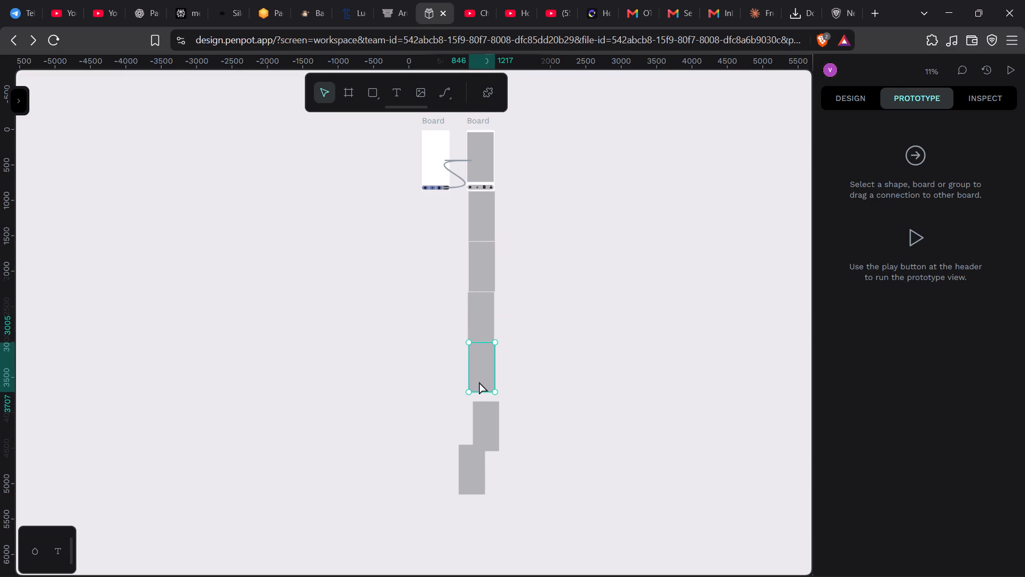
Nudge the fifth rectangle copy into the column just beneath the fourth, at about 839 horizontally and 3715 vertically.
click(486, 422)
key(Up)
key(Up)
key(Up)
key(Up)
key(Up)
key(Up)
key(Up)
key(Up)
key(Up)
key(Up)
key(Up)
key(Up)
key(Up)
key(Up)
key(Up)
key(Up)
key(Left)
key(Left)
key(Left)
key(Left)
key(Left)
key(Left)
key(Left)
key(Left)
key(Left)
key(Left)
key(Left)
key(Left)
key(Left)
key(Left)
key(Left)
key(Left)
key(Left)
key(Left)
key(Left)
key(Left)
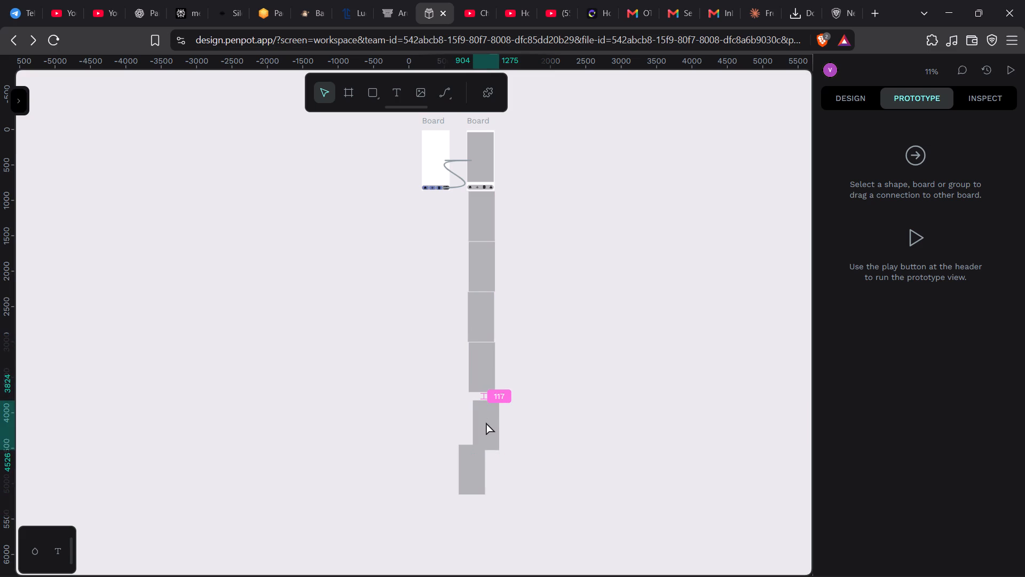
key(Left)
key(Left)
key(Left)
key(Left)
key(Left)
key(Left)
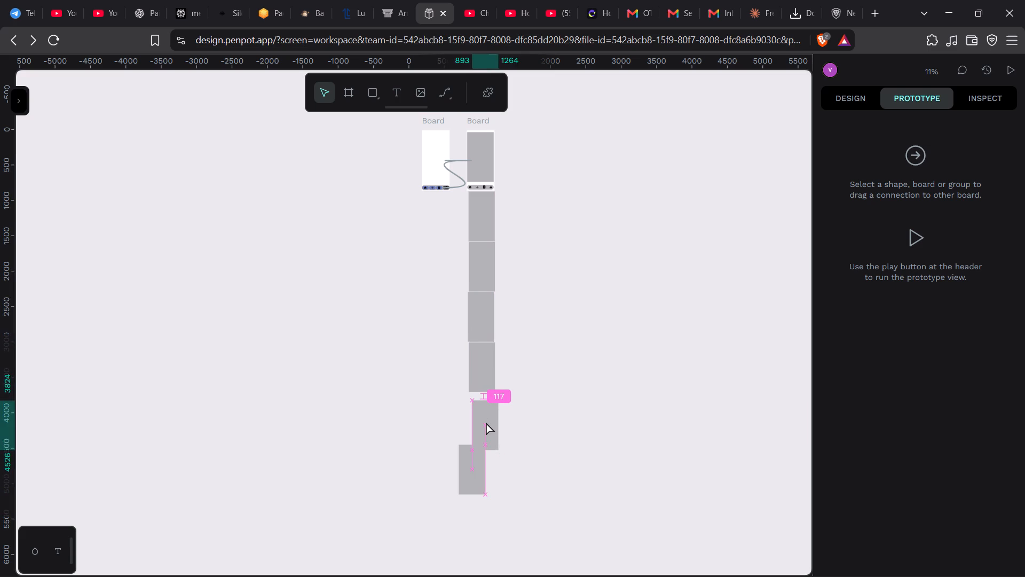
key(Left)
key(Left)
key(Left)
key(Left)
key(Left)
key(Left)
key(Left)
key(Left)
key(Left)
key(Left)
key(Left)
key(Left)
key(Left)
key(Left)
key(Left)
key(Left)
key(Left)
key(Left)
key(Left)
key(Left)
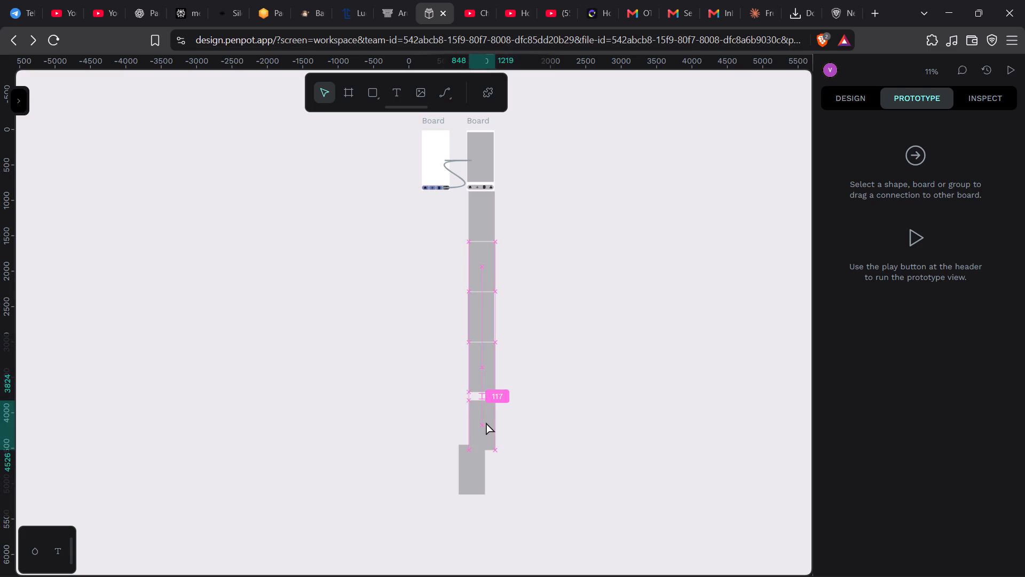
key(Right)
key(Right)
key(Right)
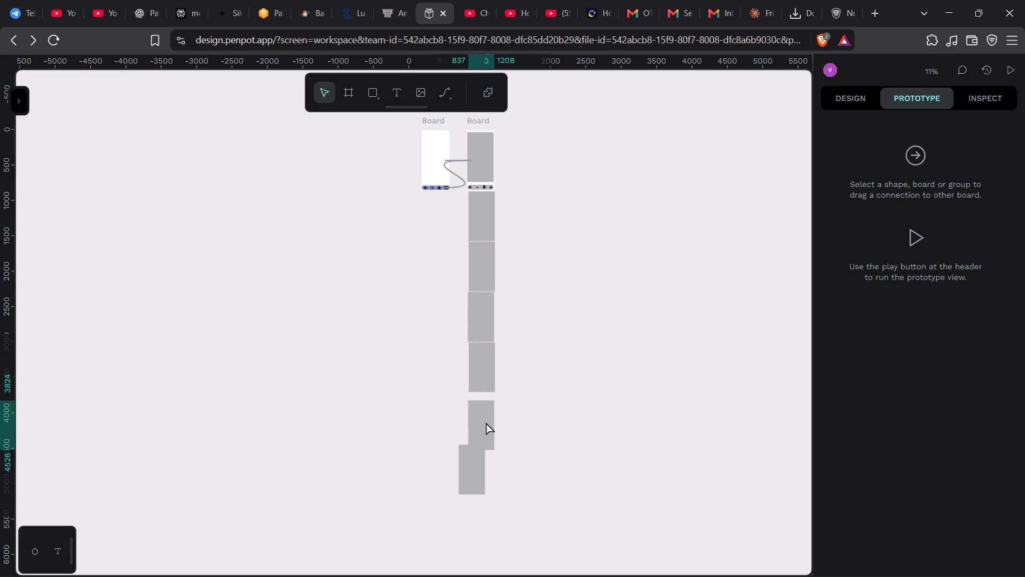
key(Up)
key(Up)
key(Up)
key(Up)
key(Up)
key(Up)
key(Up)
key(Up)
key(Up)
key(Up)
key(Up)
key(Up)
key(Up)
key(Up)
key(Up)
key(Up)
key(Up)
key(Up)
key(Up)
key(Up)
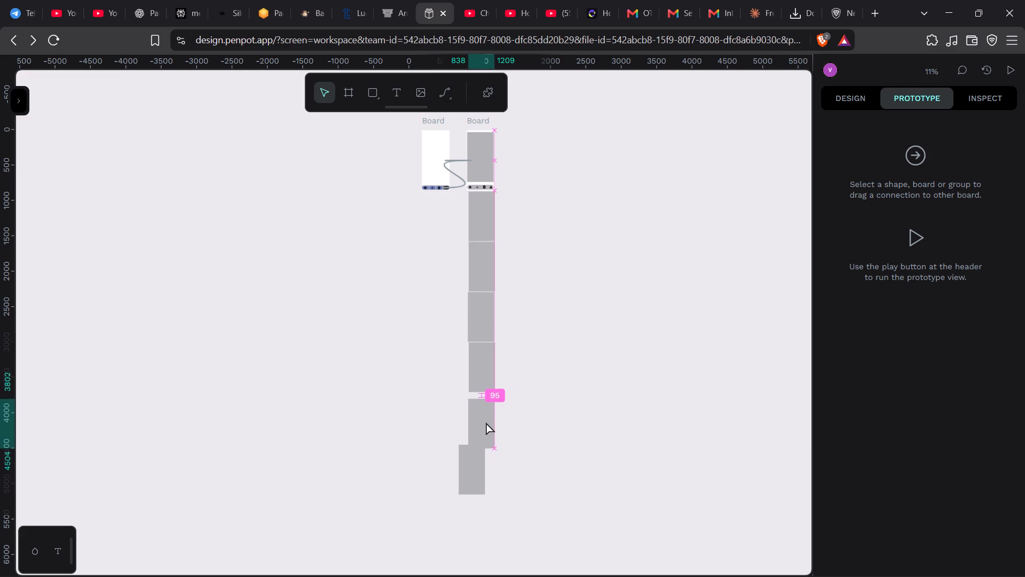
key(Up)
key(Up)
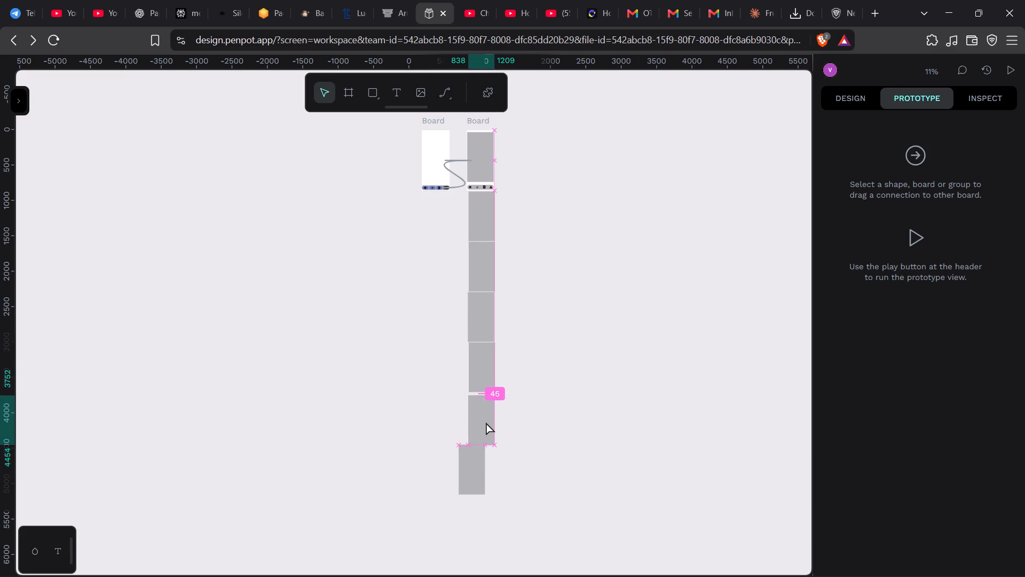
key(Up)
key(Up)
key(Up)
key(Up)
key(Up)
key(Up)
key(Up)
key(Up)
key(Up)
key(Up)
key(Up)
key(Up)
key(Up)
key(Up)
key(Up)
key(Up)
key(Up)
key(Up)
key(Up)
key(Up)
key(Up)
key(Up)
key(Up)
key(Up)
key(Up)
key(Up)
key(Up)
key(Up)
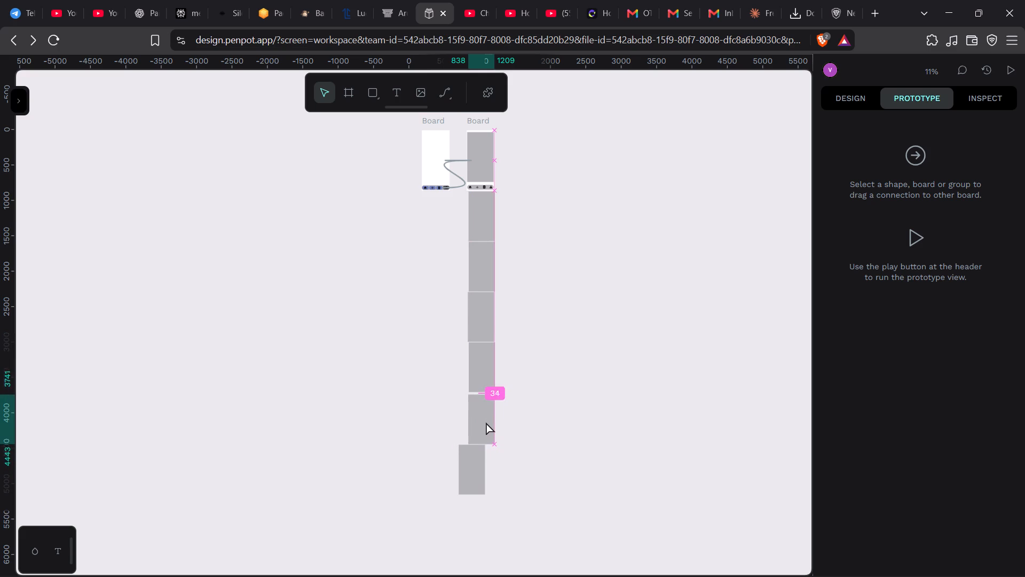
key(Down)
key(Down)
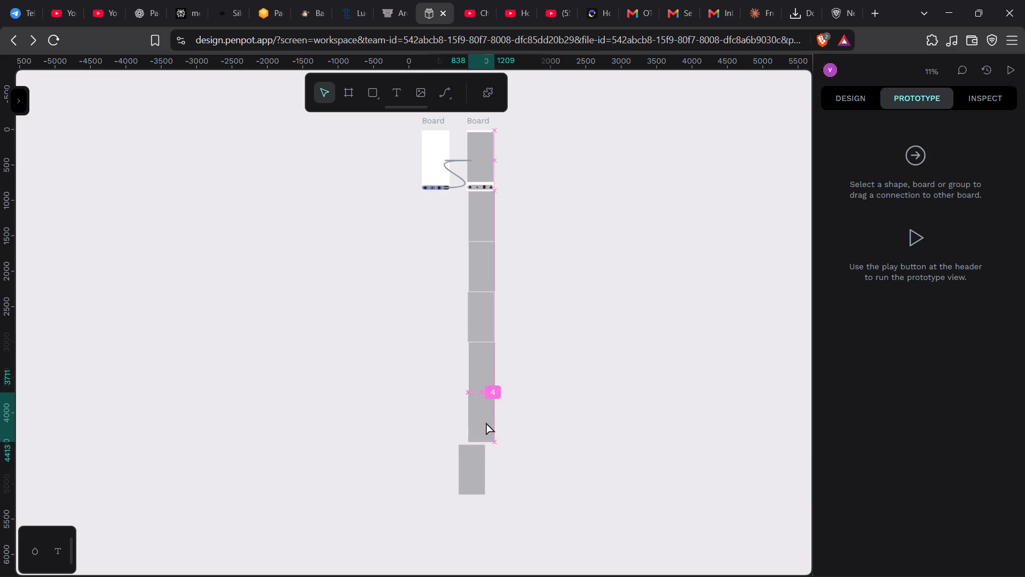
key(Down)
key(Down)
key(Down)
key(Down)
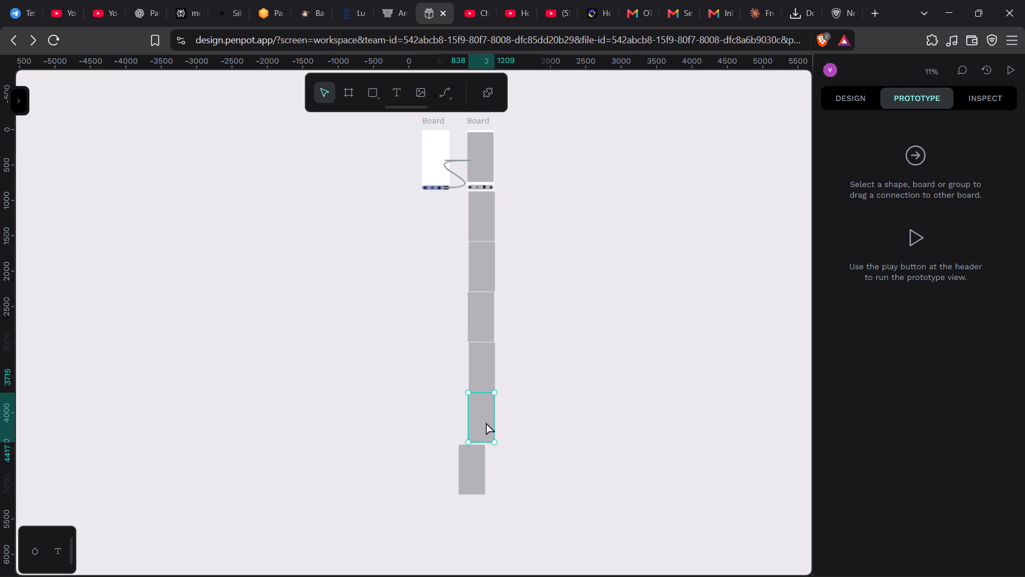
key(Right)
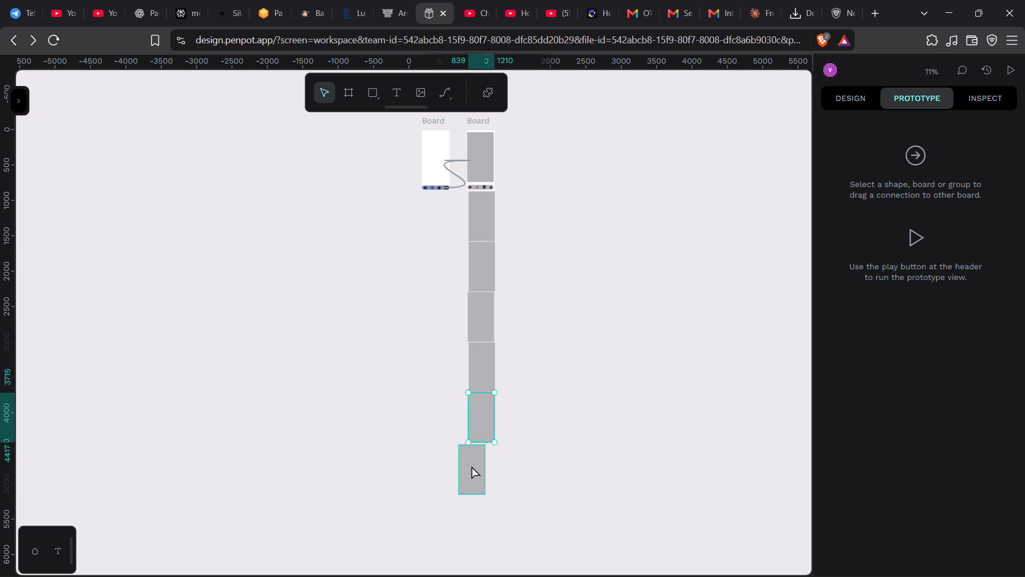
Place the sixth rectangle copy just beneath the fifth in the column, at about 833 horizontally and 4425 vertically.
click(471, 465)
drag(471, 465, 481, 467)
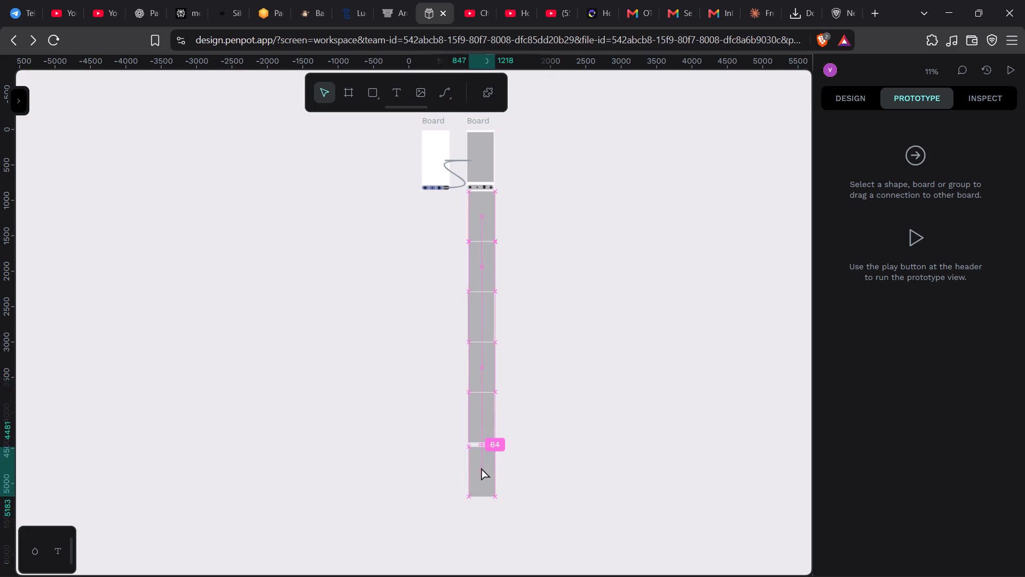
drag(481, 467, 480, 467)
key(Up)
key(Up)
key(Up)
key(Up)
key(Up)
key(Up)
key(Up)
key(Up)
key(Up)
key(Up)
key(Up)
key(Up)
key(Up)
key(Up)
key(Up)
key(Up)
key(Up)
key(Up)
key(Up)
key(Up)
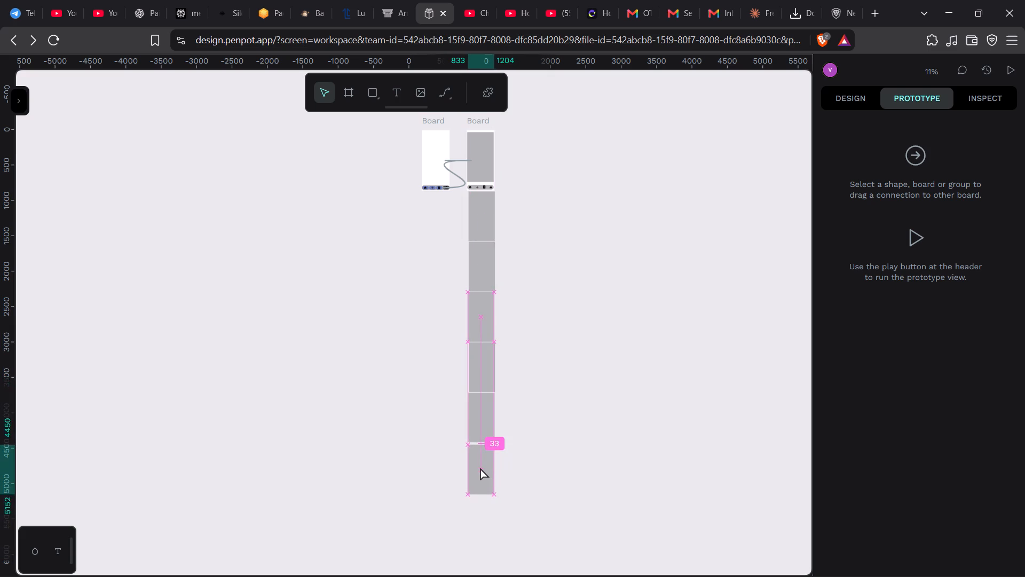
key(Up)
key(Up)
key(Up)
key(Up)
key(Up)
key(Up)
key(Up)
key(Up)
key(Up)
key(Up)
key(Up)
key(Up)
key(Up)
key(Up)
key(Up)
key(Up)
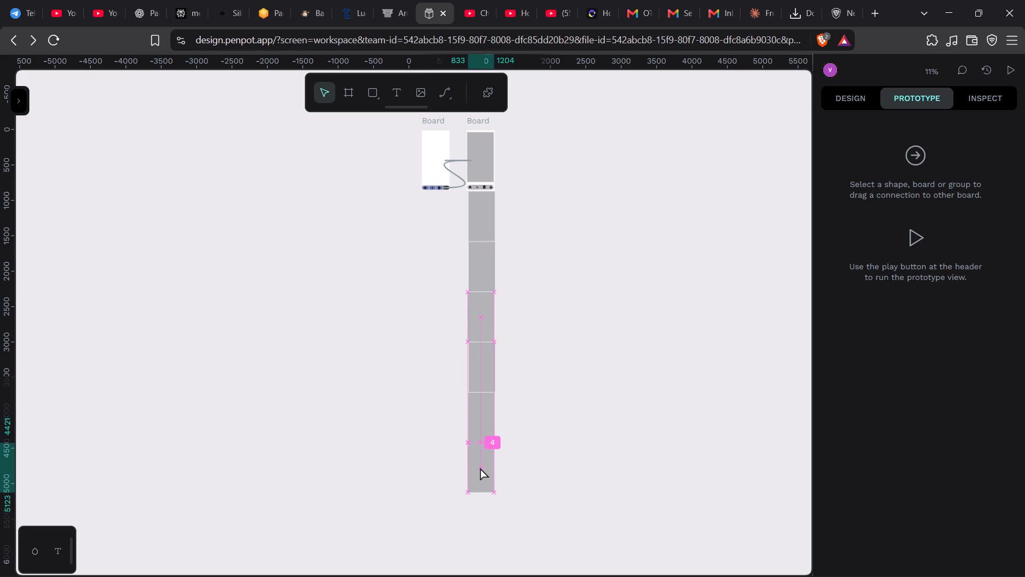
key(Down)
key(Down)
key(Down)
key(Down)
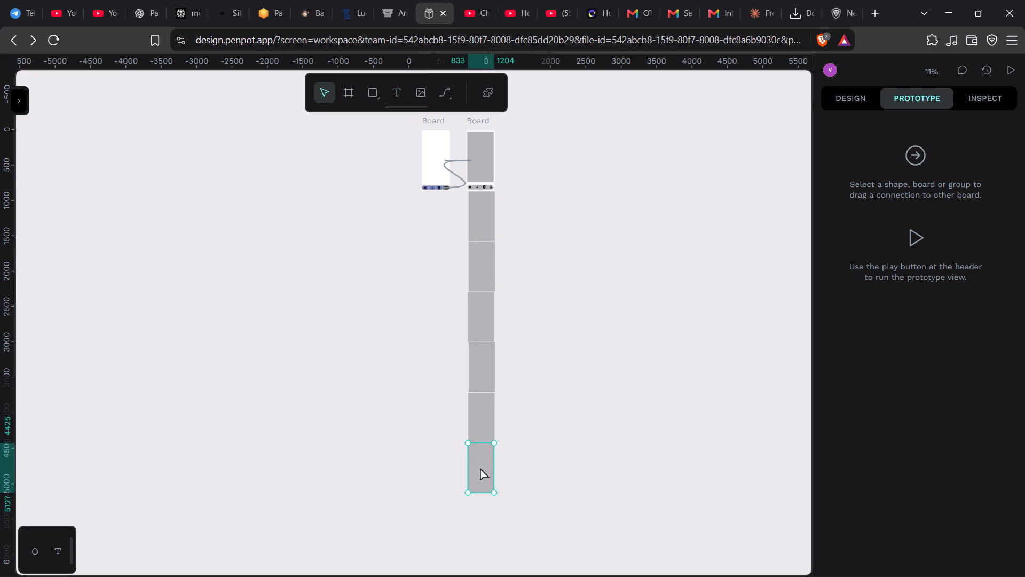
Even out the column's edges by nudging the fourth rectangle copy slightly left and the third slightly right.
click(483, 357)
key(Left)
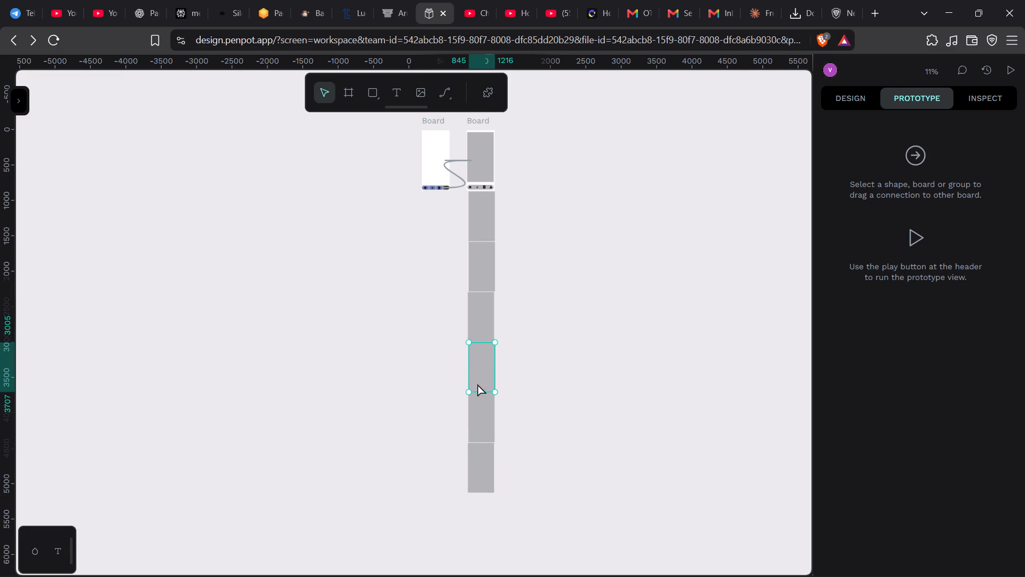
click(448, 411)
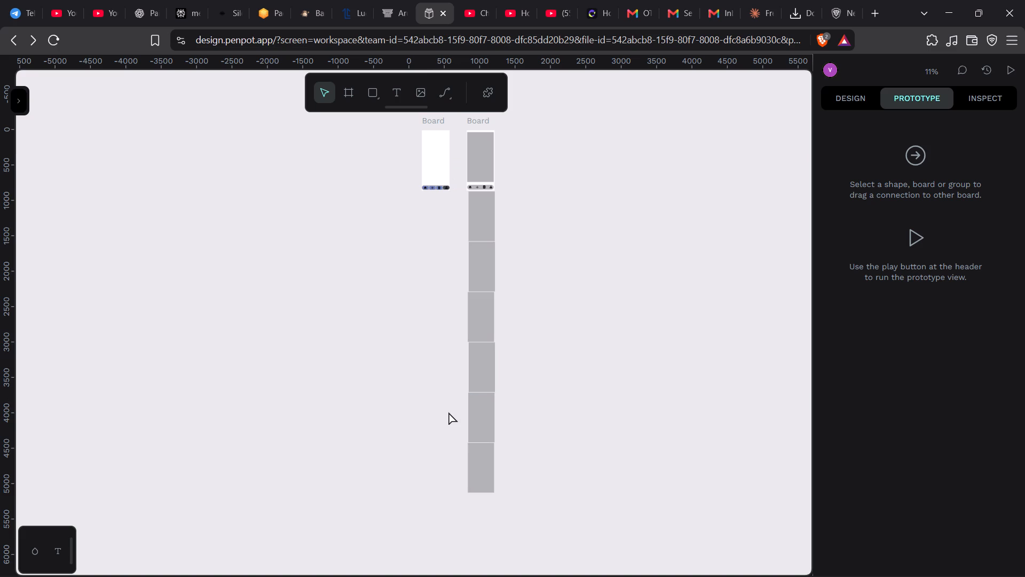
click(480, 381)
key(Left)
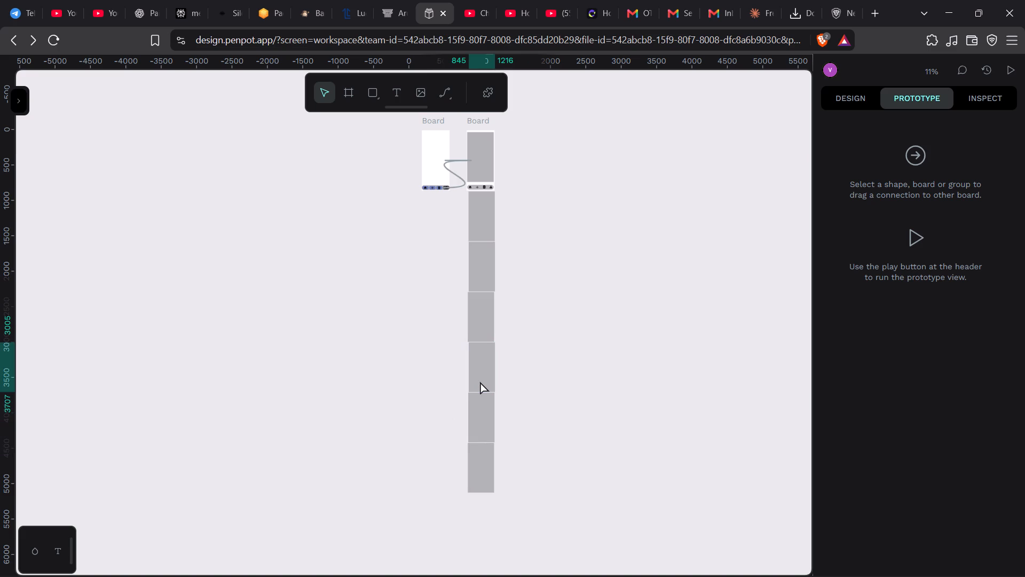
key(Left)
click(436, 394)
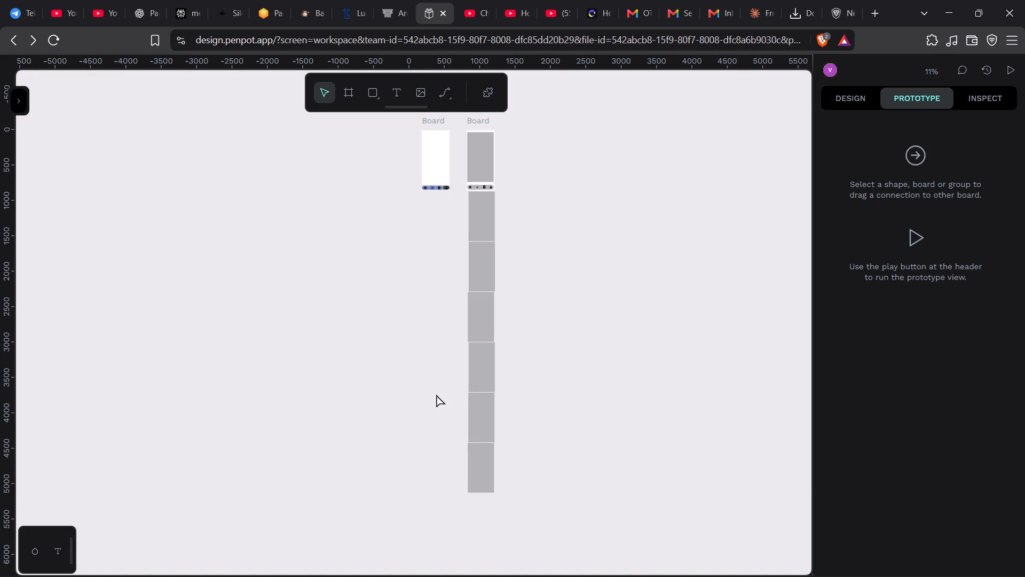
click(476, 331)
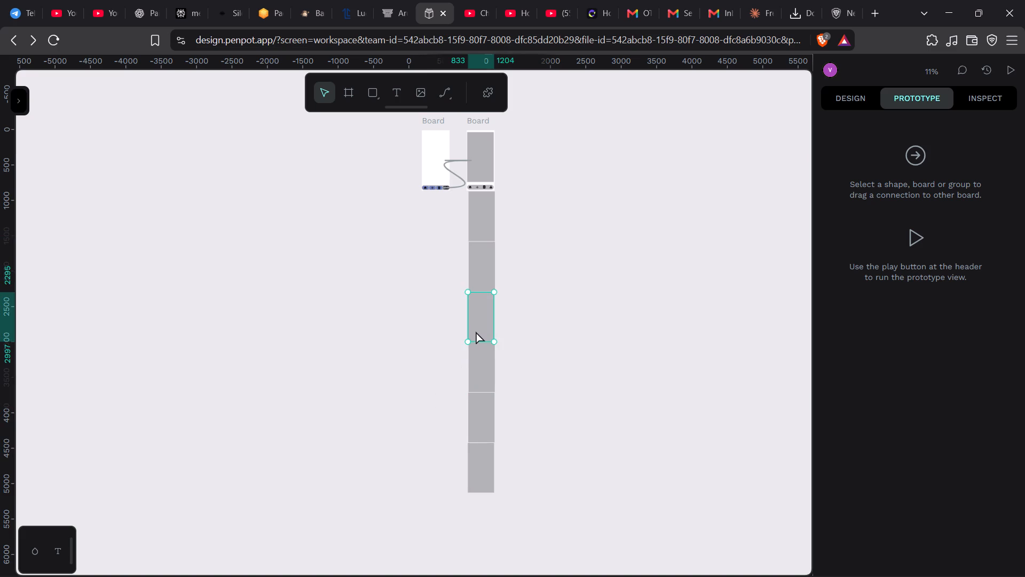
key(Right)
click(421, 316)
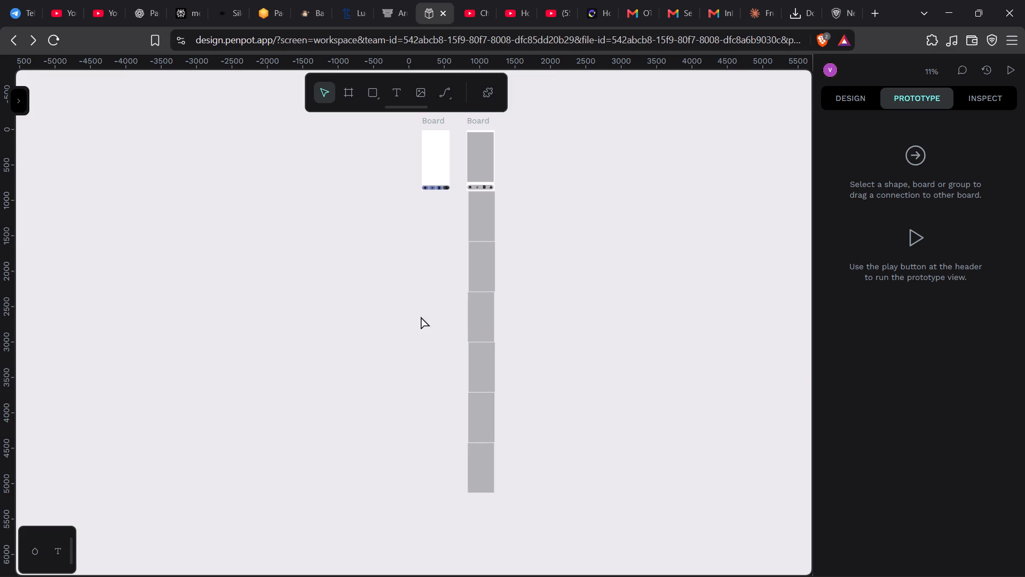
Move the original rectangle out of the second board to the column's bottom, at about 826 horizontally and 5135 vertically.
click(480, 149)
drag(480, 159, 528, 433)
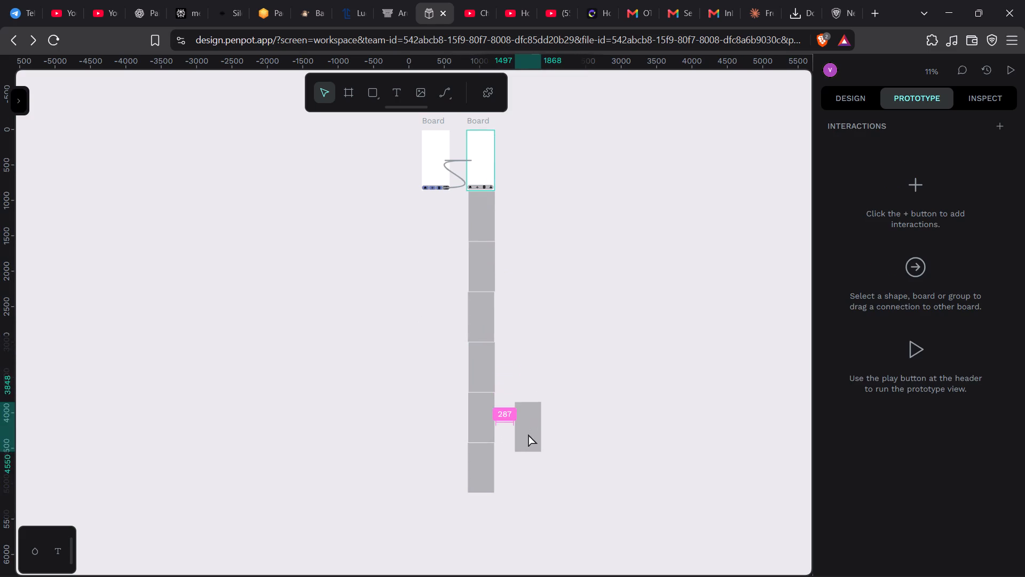
drag(528, 433, 489, 530)
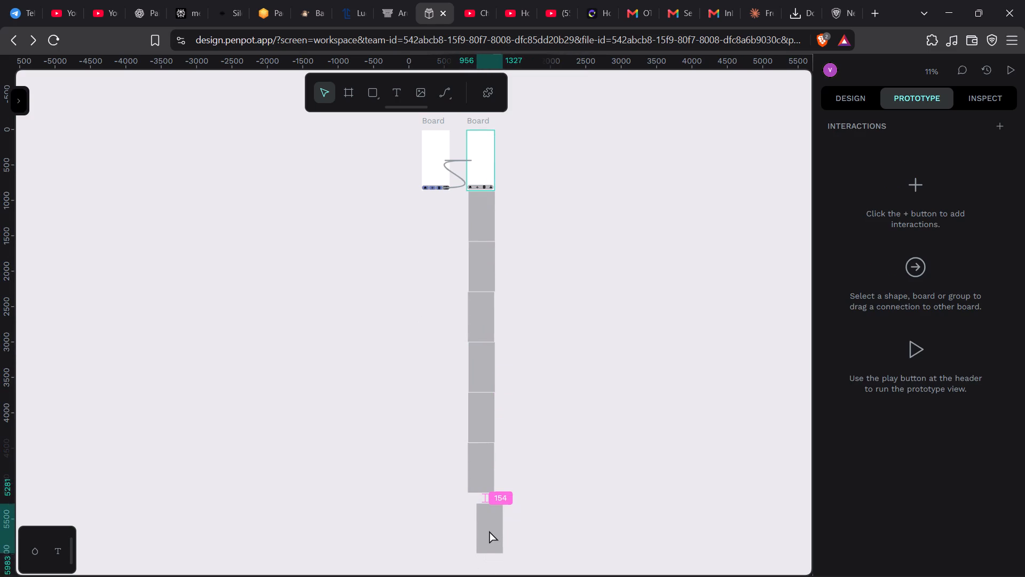
drag(489, 530, 481, 525)
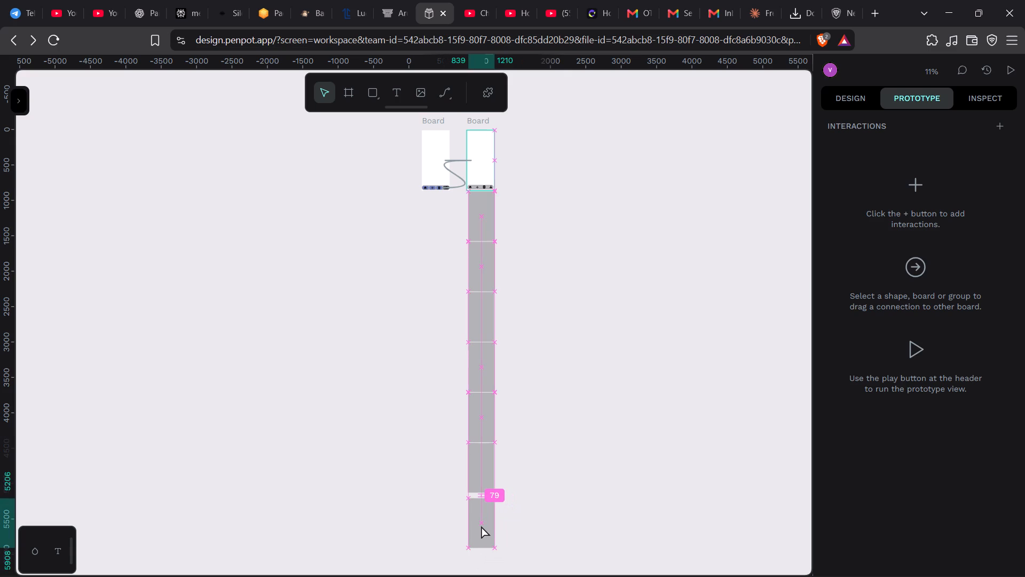
drag(481, 525, 480, 522)
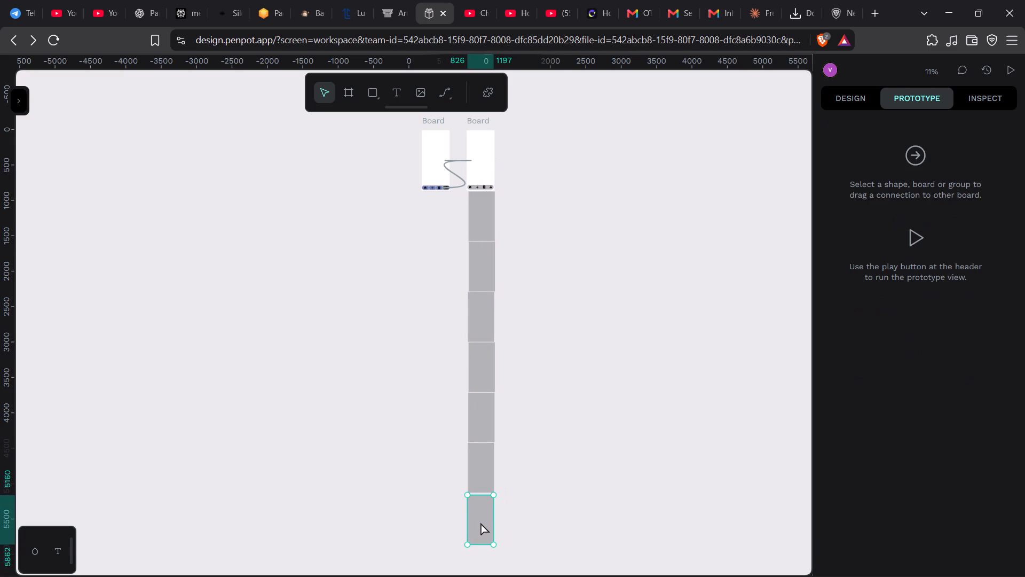
key(Up)
key(Up)
key(Up)
key(Up)
key(Up)
key(Up)
key(Up)
key(Up)
key(Up)
key(Up)
key(Right)
key(Up)
key(Up)
key(Up)
key(Up)
key(Up)
key(Up)
key(Up)
key(Up)
key(Up)
key(Up)
key(Up)
key(Up)
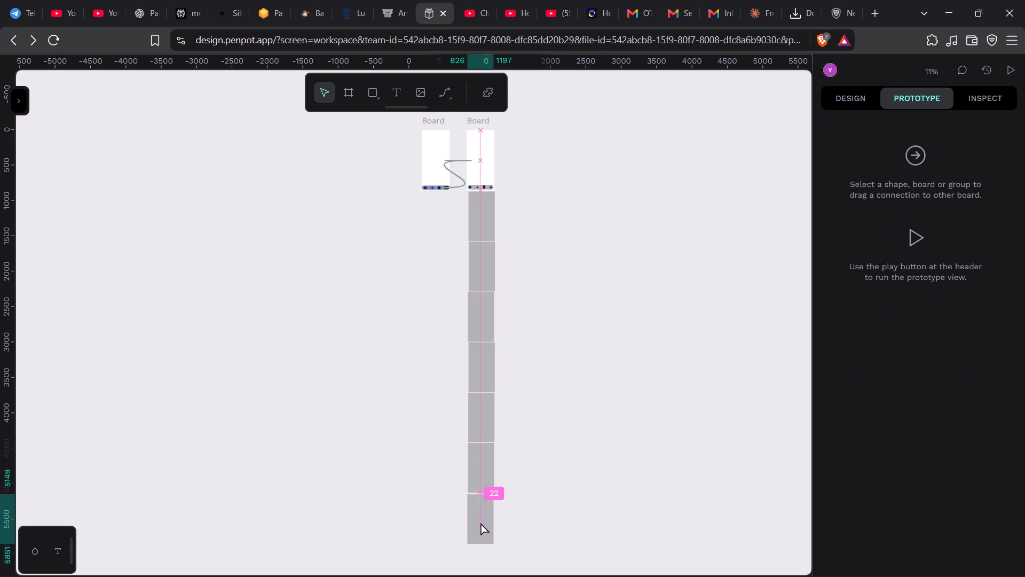
key(Up)
key(Up)
key(Up)
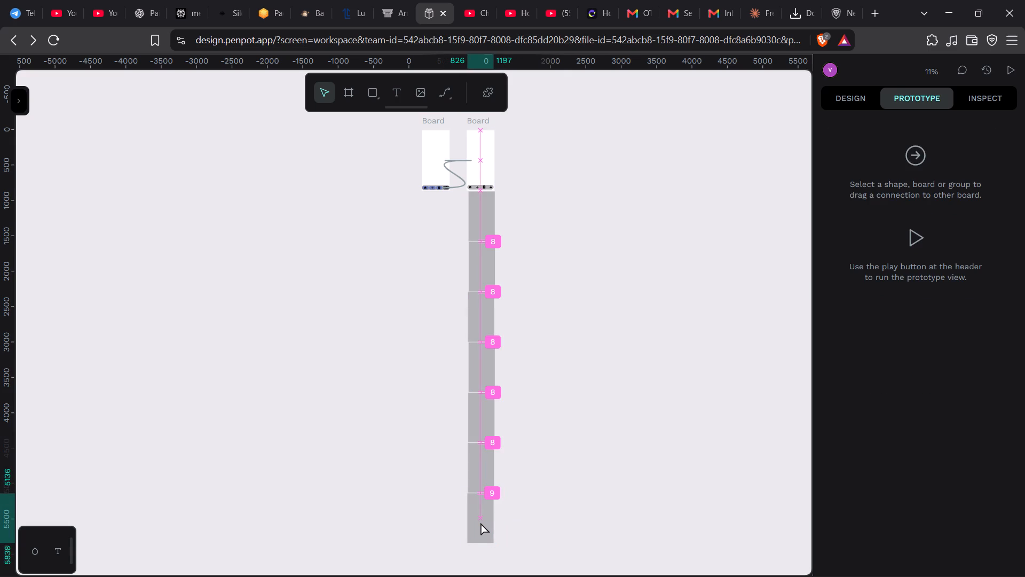
click(421, 532)
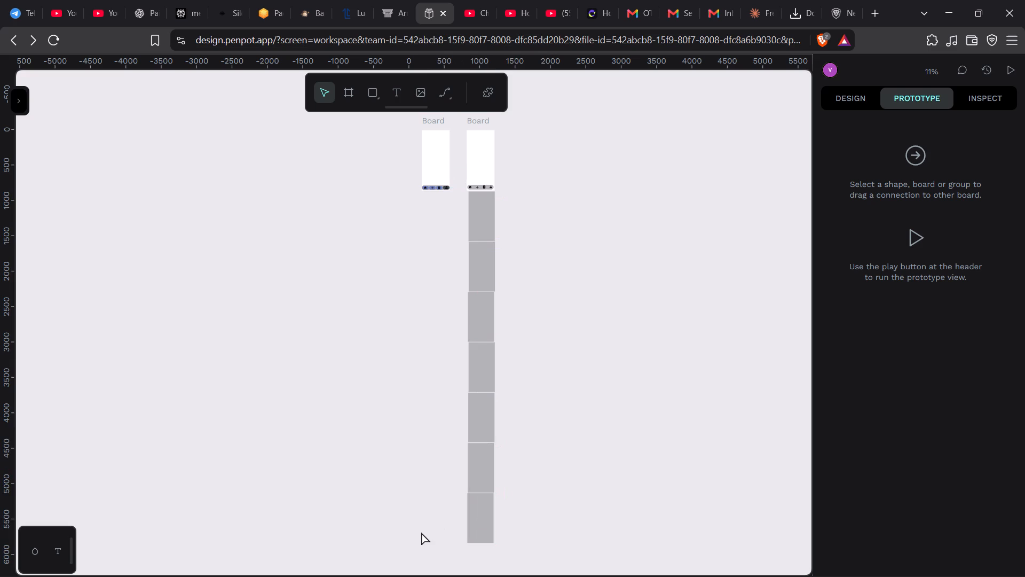
Apply a Flex layout to all seven stacked rectangles in the column below the second board.
drag(532, 544, 459, 303)
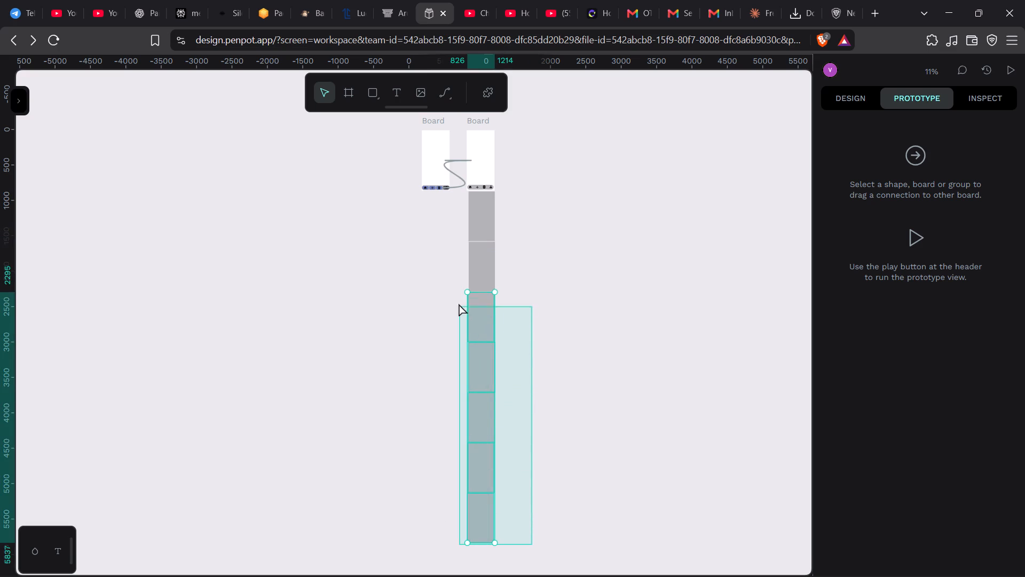
drag(459, 303, 448, 209)
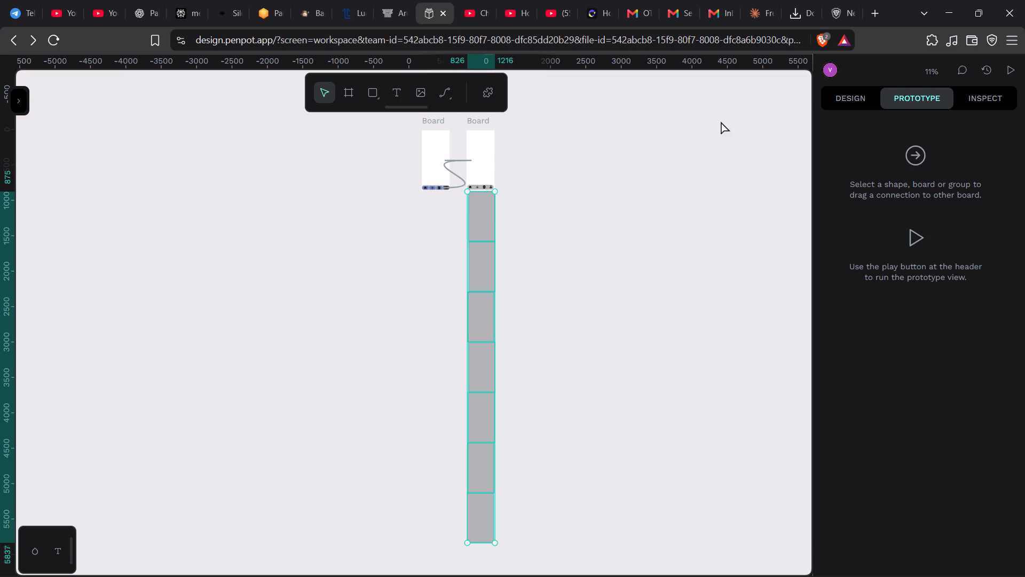
click(845, 90)
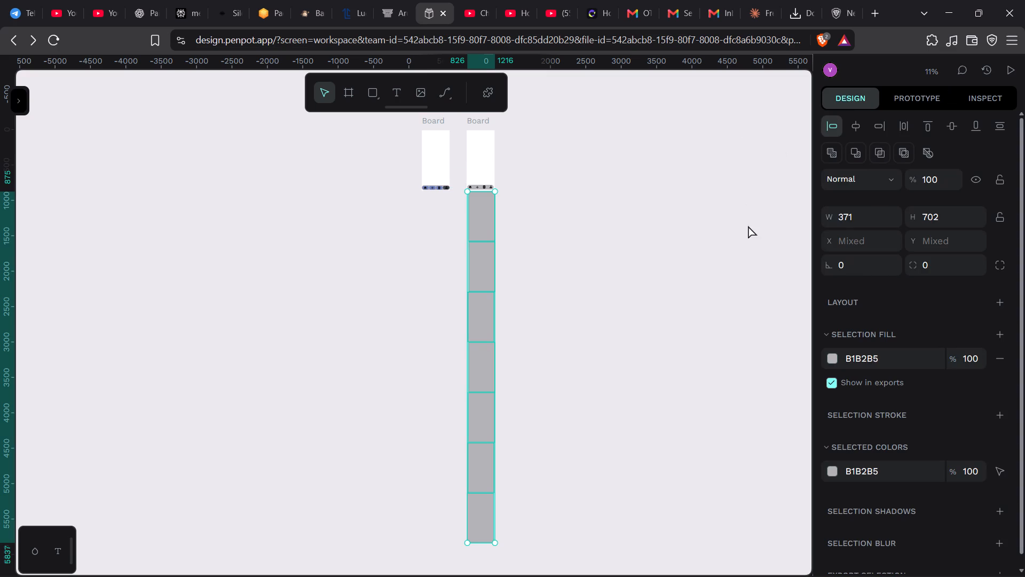
scroll(901, 348, down, 2)
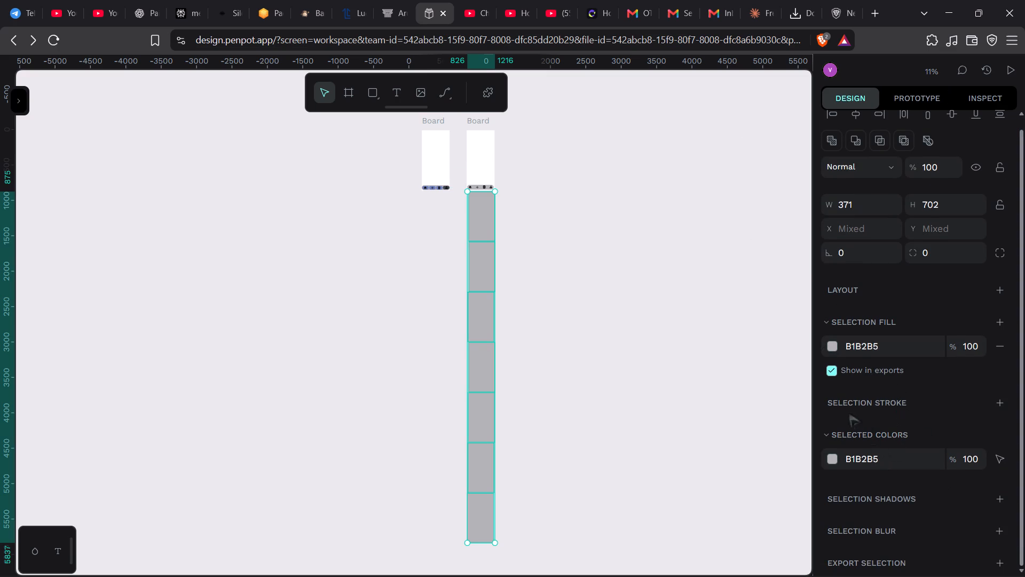
click(846, 296)
drag(873, 285, 992, 286)
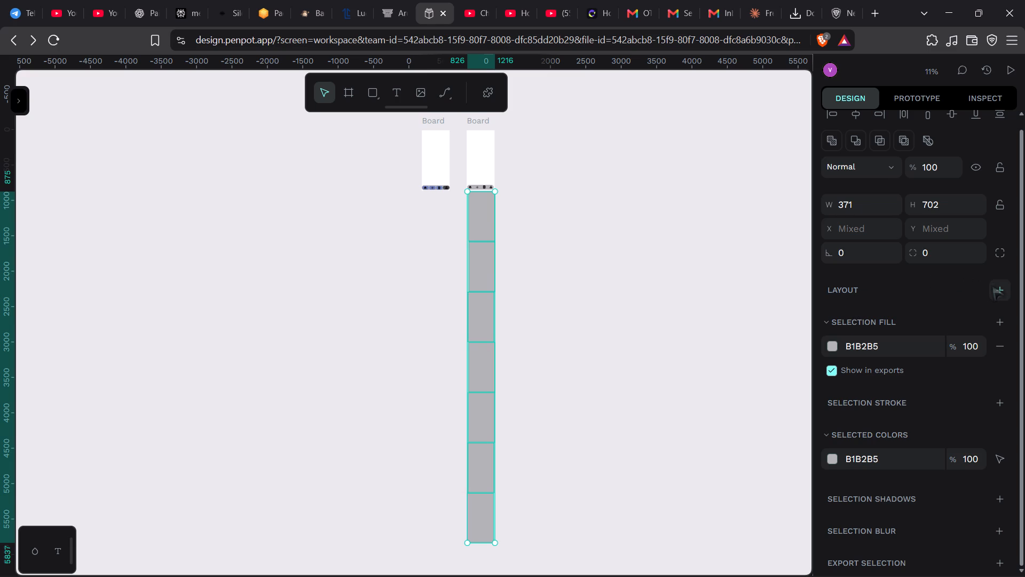
click(992, 286)
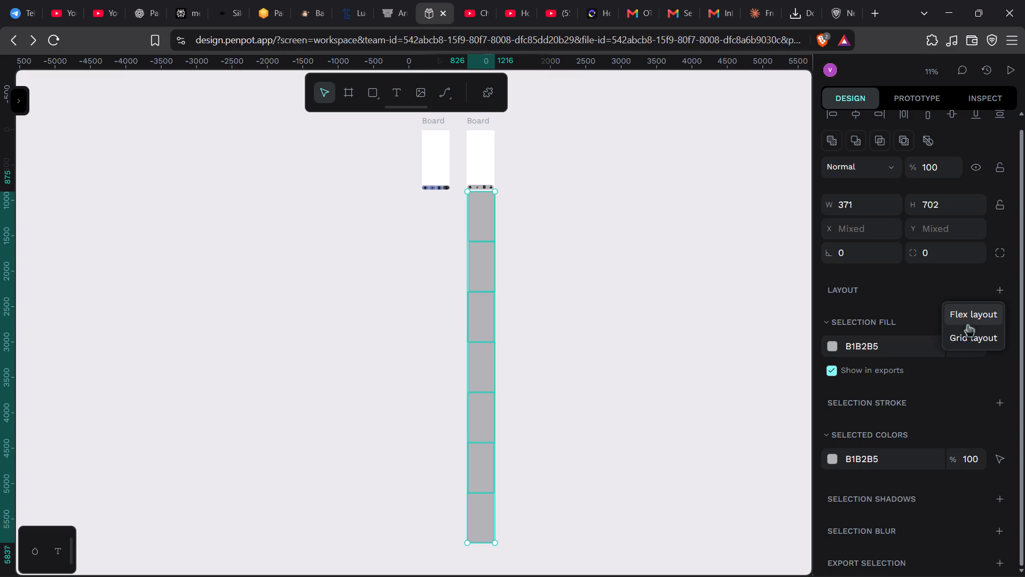
click(966, 319)
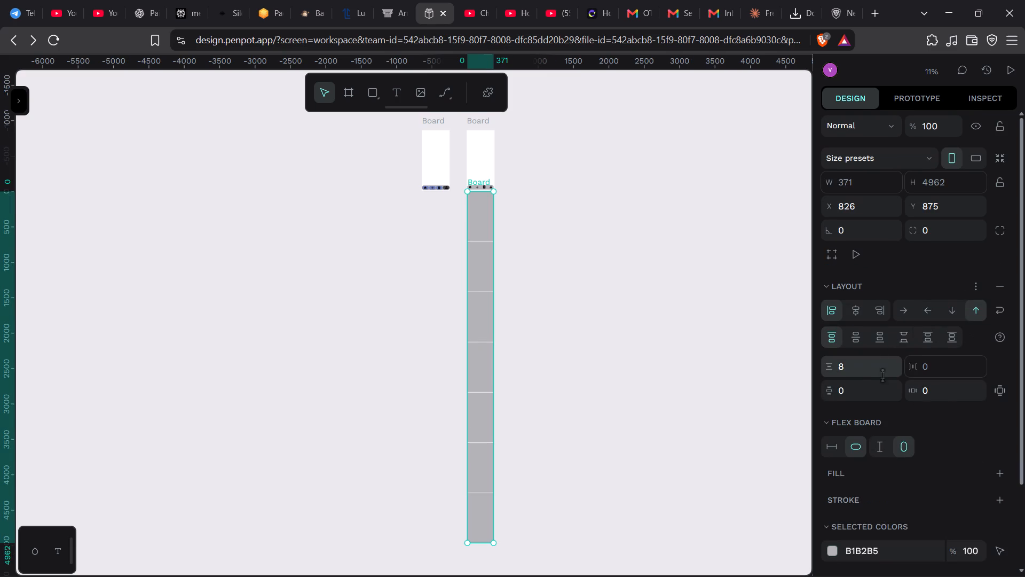
Examine the new flex board's design properties, including its size, layout, padding and flex sizing options.
scroll(858, 319, up, 1)
scroll(853, 363, down, 1)
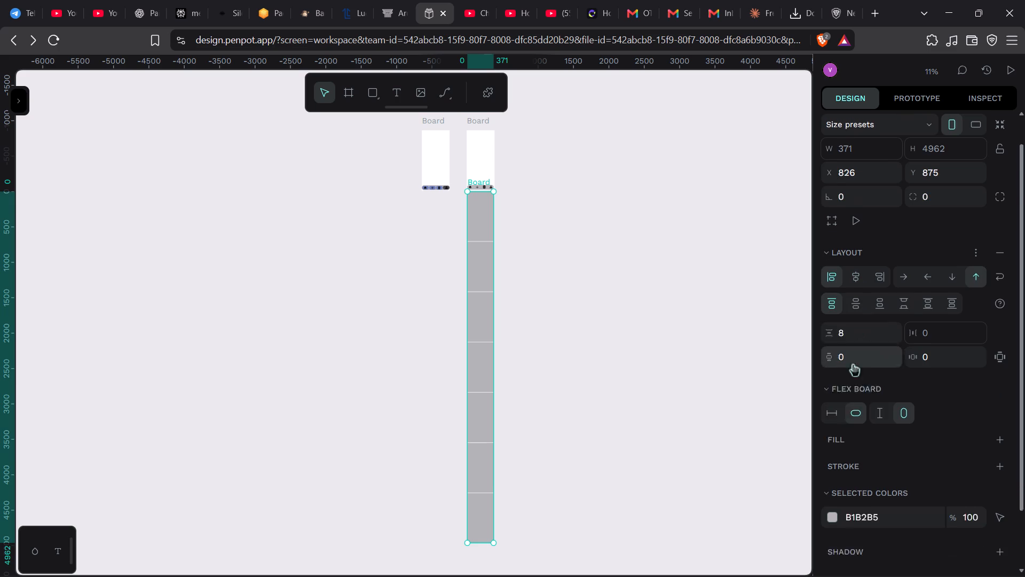
scroll(853, 363, down, 1)
scroll(857, 425, down, 2)
scroll(857, 425, up, 1)
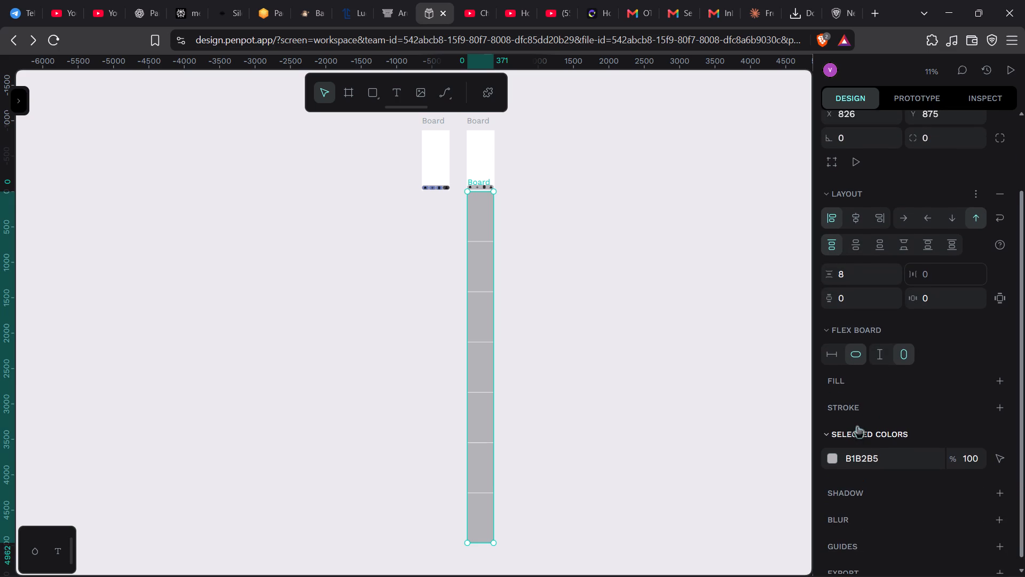
scroll(857, 425, up, 2)
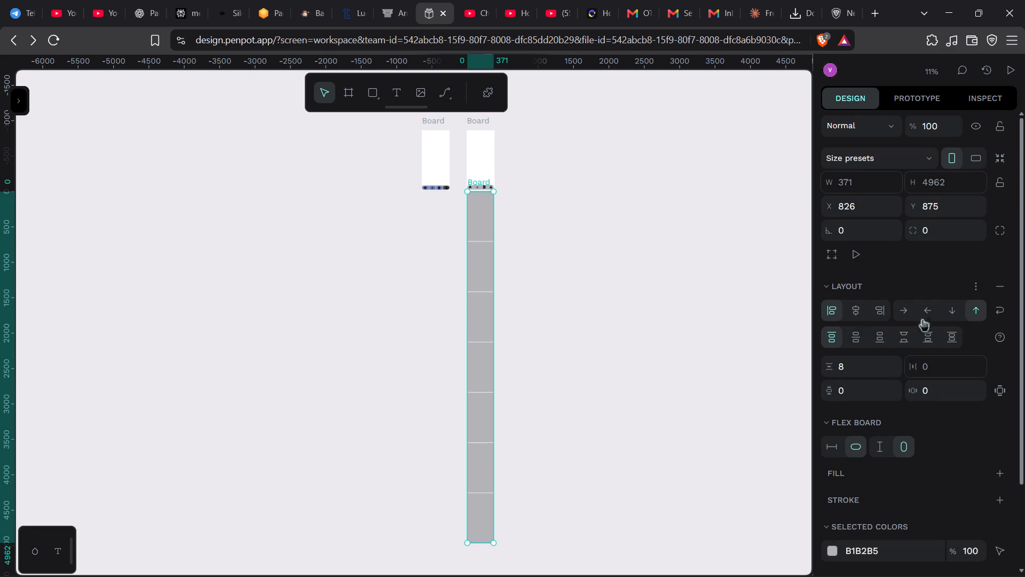
scroll(931, 385, down, 1)
scroll(879, 311, left, 1)
scroll(877, 435, down, 1)
scroll(876, 383, down, 2)
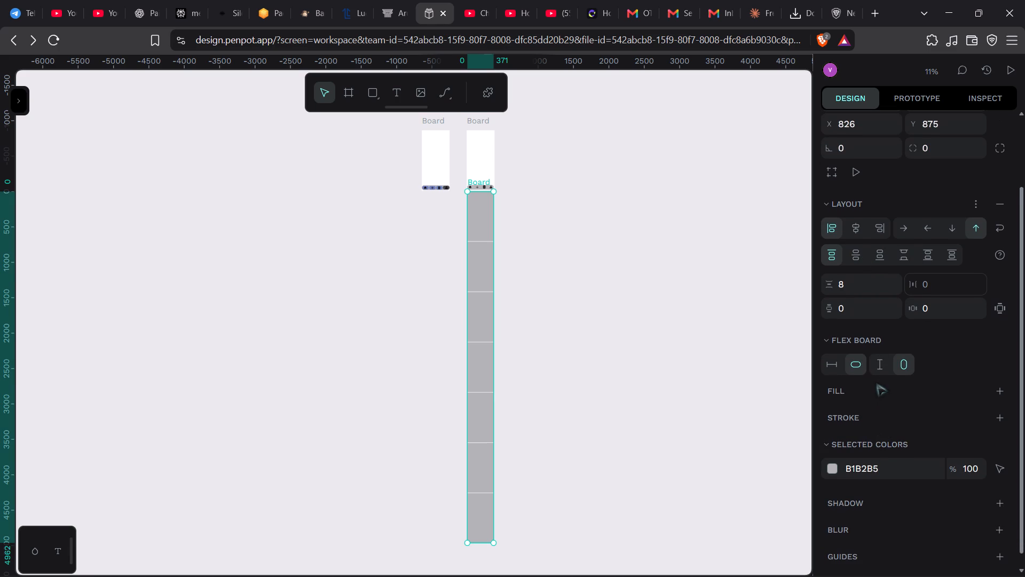
scroll(876, 383, up, 5)
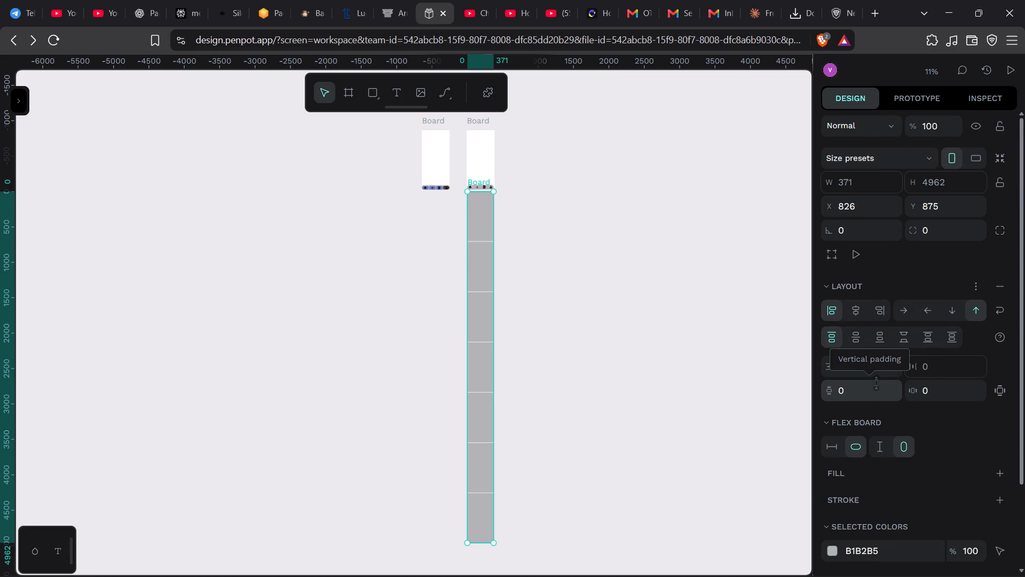
Examine the flex board's prototype options, inspect styles, blend modes and remaining design properties.
click(914, 96)
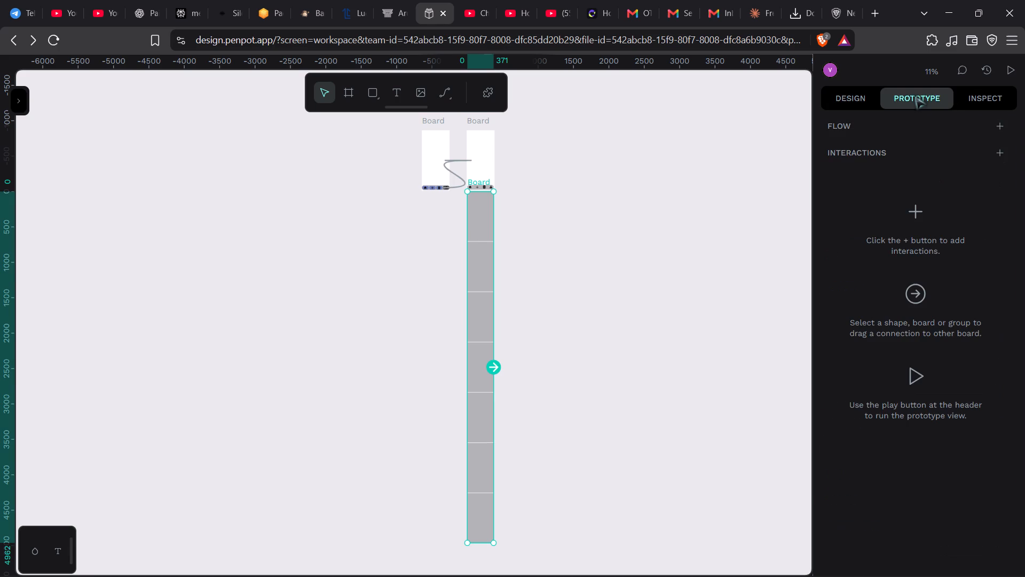
click(982, 109)
click(982, 104)
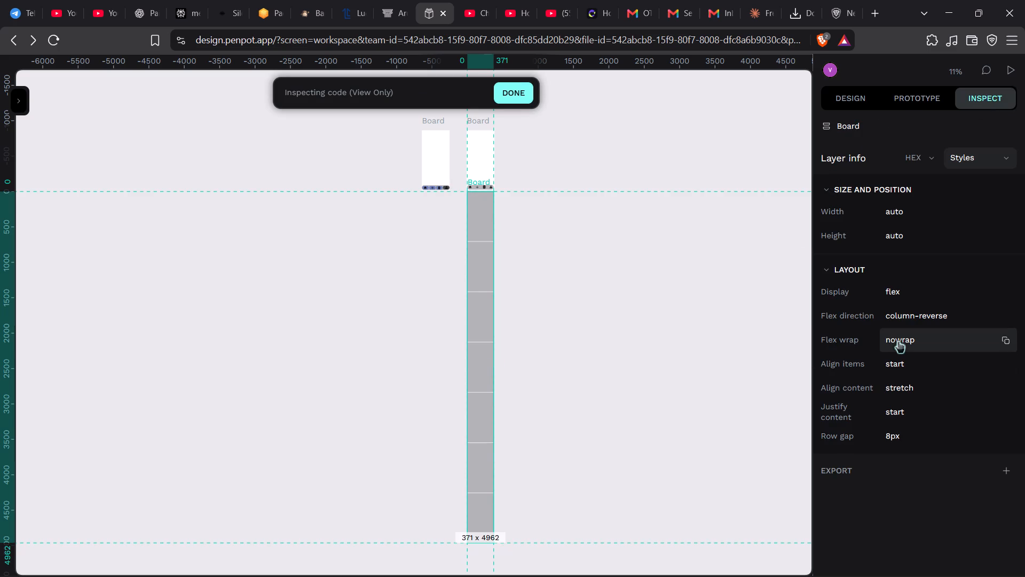
scroll(898, 340, left, 1)
click(843, 102)
scroll(873, 298, down, 1)
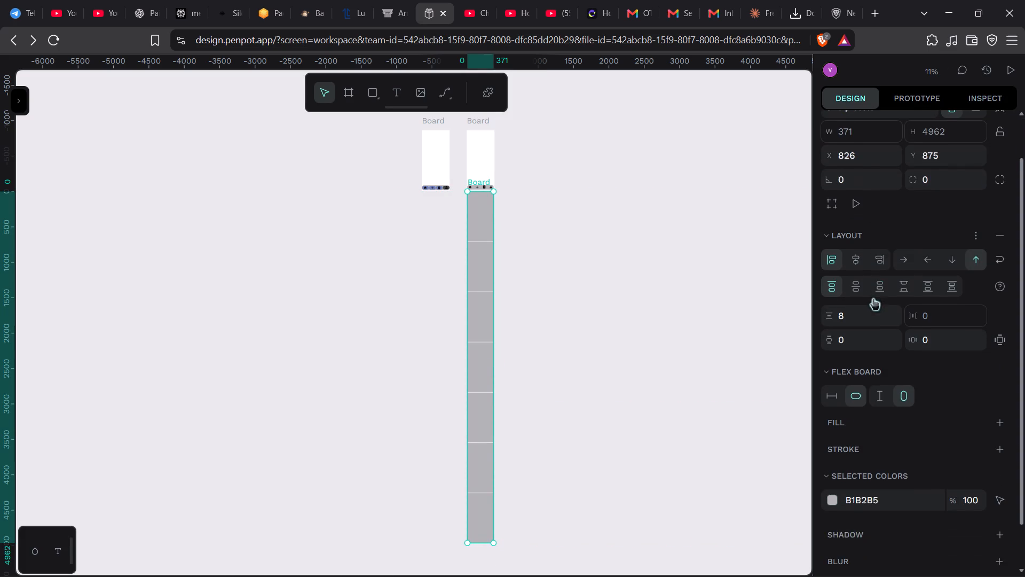
scroll(866, 315, up, 1)
click(863, 127)
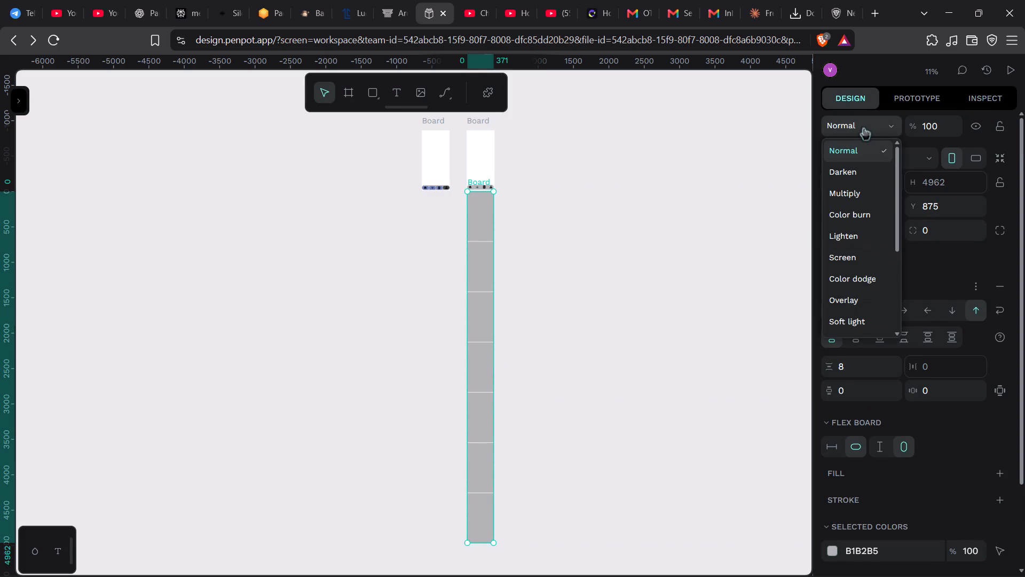
click(863, 127)
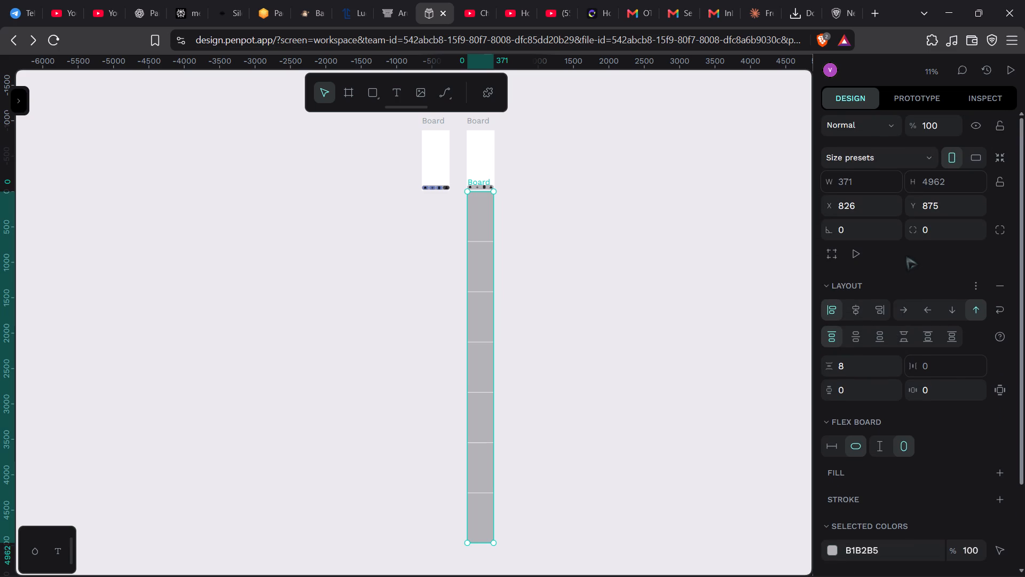
scroll(906, 256, down, 2)
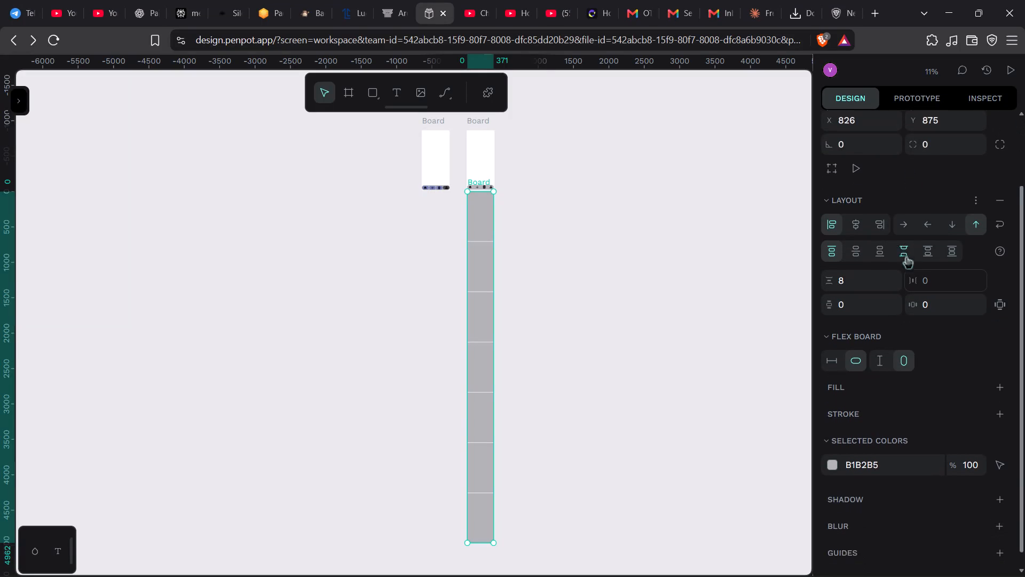
scroll(906, 256, down, 3)
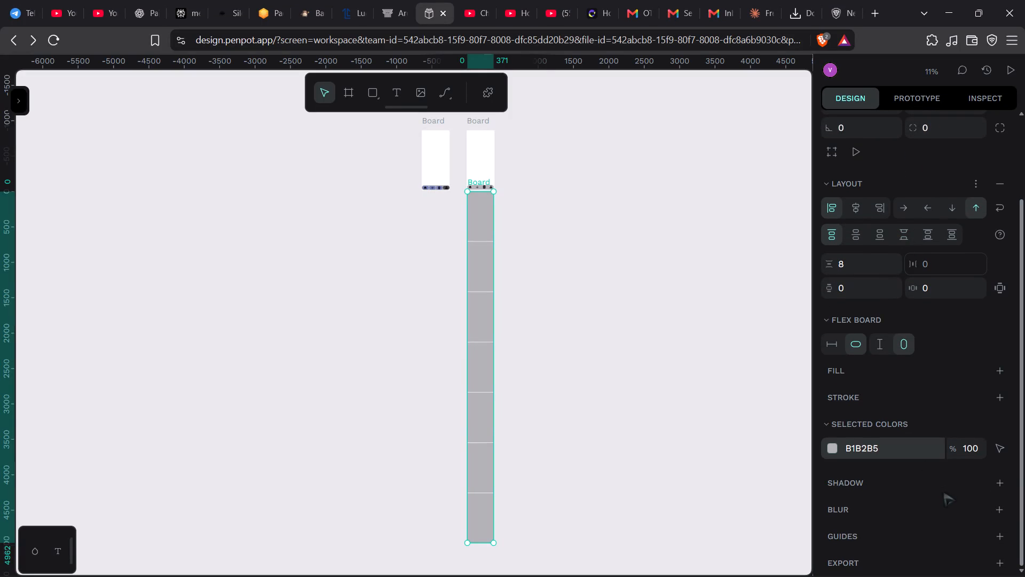
scroll(943, 492, down, 2)
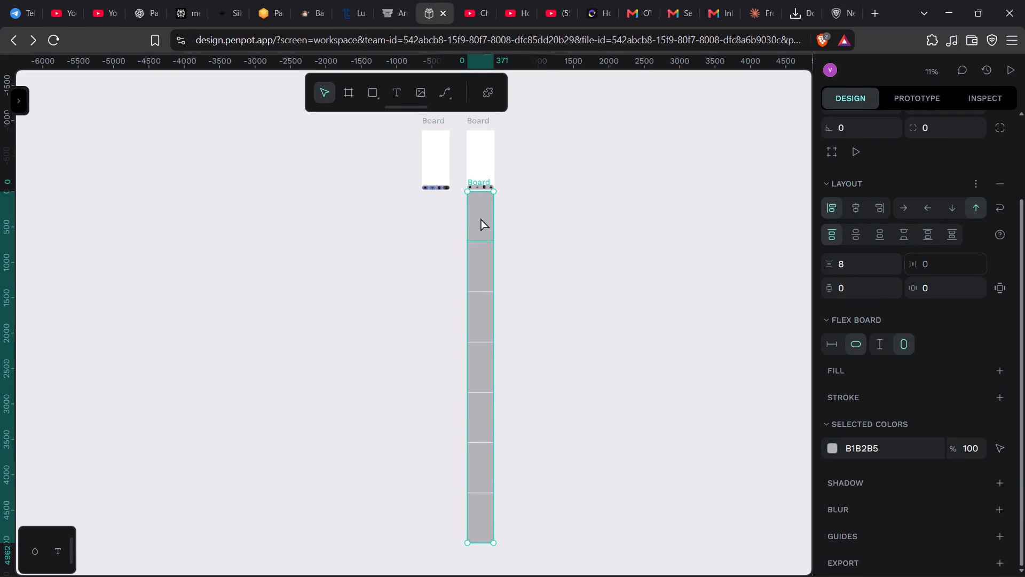
Group the flex board that holds the seven stacked rectangles, dismissing the clipboard permission request.
right_click(478, 221)
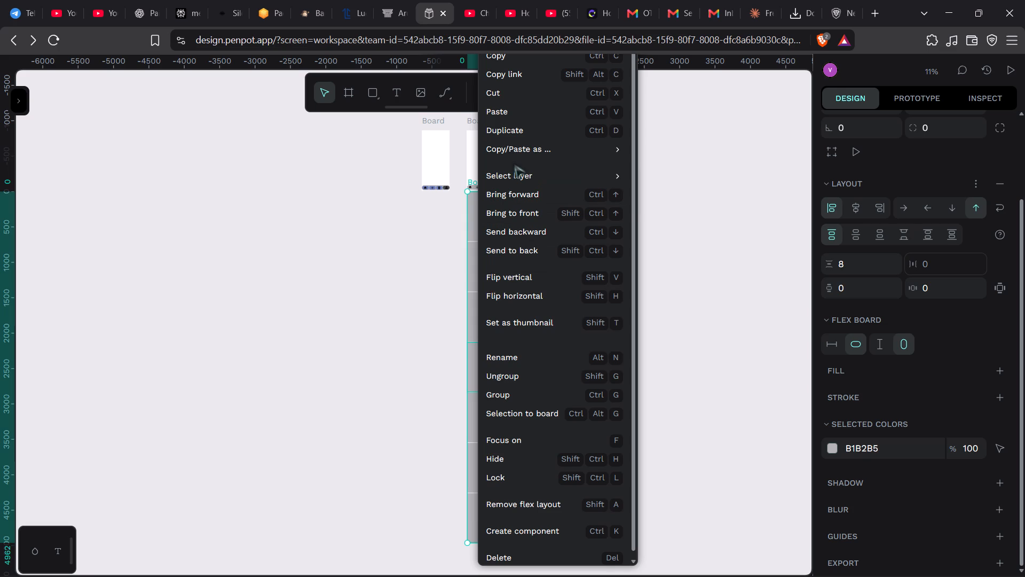
click(517, 177)
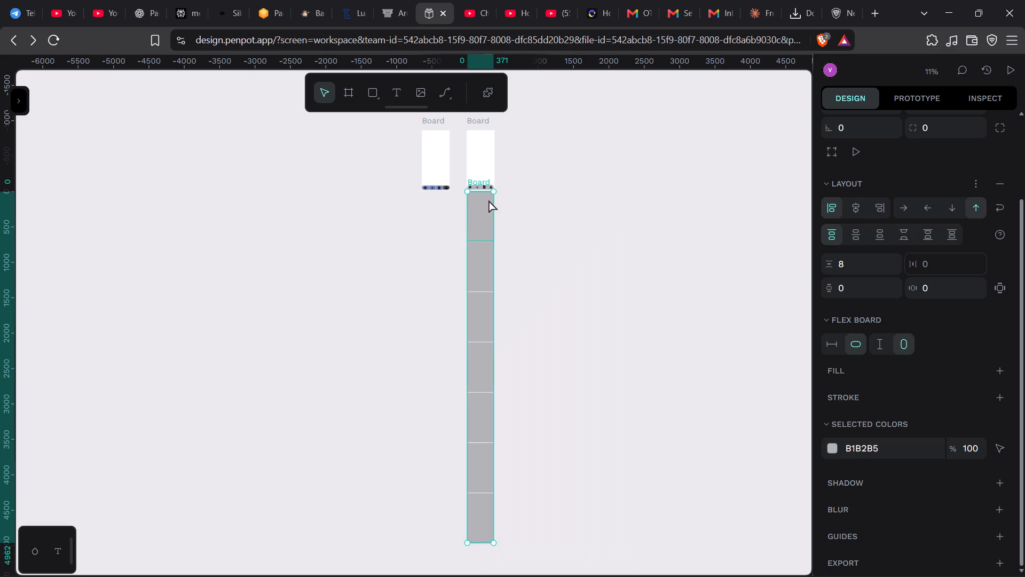
right_click(488, 199)
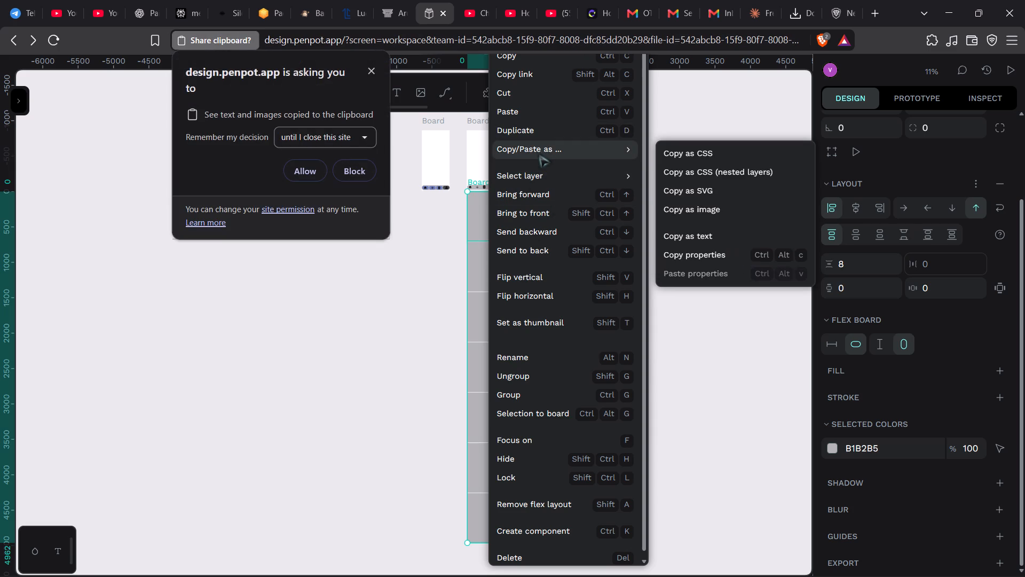
click(366, 69)
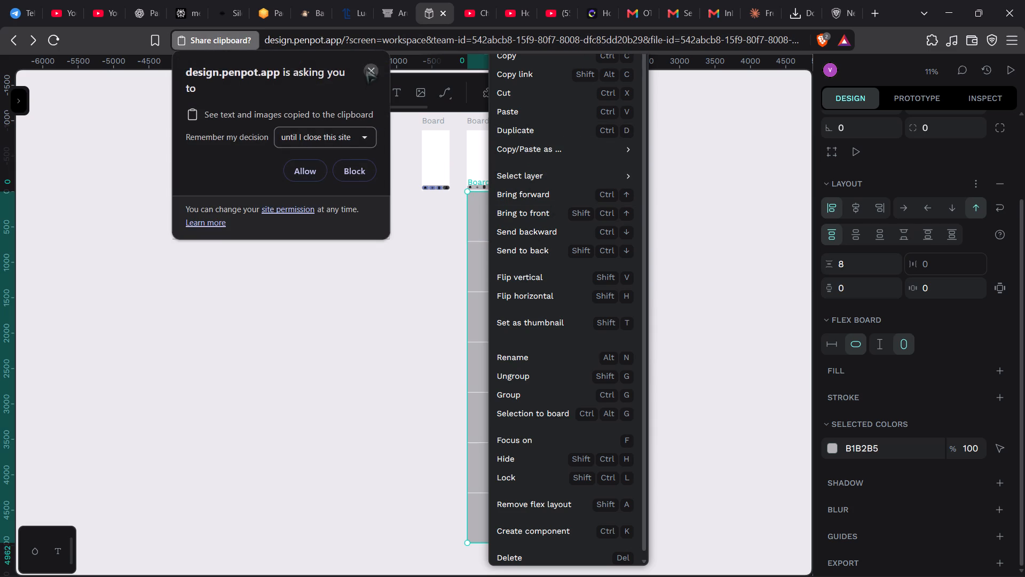
scroll(585, 307, down, 1)
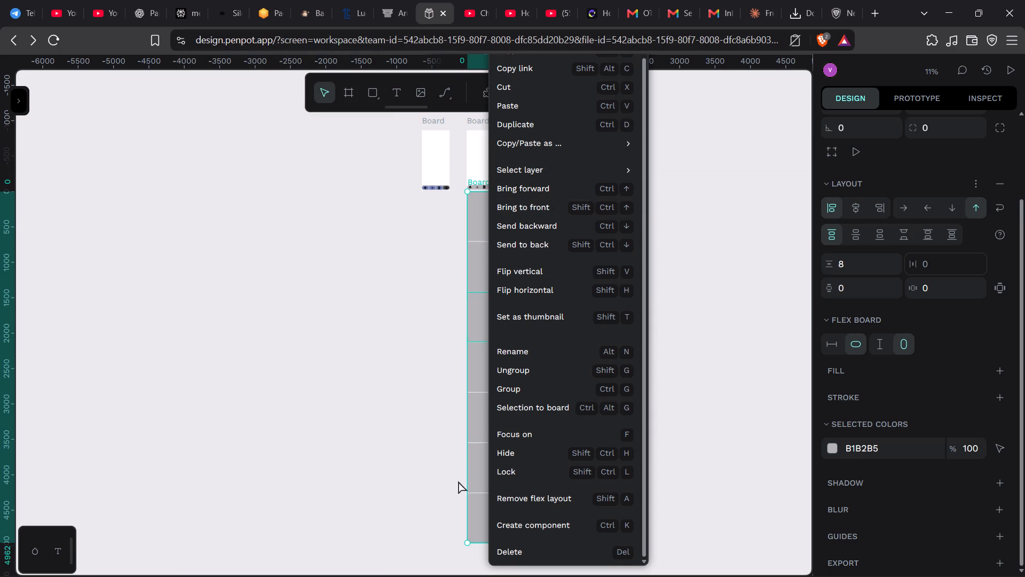
click(518, 389)
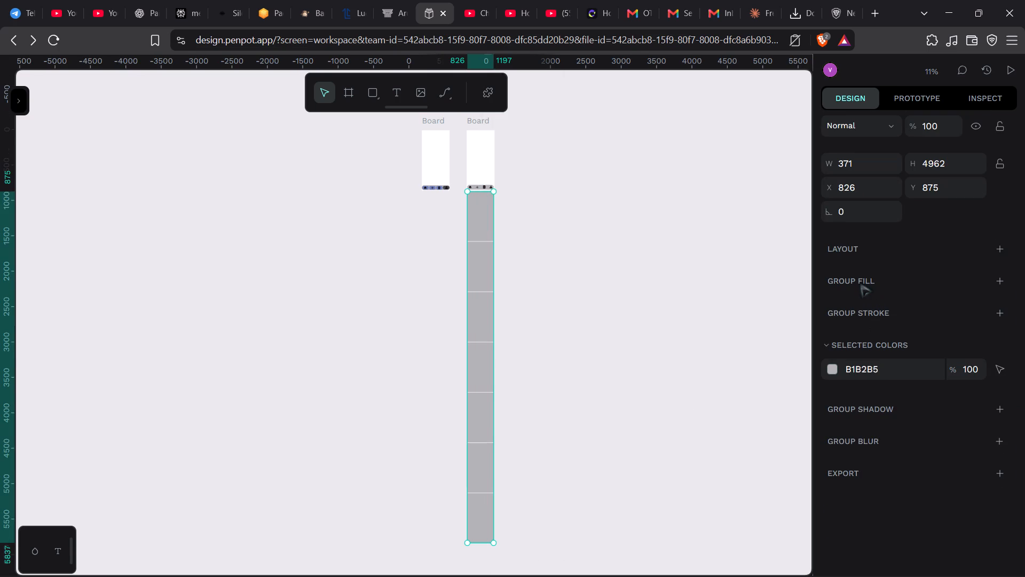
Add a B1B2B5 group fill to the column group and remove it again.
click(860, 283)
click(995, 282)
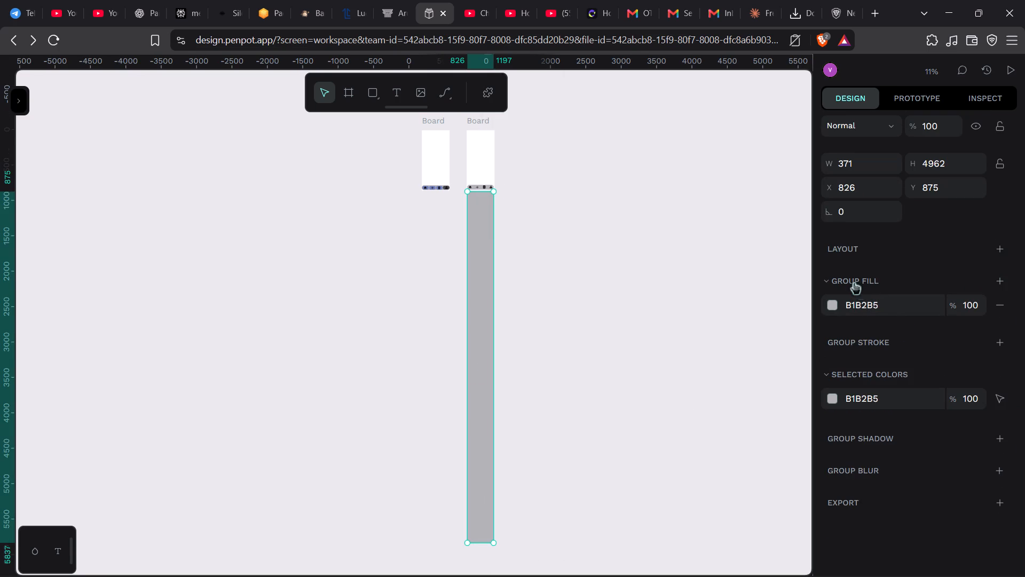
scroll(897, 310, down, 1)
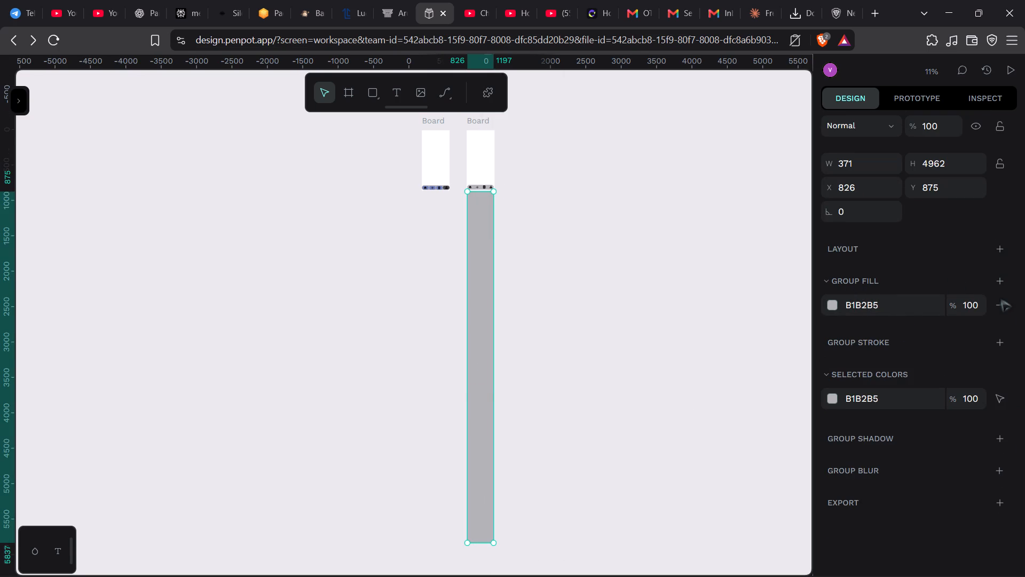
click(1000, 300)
Examine the column group's design properties, prototype options and inspect styles.
scroll(911, 280, up, 3)
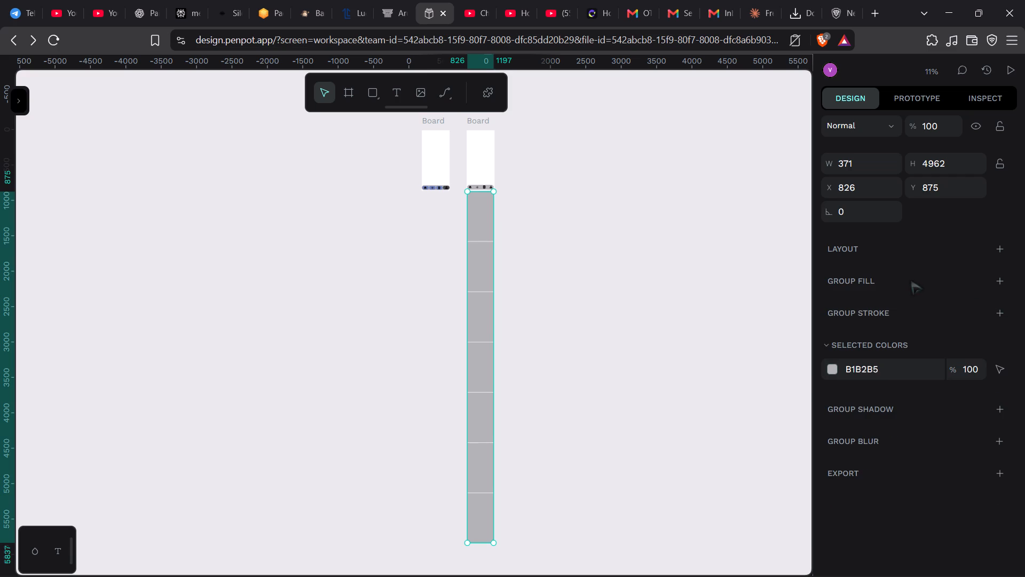
scroll(911, 280, down, 4)
click(900, 102)
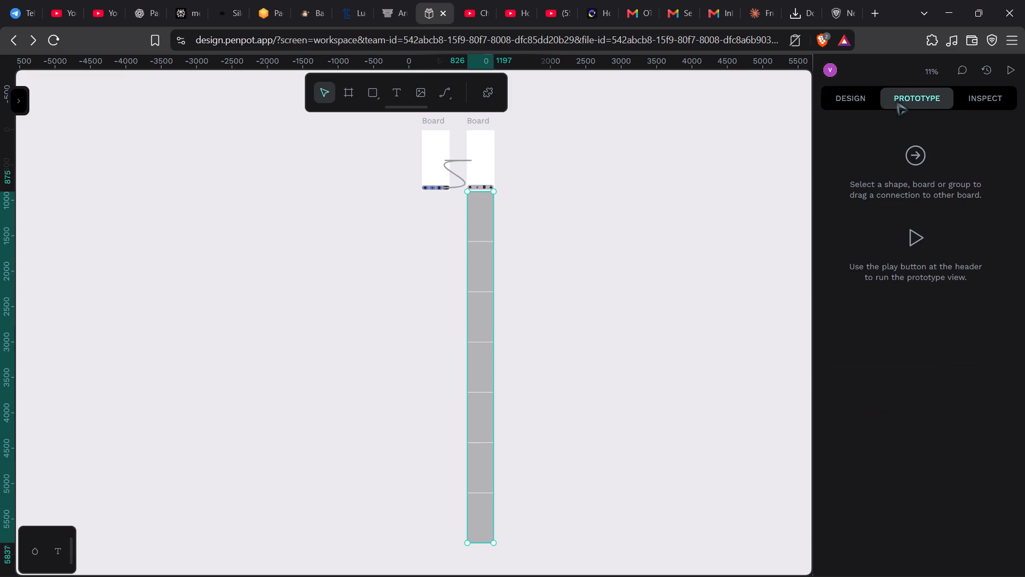
click(845, 96)
scroll(893, 382, down, 3)
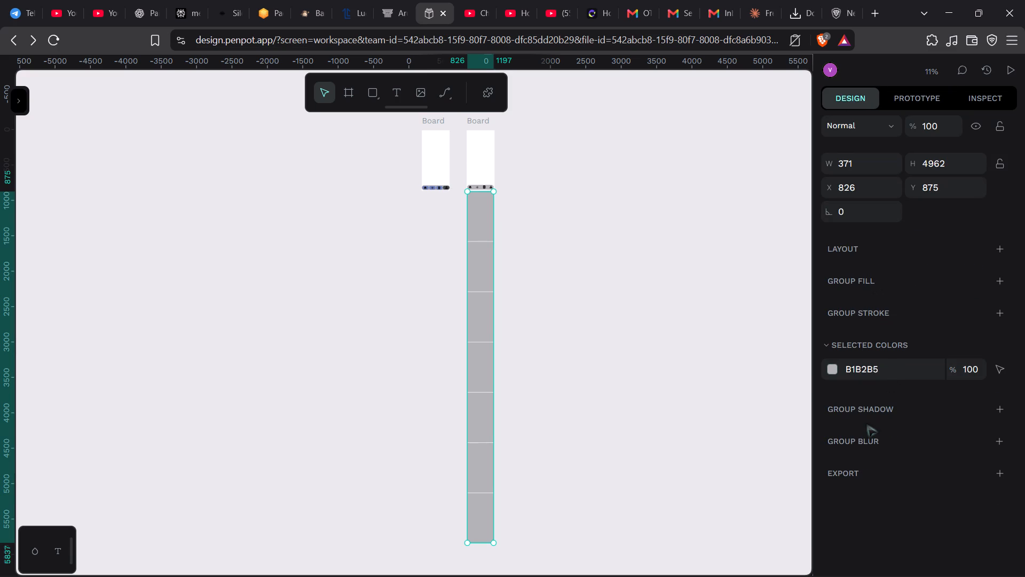
click(843, 340)
scroll(841, 291, up, 5)
scroll(841, 291, down, 2)
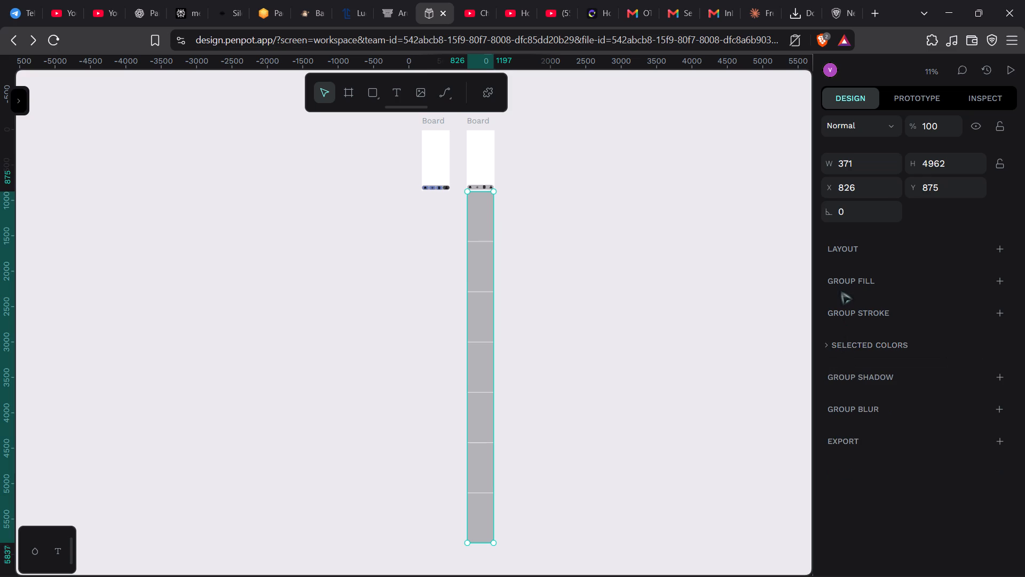
click(905, 103)
drag(979, 88, 867, 100)
click(867, 100)
click(998, 106)
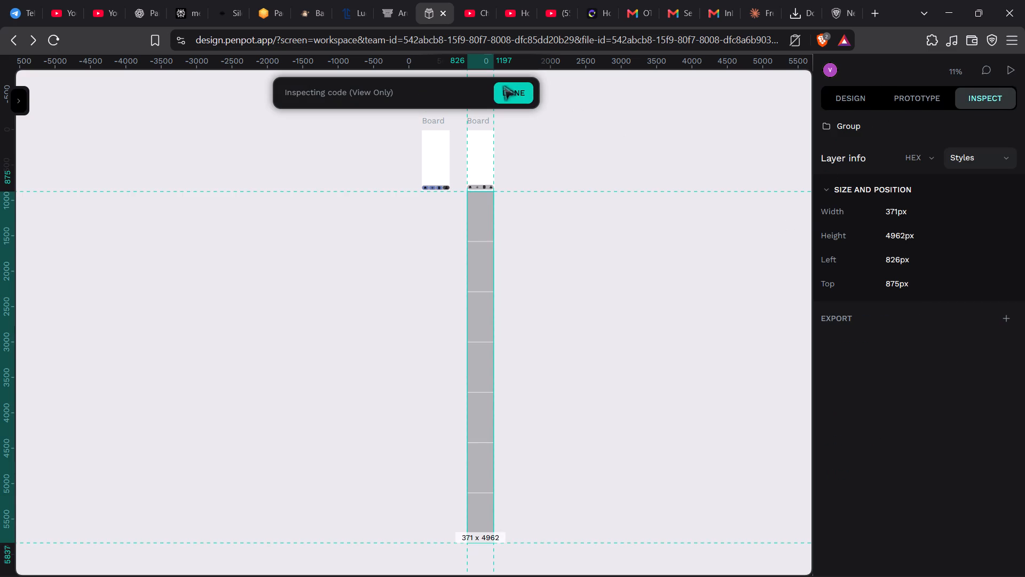
click(504, 85)
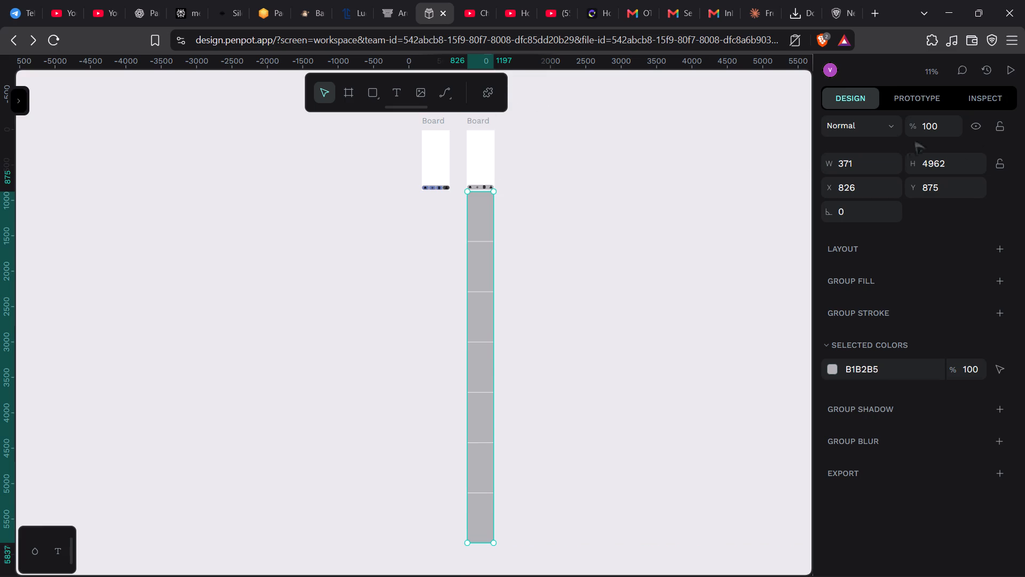
click(965, 107)
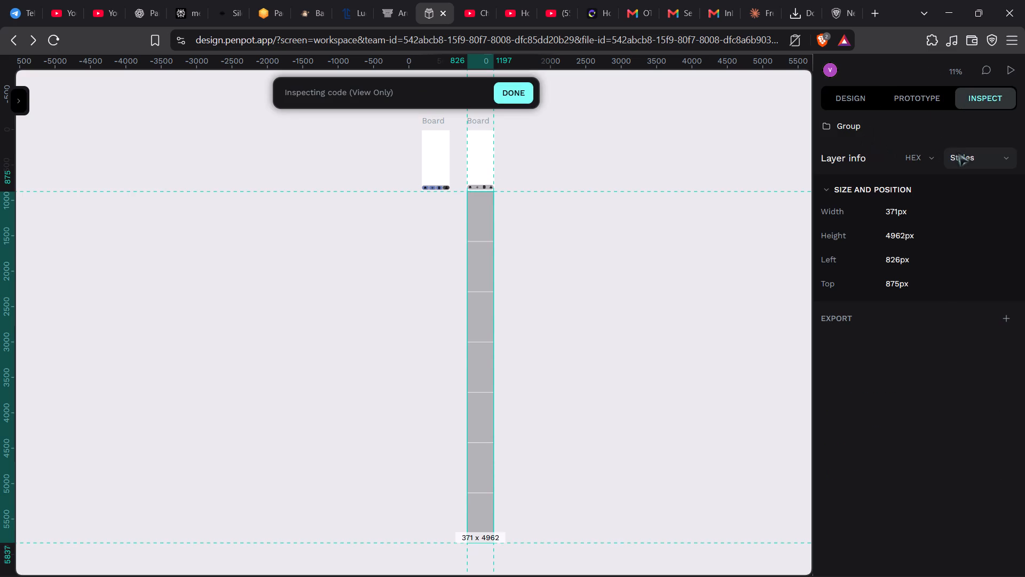
scroll(885, 123, left, 2)
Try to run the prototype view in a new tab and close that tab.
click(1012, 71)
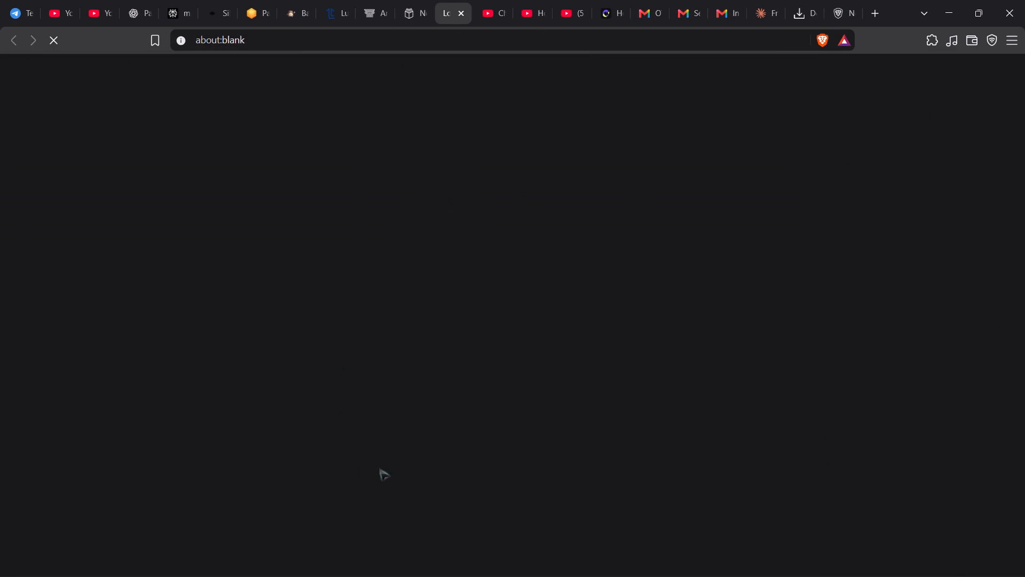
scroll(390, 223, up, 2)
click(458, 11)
Close the browser and Figma windows to clear the way to the Windows desktop.
click(1024, 0)
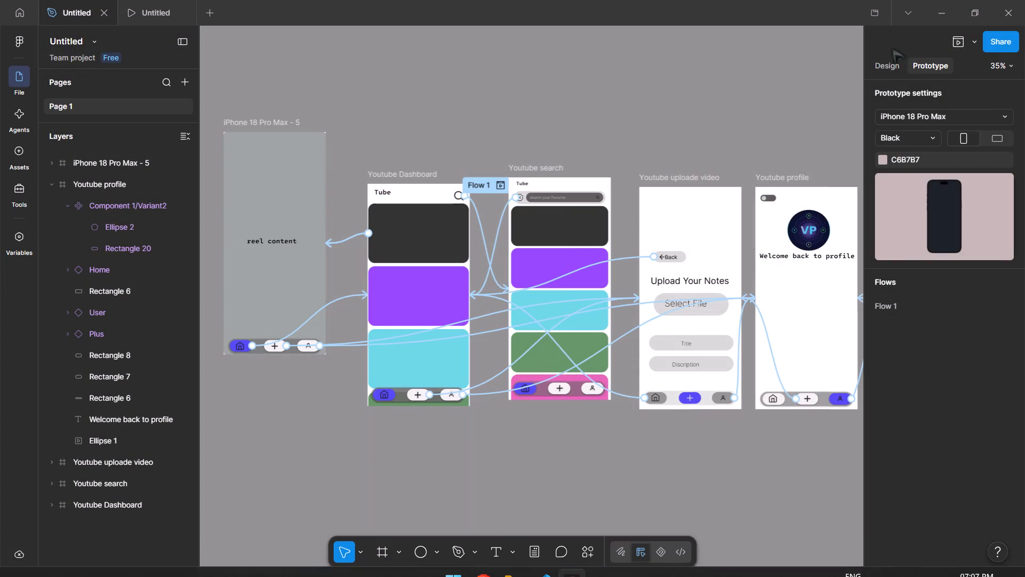
triple_click(1024, 0)
drag(1024, 0, 616, 87)
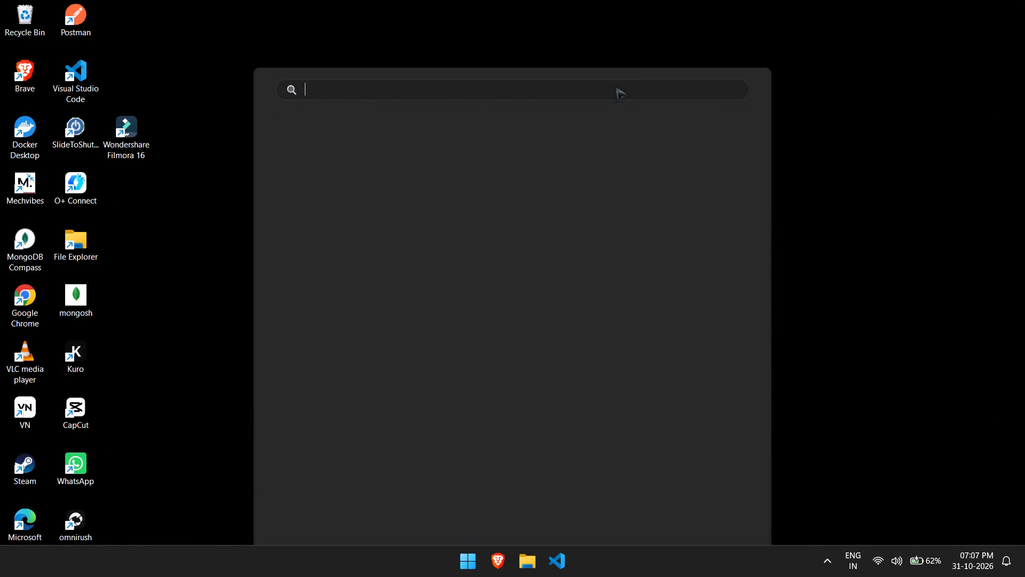
click(606, 31)
Refresh the Windows desktop.
right_click(606, 31)
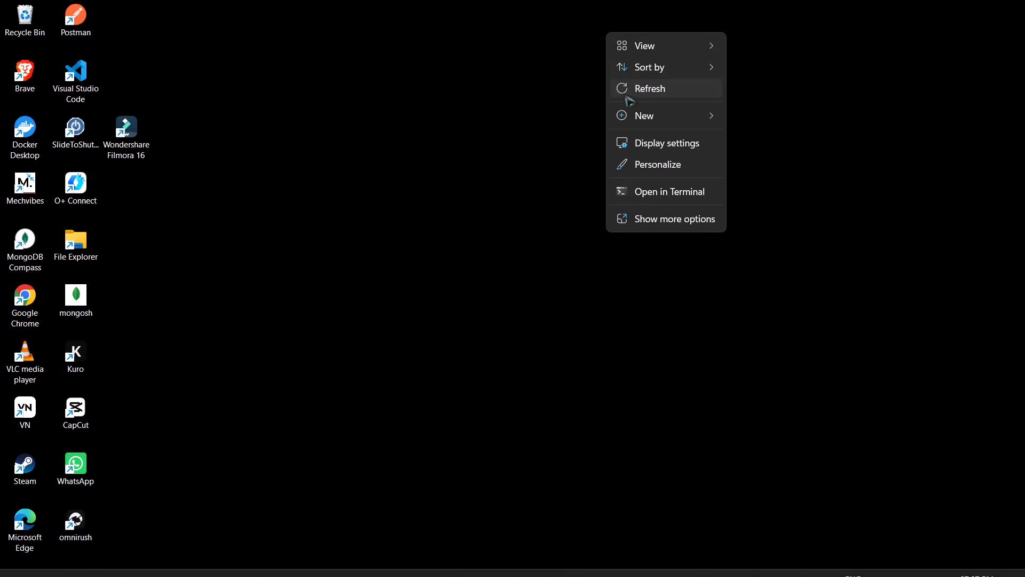
click(626, 96)
right_click(626, 96)
click(659, 165)
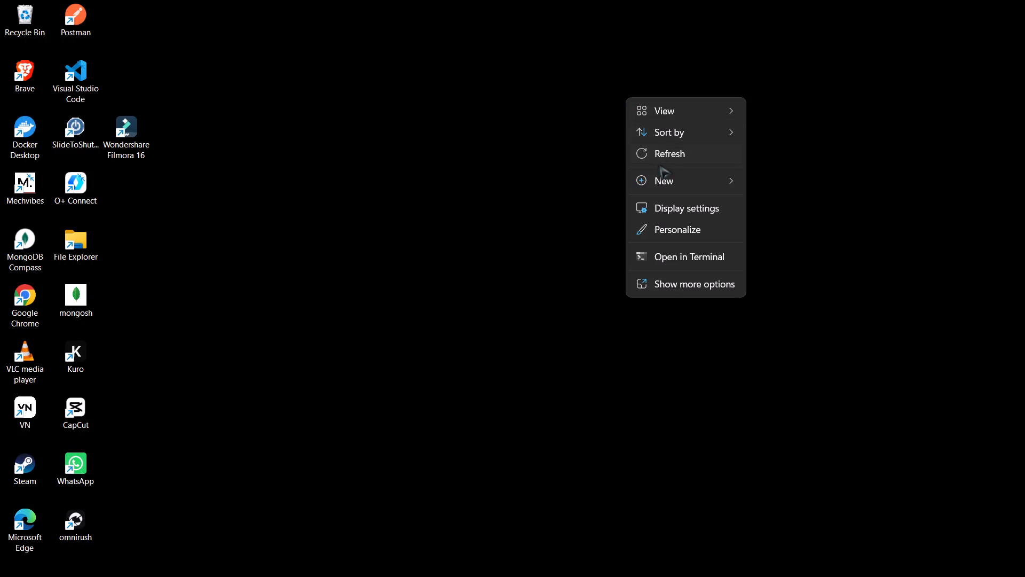
click(655, 158)
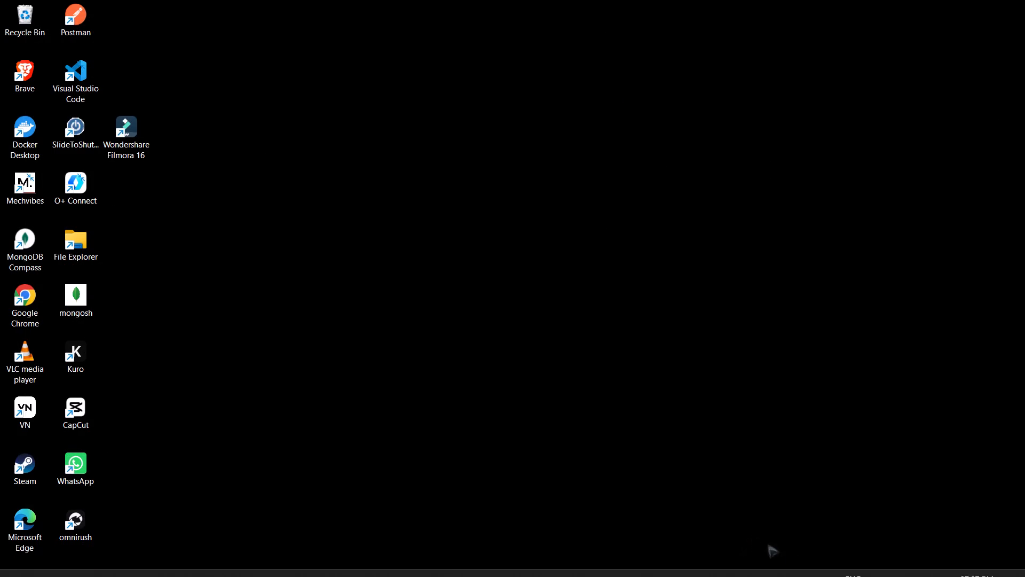
Show the hidden system tray icons.
click(827, 564)
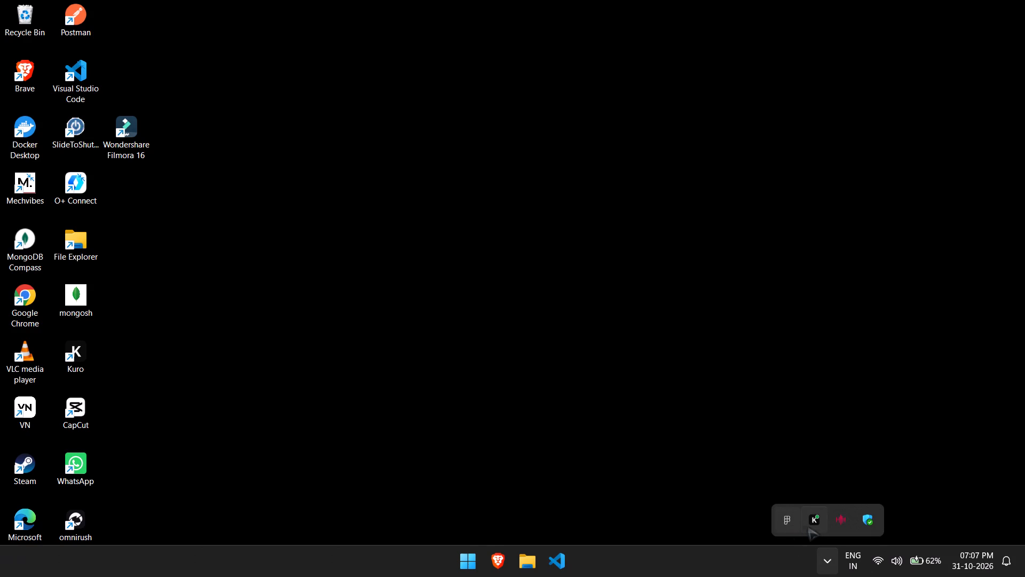